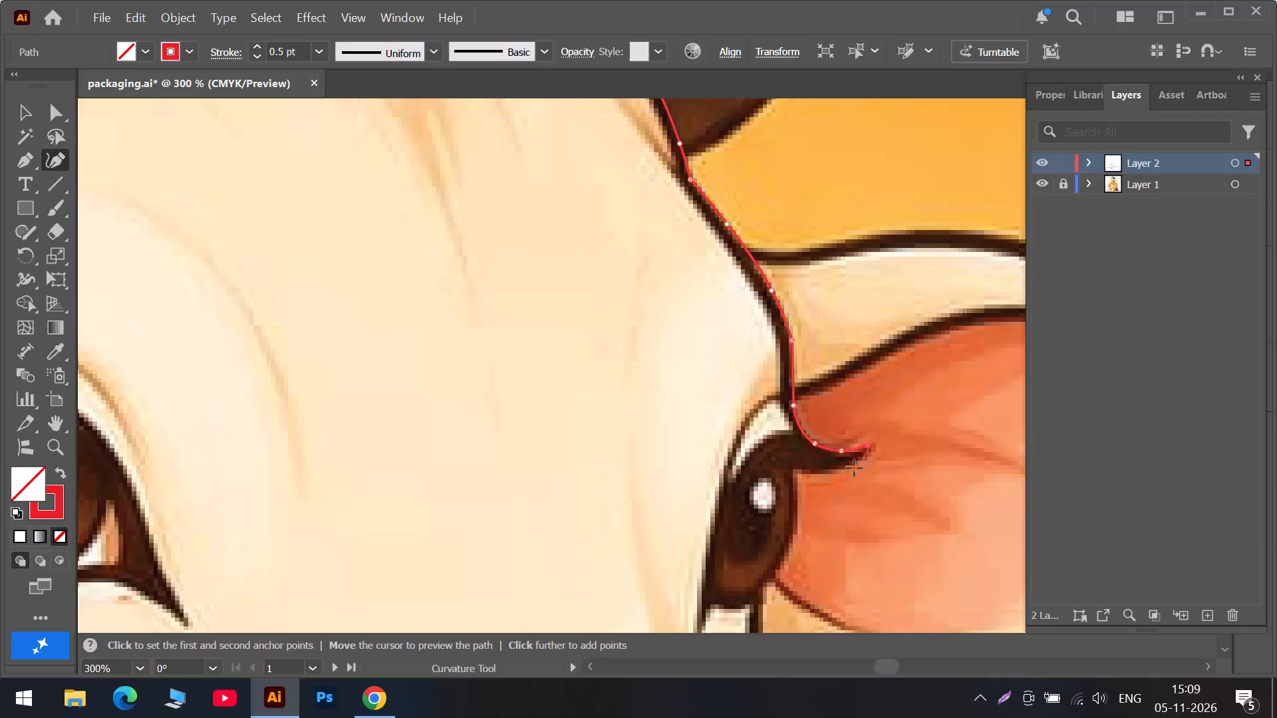
# Continue the outline path around the eyelash tip and back along the lash's underside to a corner point at the eye.
pyautogui.click(845, 469)
pyautogui.moveTo(863, 445); pyautogui.dragTo(867, 445)
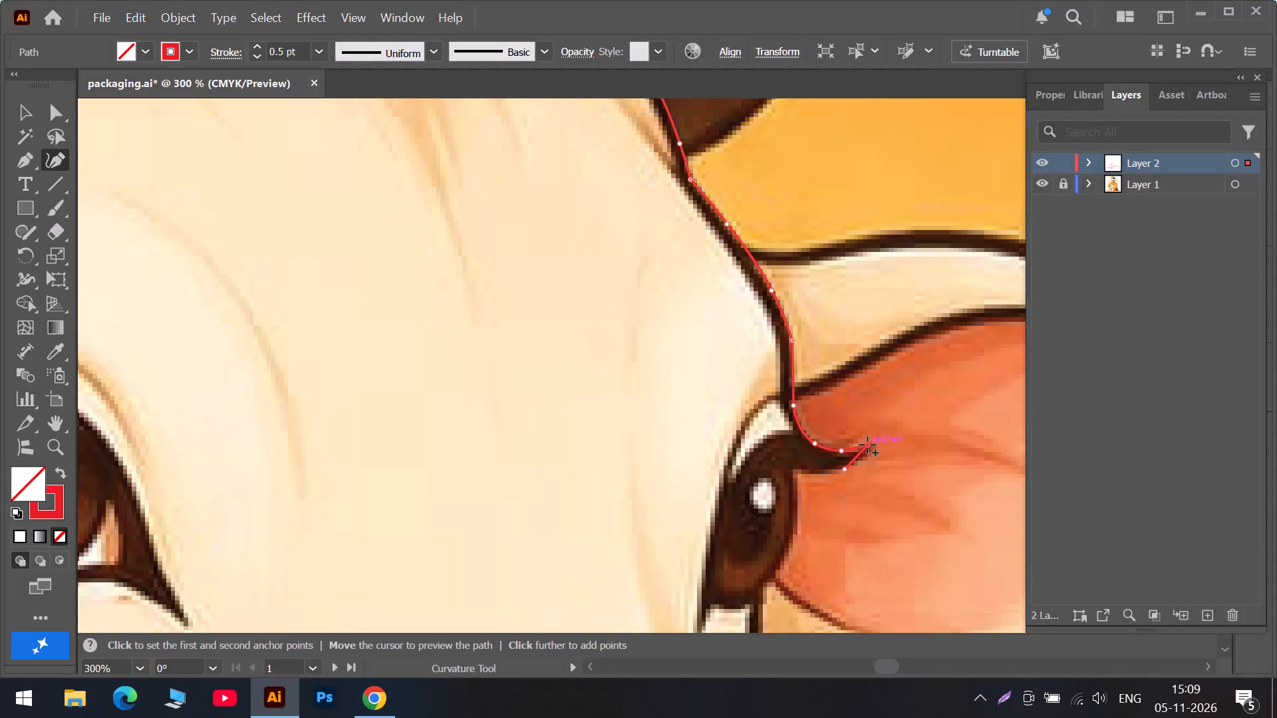
pyautogui.moveTo(867, 445); pyautogui.dragTo(872, 449)
pyautogui.hotkey('ctrl', 'z')
pyautogui.moveTo(865, 443); pyautogui.dragTo(870, 447)
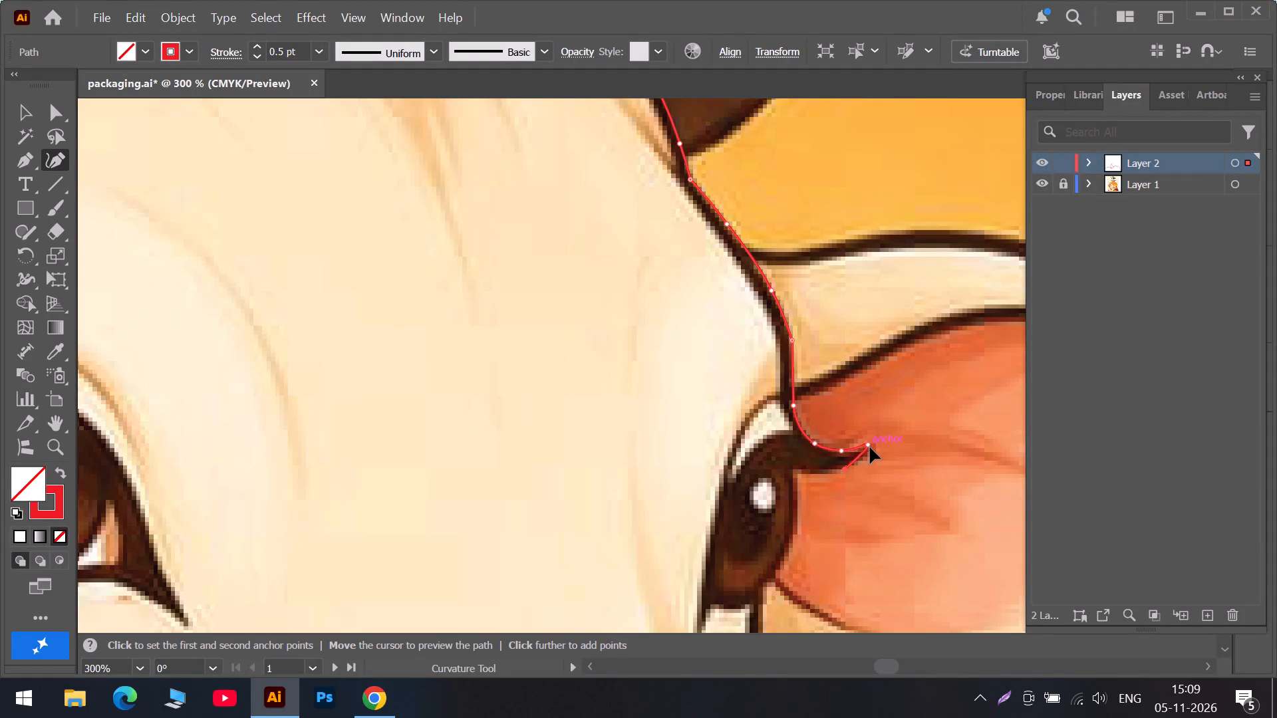
pyautogui.moveTo(870, 447); pyautogui.dragTo(874, 448)
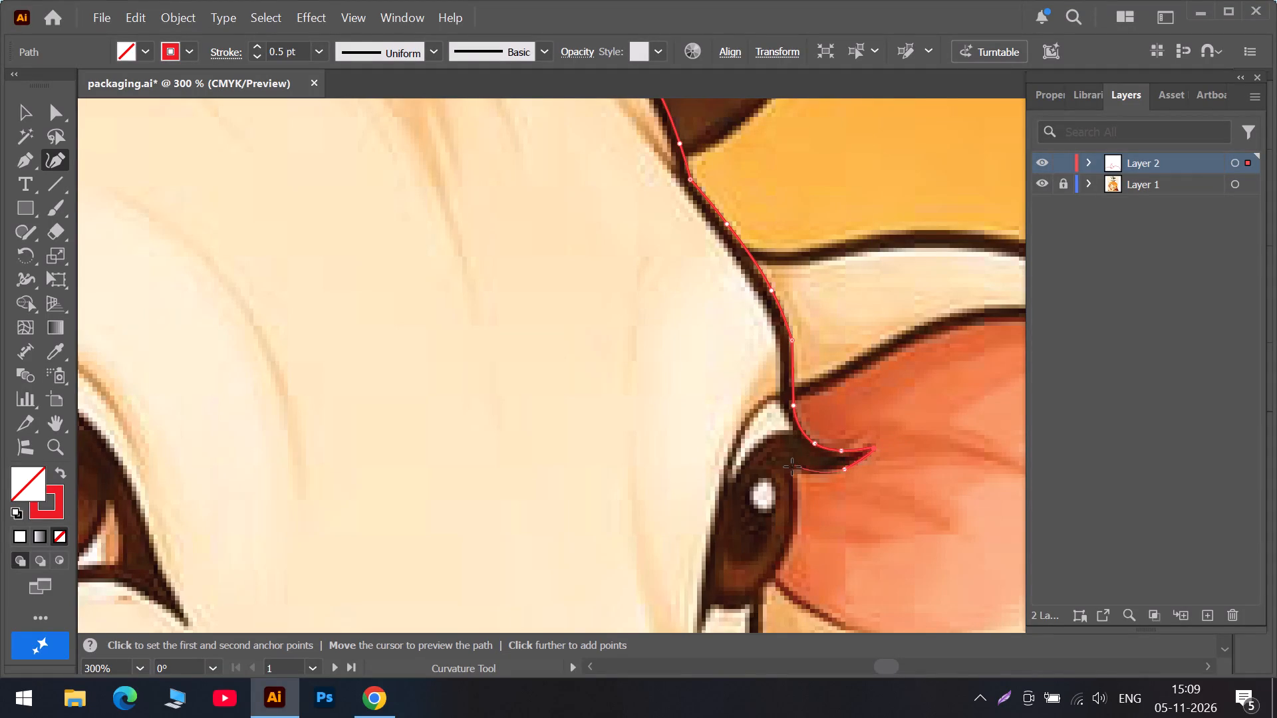
pyautogui.doubleClick(791, 467)
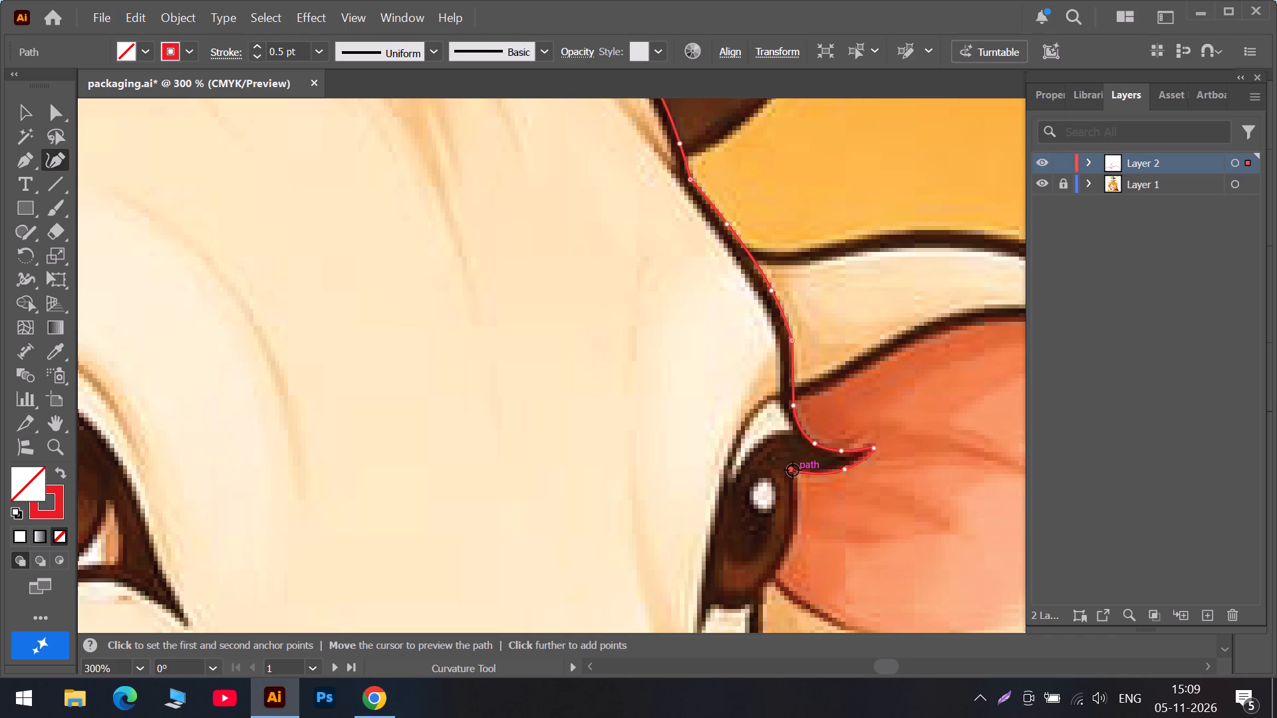
pyautogui.click(793, 470)
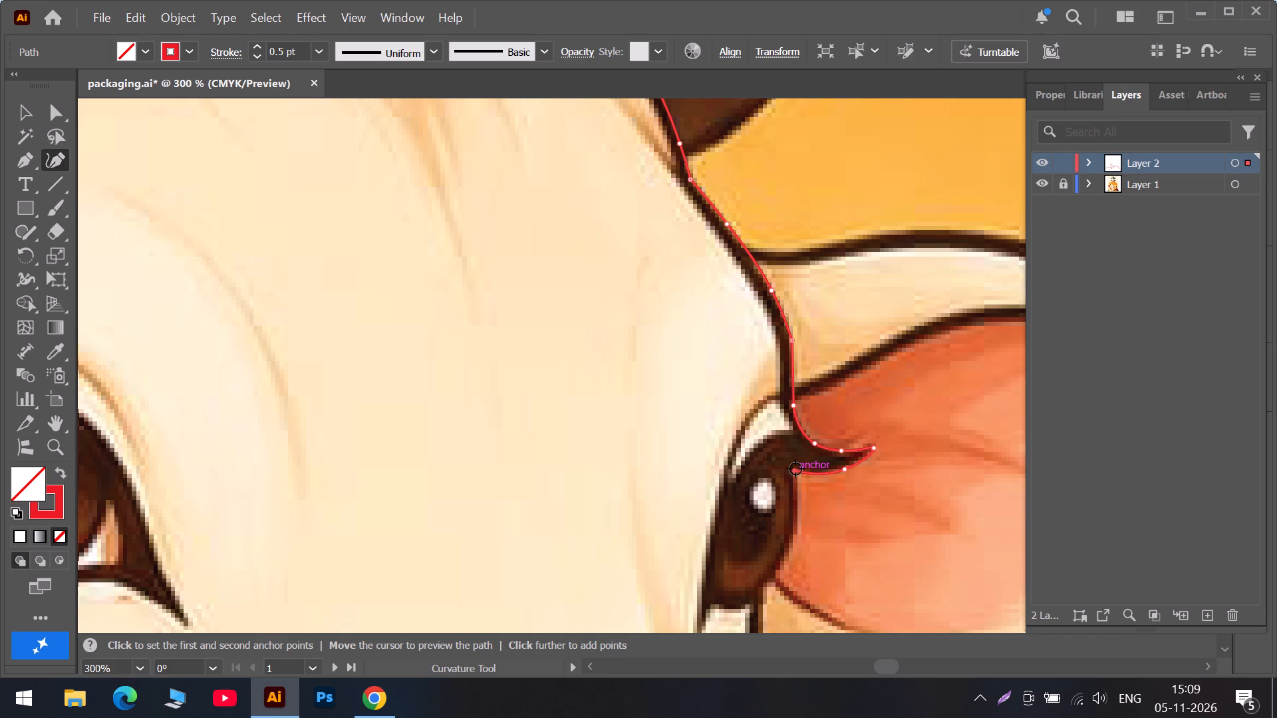
pyautogui.doubleClick(795, 469)
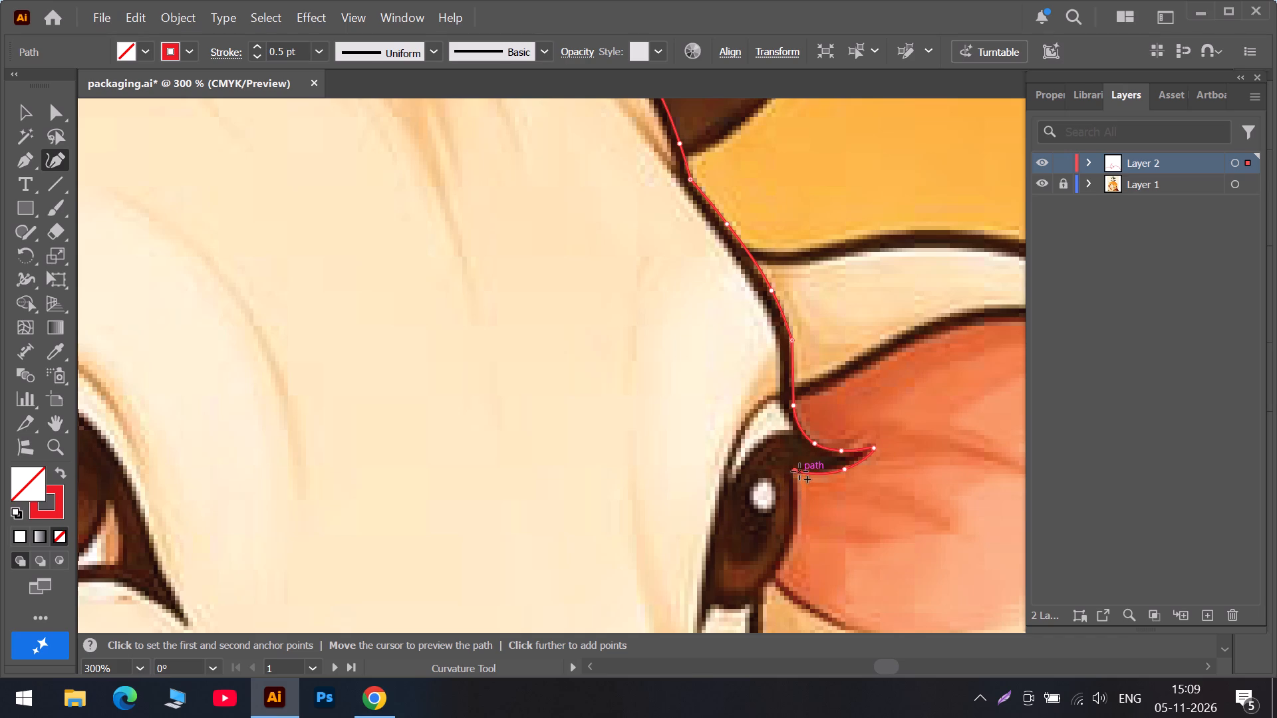
pyautogui.doubleClick(796, 470)
# Trace the eye's outer edge down to the inner-ear line, fitting the curve to the eye and ending in a corner point.
pyautogui.click(797, 508)
pyautogui.scroll(-2, 797, 508)
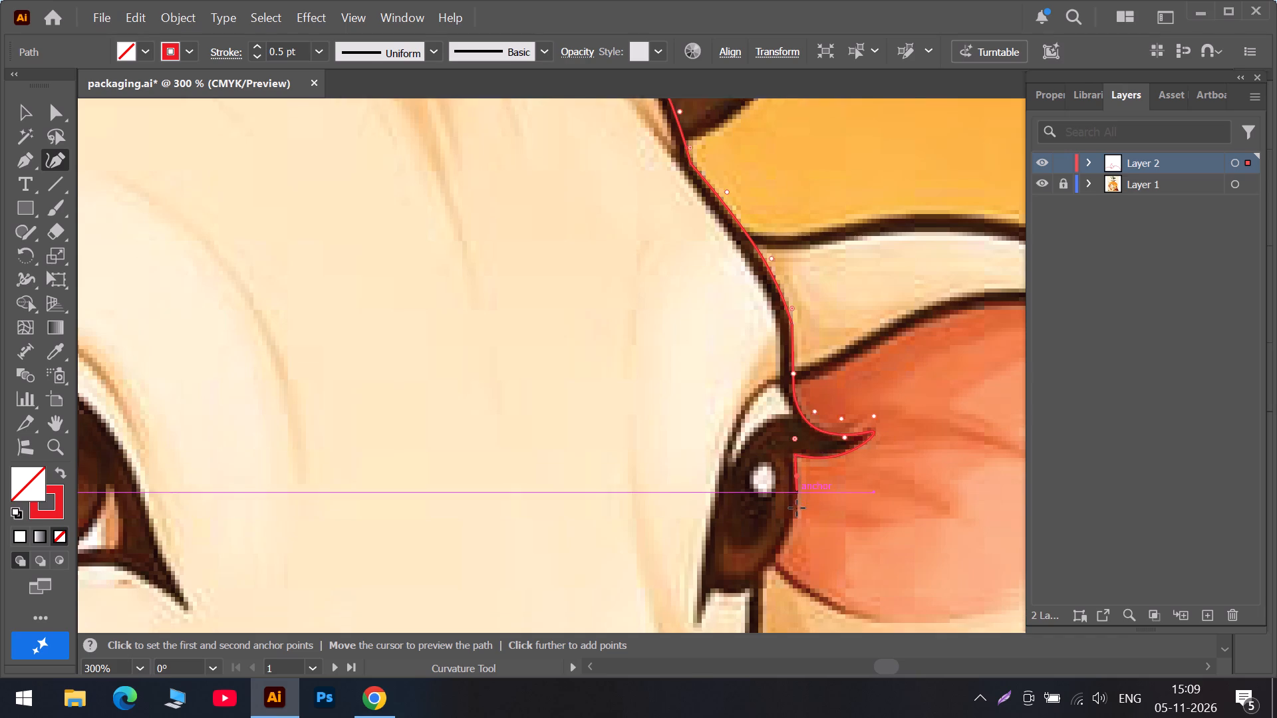
pyautogui.scroll(-4, 797, 508)
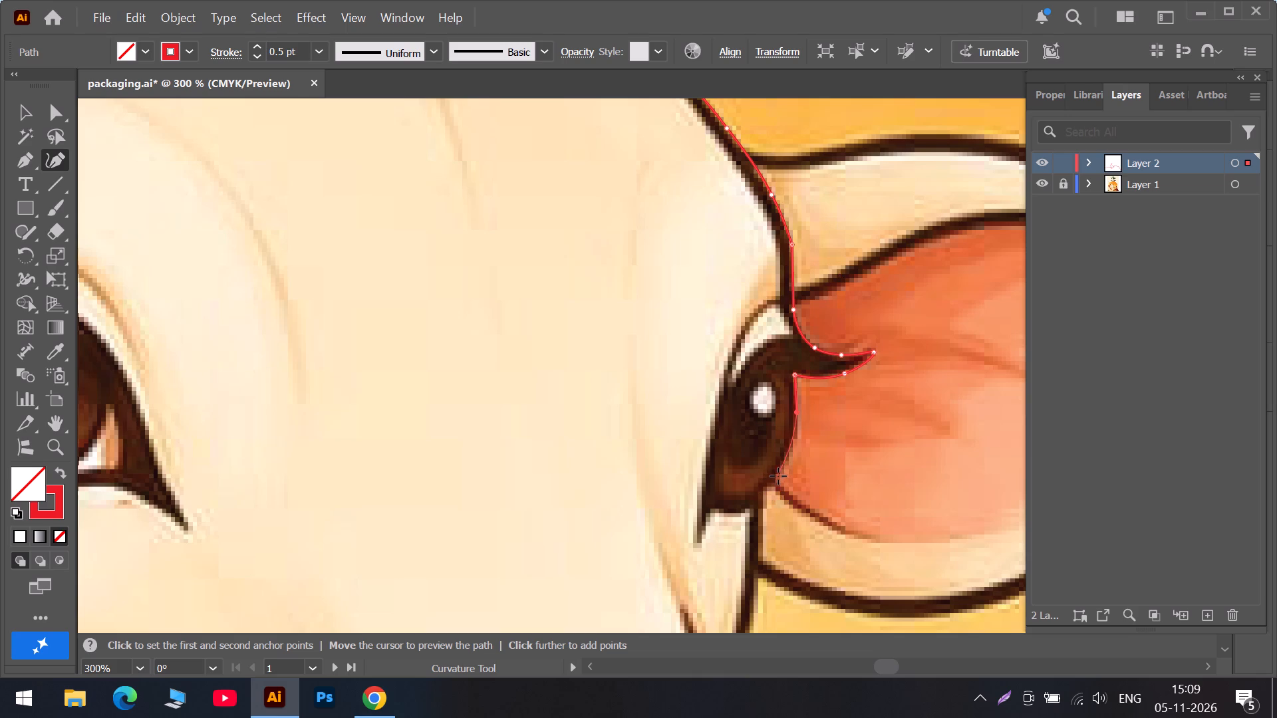
pyautogui.click(778, 477)
pyautogui.moveTo(795, 412); pyautogui.dragTo(796, 429)
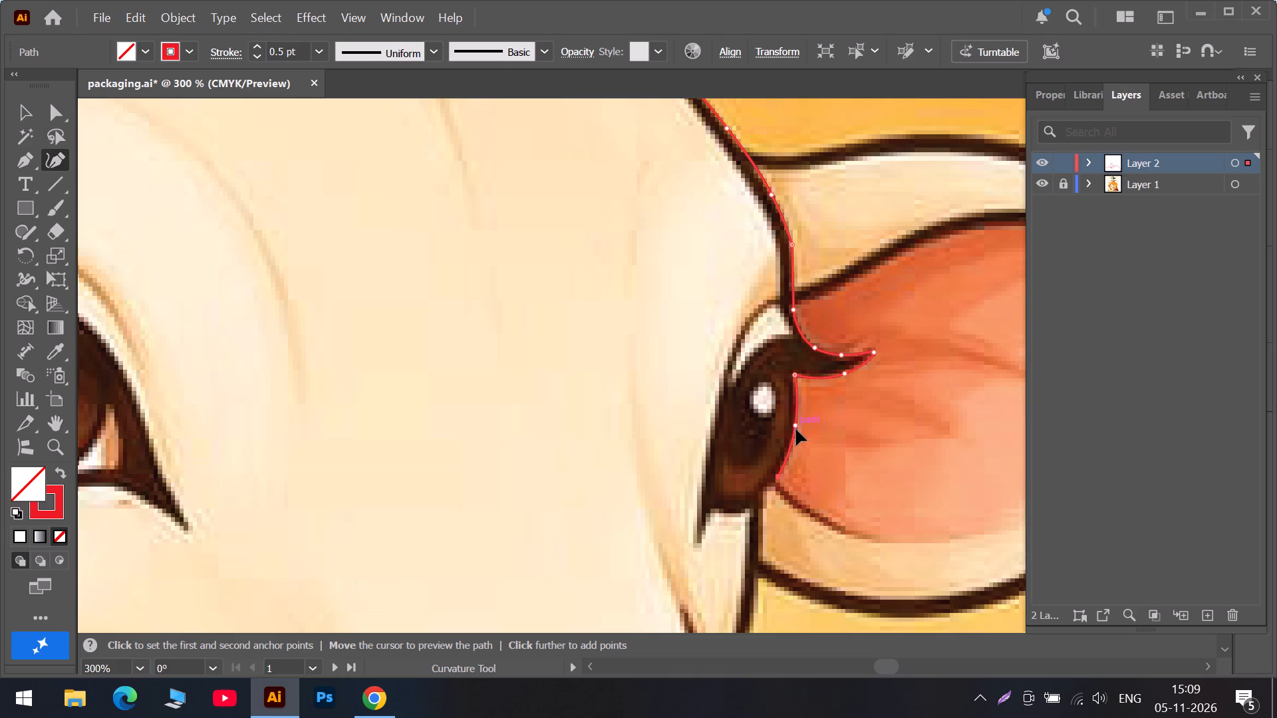
pyautogui.moveTo(796, 429); pyautogui.dragTo(793, 445)
pyautogui.moveTo(793, 445); pyautogui.dragTo(795, 445)
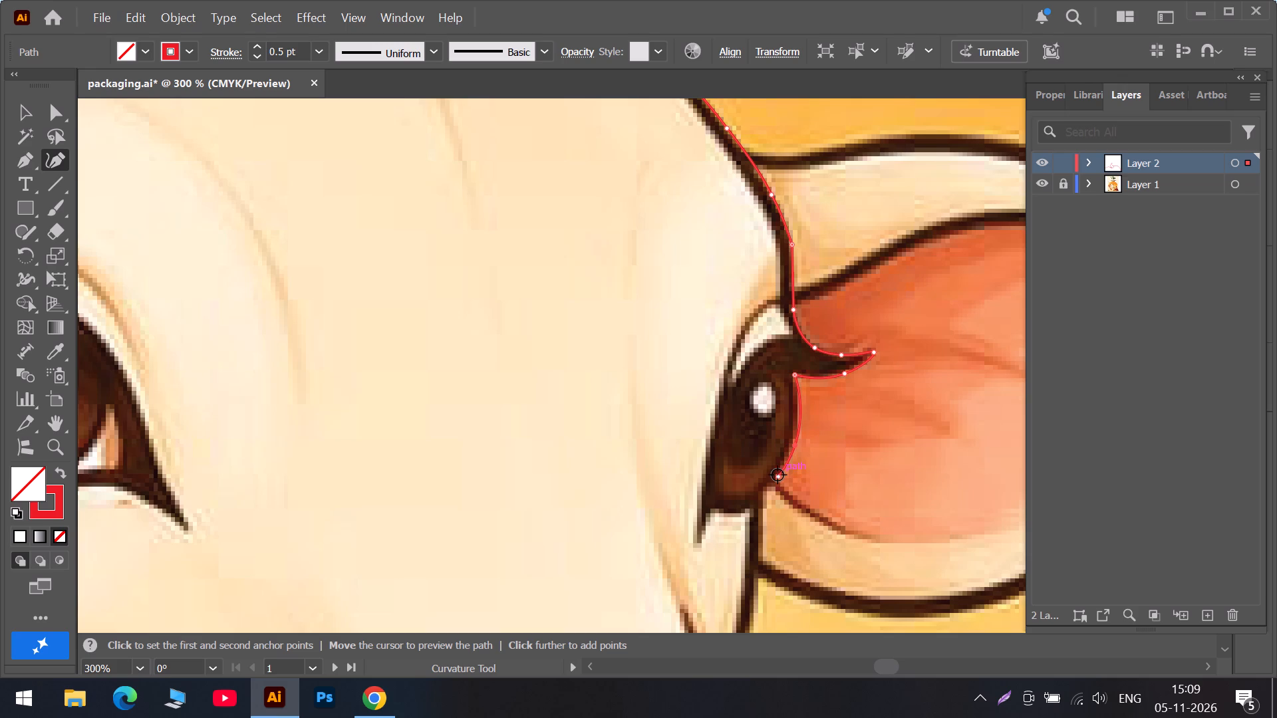
pyautogui.doubleClick(778, 475)
# Trace the thin inner-ear line out to its tip and back along its underside to a corner point beneath the eye.
pyautogui.click(800, 499)
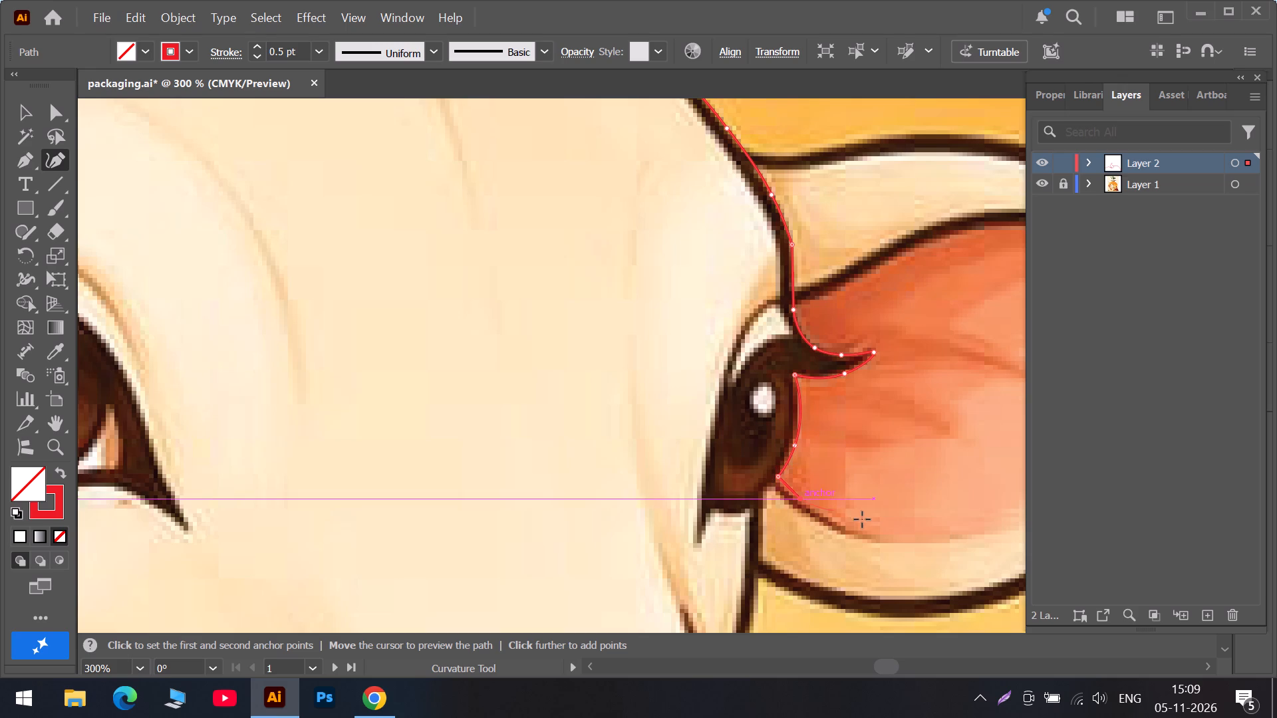
pyautogui.tripleClick(876, 535)
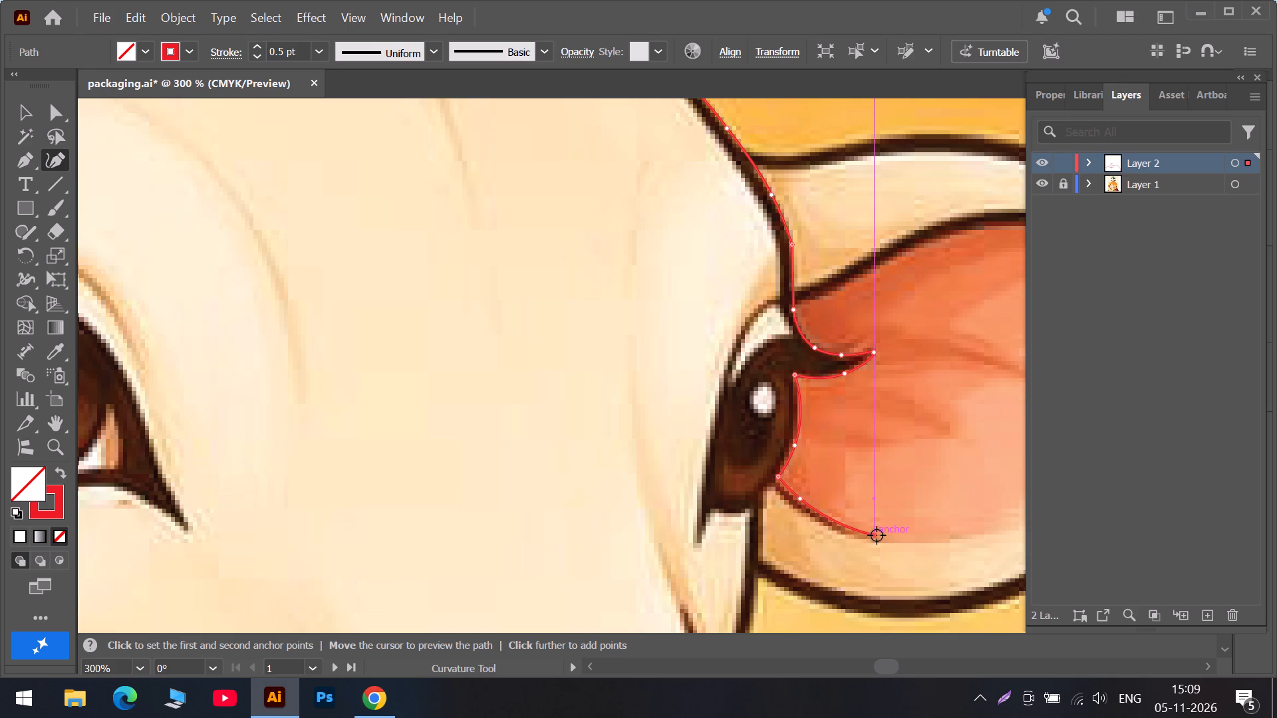
pyautogui.click(831, 531)
pyautogui.click(770, 486)
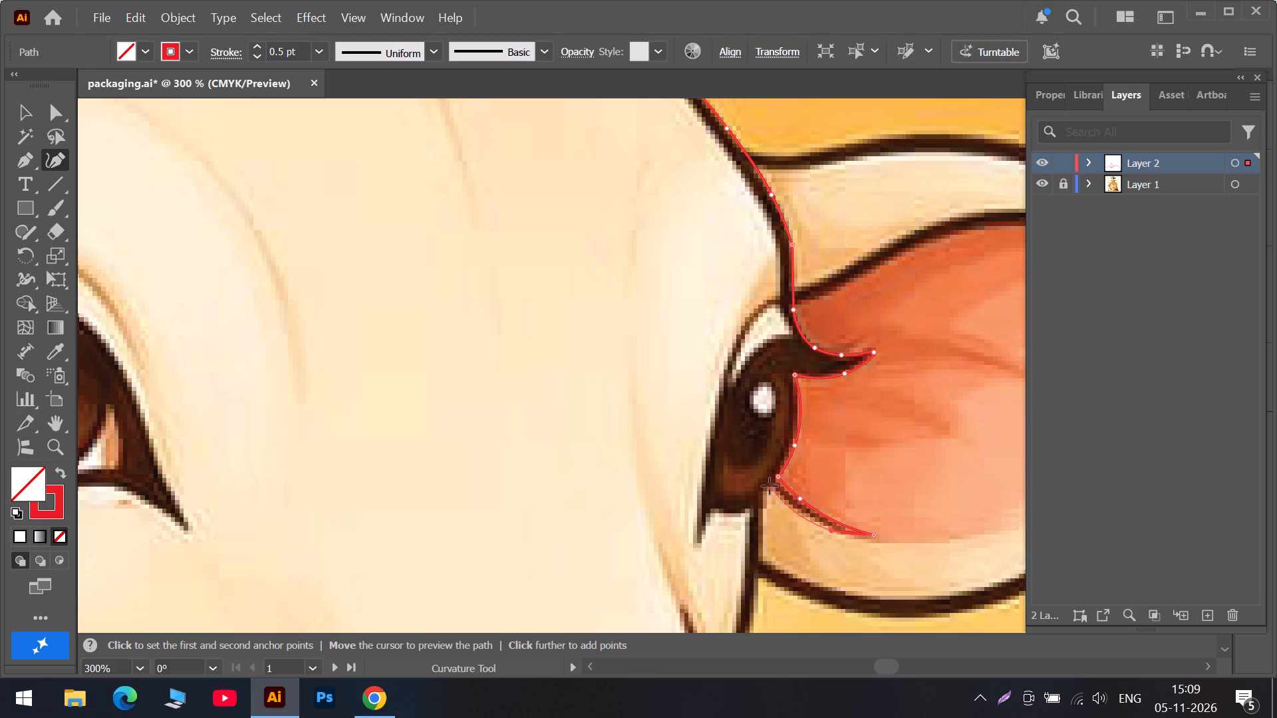
pyautogui.moveTo(831, 531); pyautogui.dragTo(816, 523)
pyautogui.moveTo(816, 523); pyautogui.dragTo(816, 521)
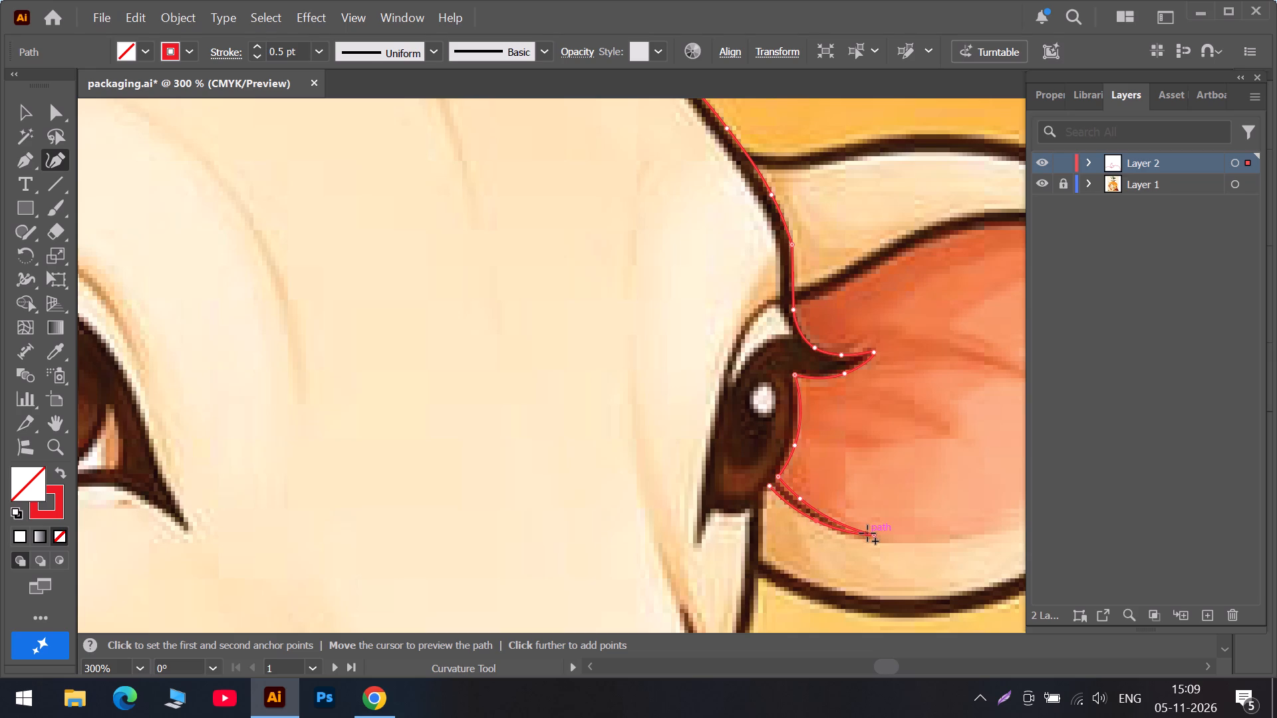
pyautogui.click(876, 535)
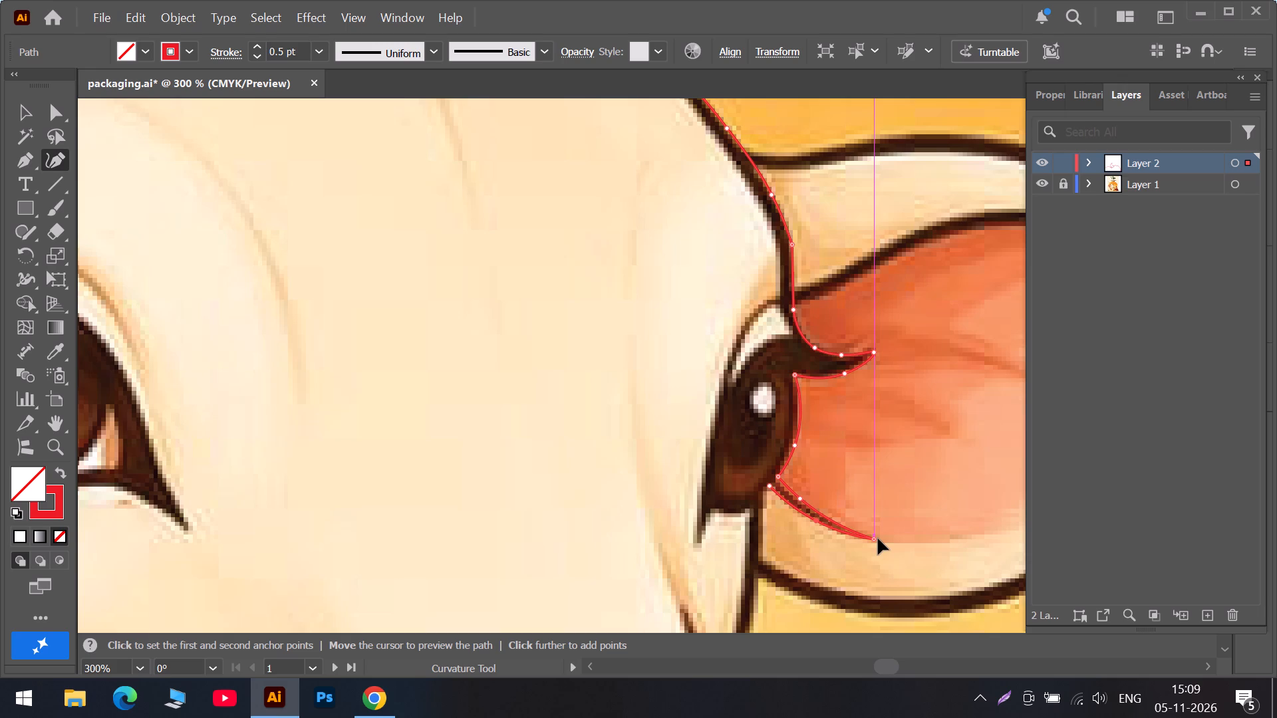
pyautogui.doubleClick(767, 486)
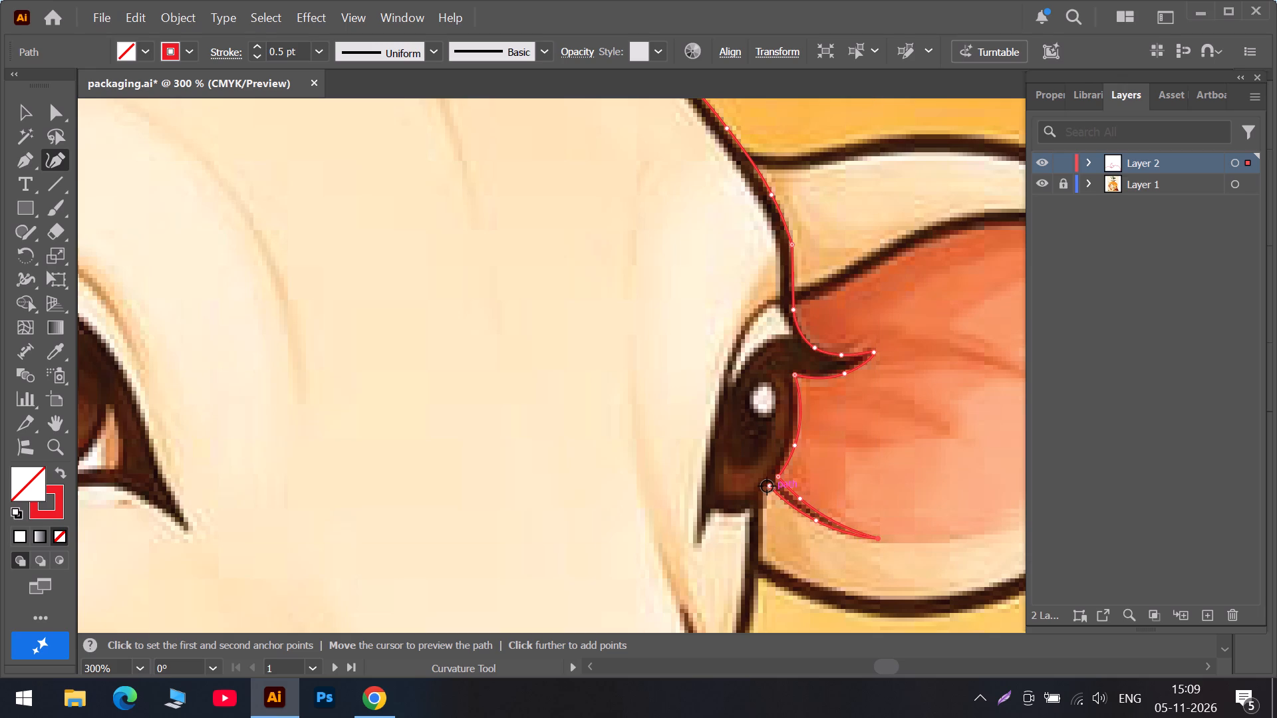
# Trace from beneath the eye down the outer cheek line to a corner point where it meets the muzzle outline.
pyautogui.click(757, 505)
pyautogui.scroll(-6, 757, 505)
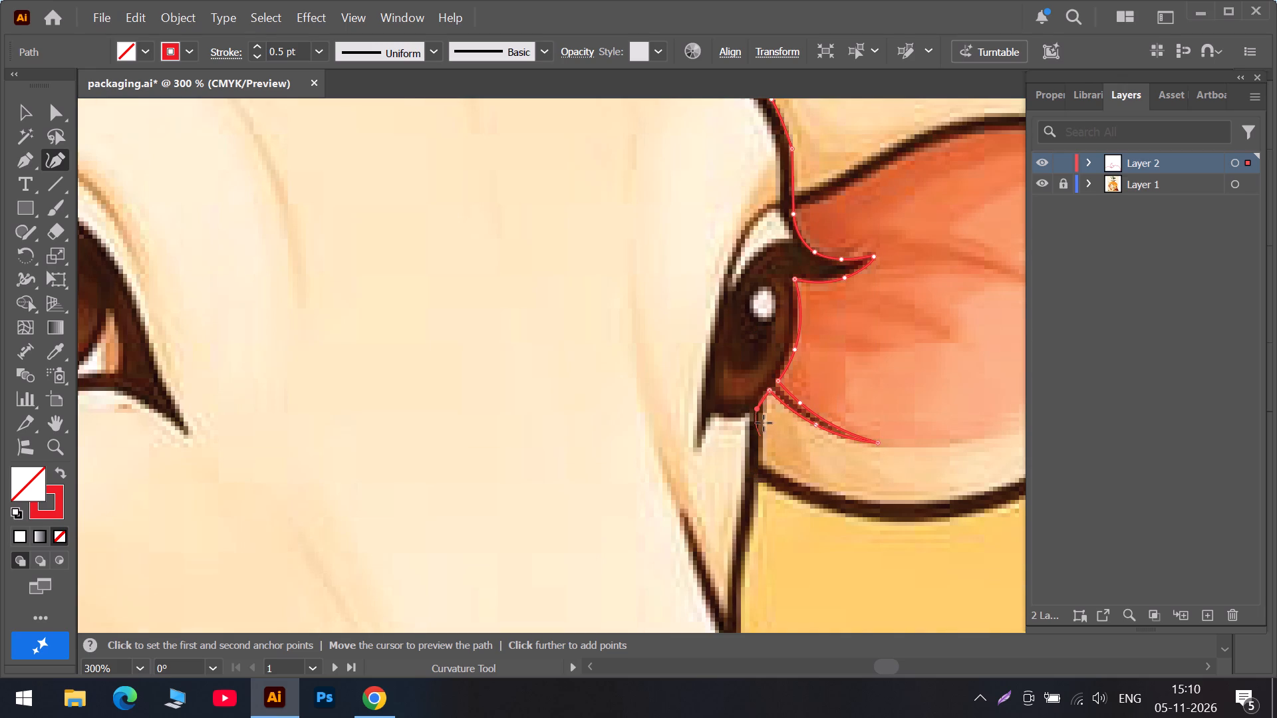
pyautogui.moveTo(758, 410); pyautogui.dragTo(760, 408)
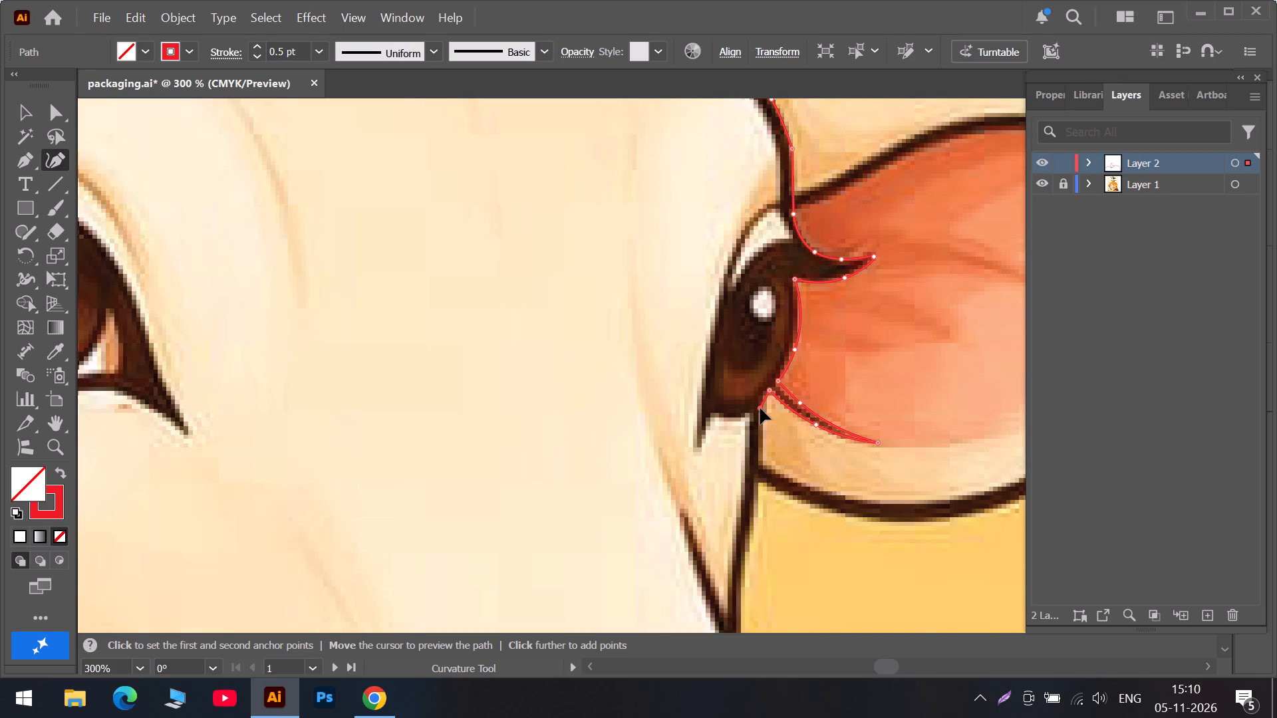
pyautogui.moveTo(760, 408); pyautogui.dragTo(764, 402)
pyautogui.doubleClick(764, 402)
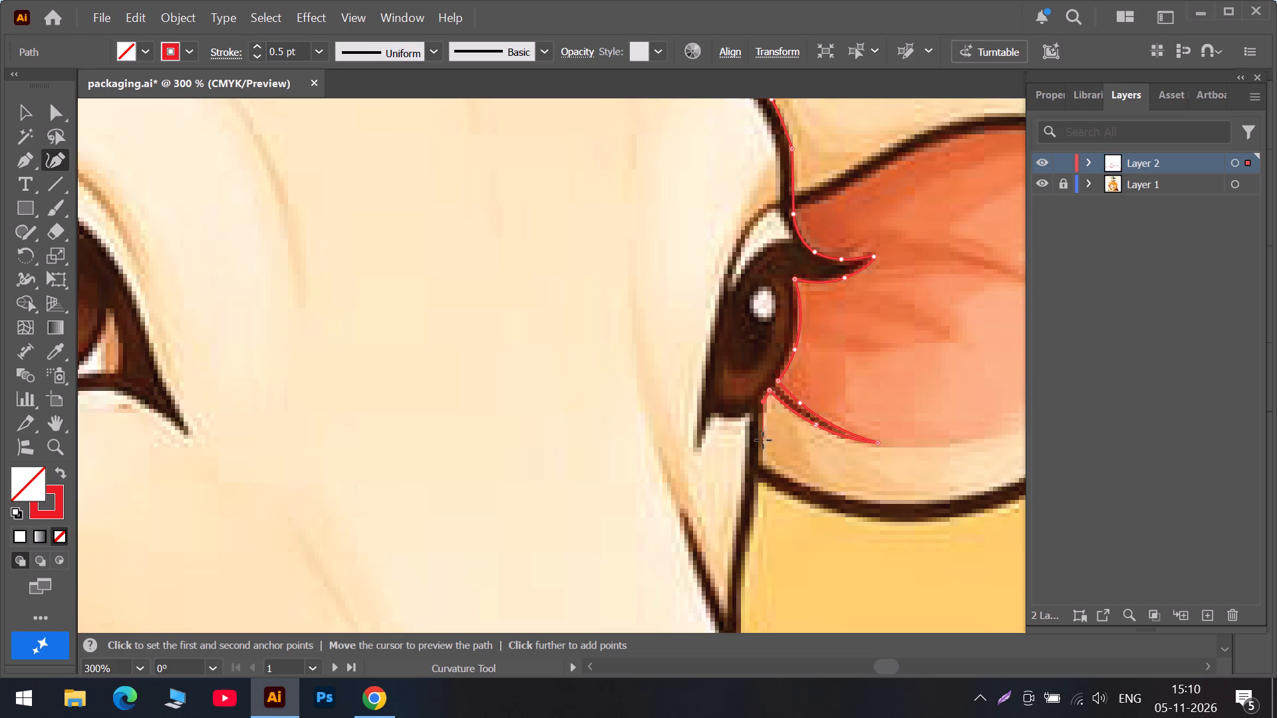
pyautogui.click(762, 441)
pyautogui.scroll(-6, 762, 441)
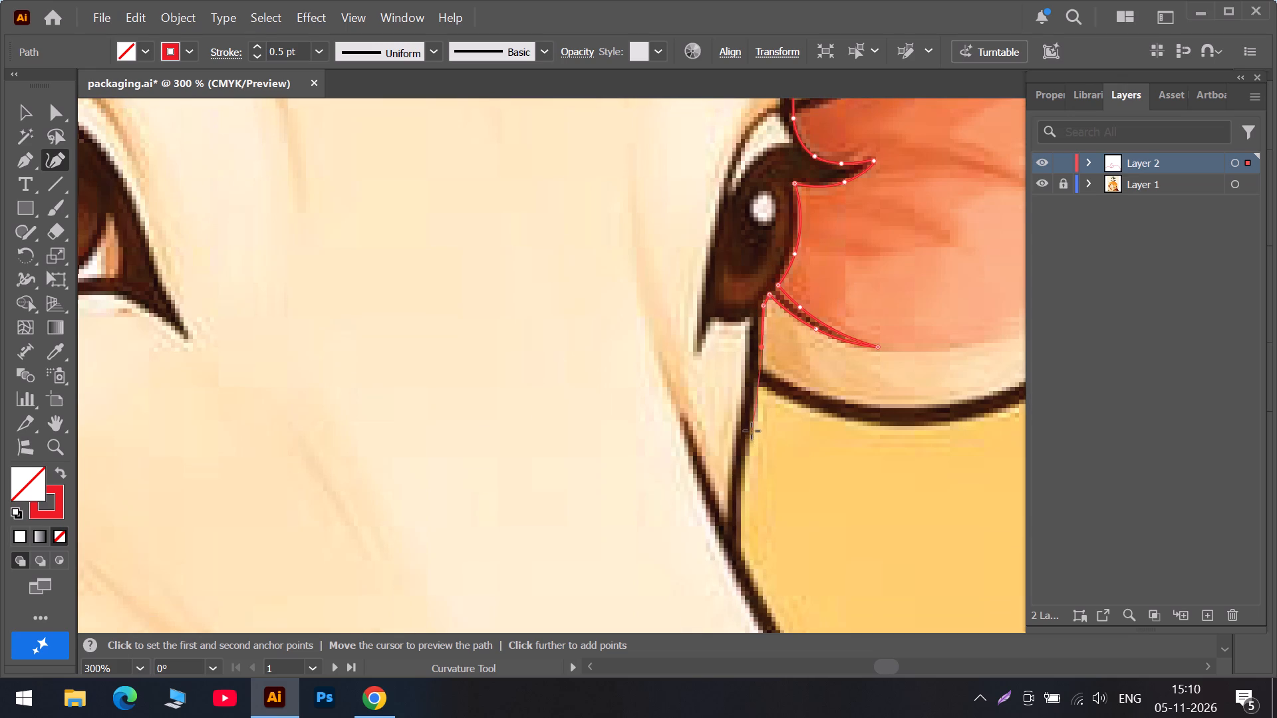
pyautogui.click(752, 431)
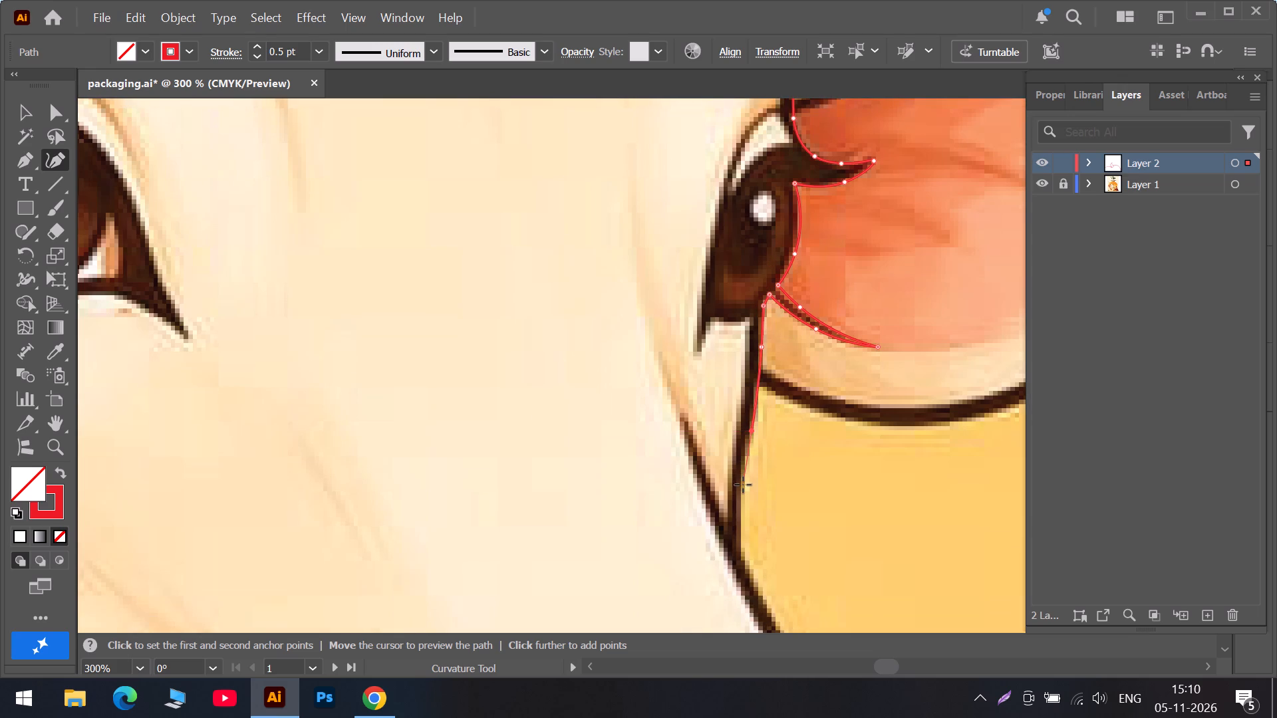
pyautogui.click(743, 485)
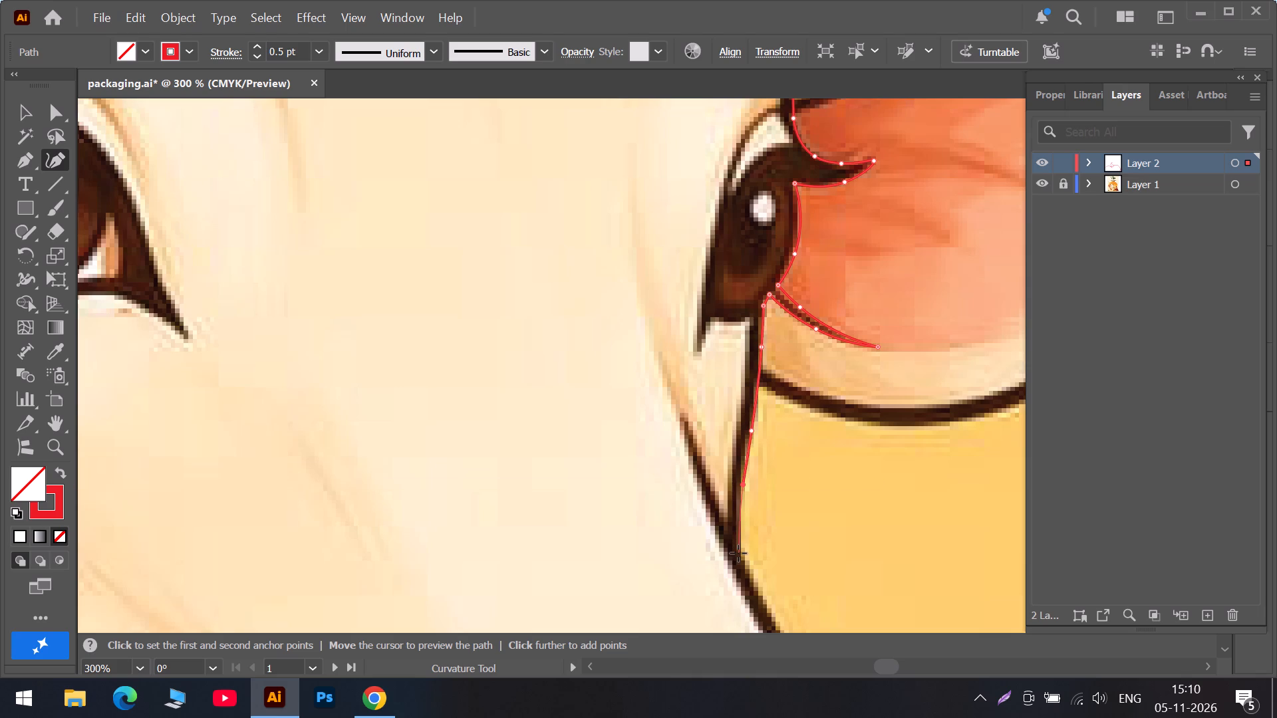
pyautogui.tripleClick(738, 553)
# Shift the anchor point on the eye's outer edge slightly upward to refit the curve.
pyautogui.scroll(-3, 740, 547)
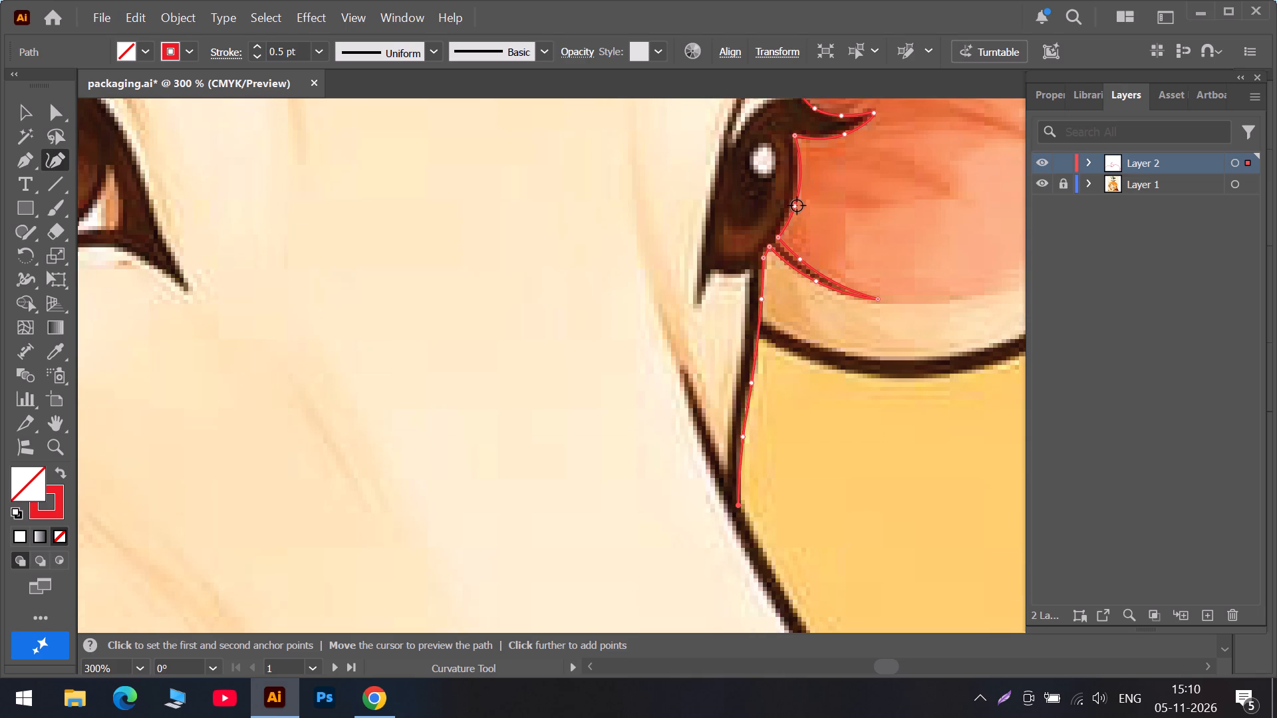
pyautogui.moveTo(797, 205); pyautogui.dragTo(794, 199)
# Continue the path from the cheek corner down the snout's sloping outline toward the nose, adjusting the first anchor points to fit the line.
pyautogui.scroll(-6, 784, 330)
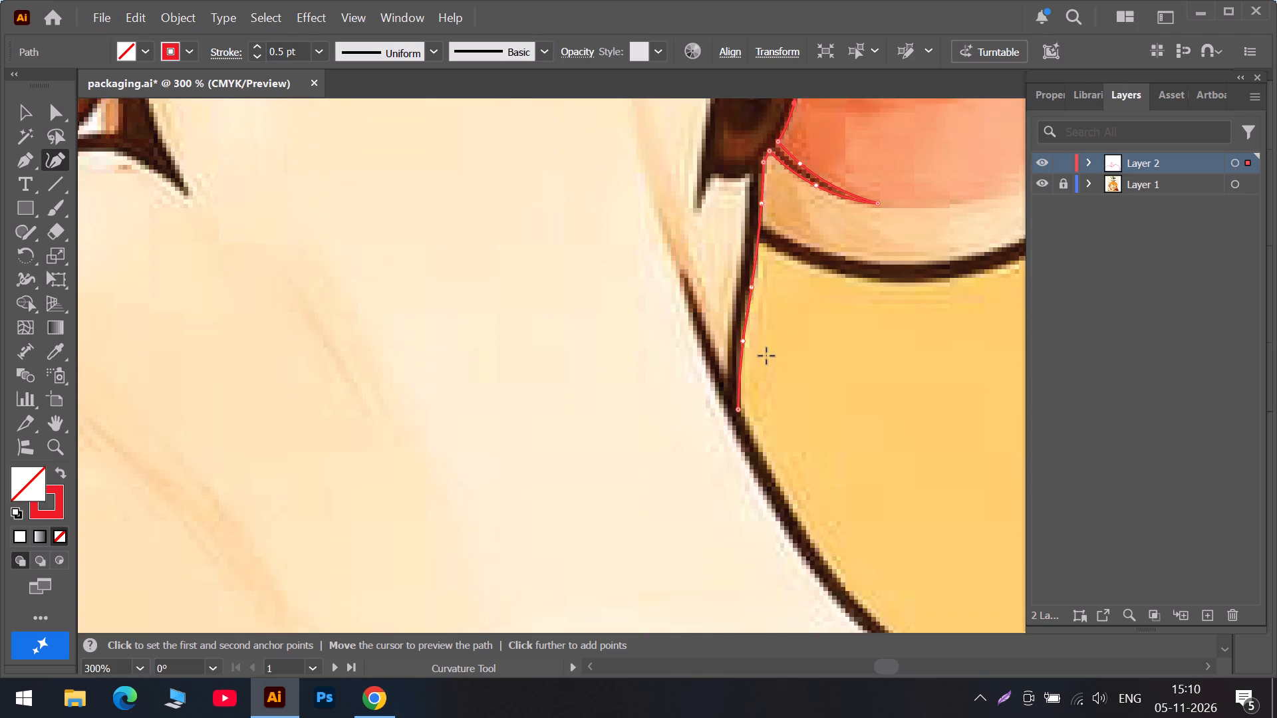
pyautogui.scroll(-7, 766, 354)
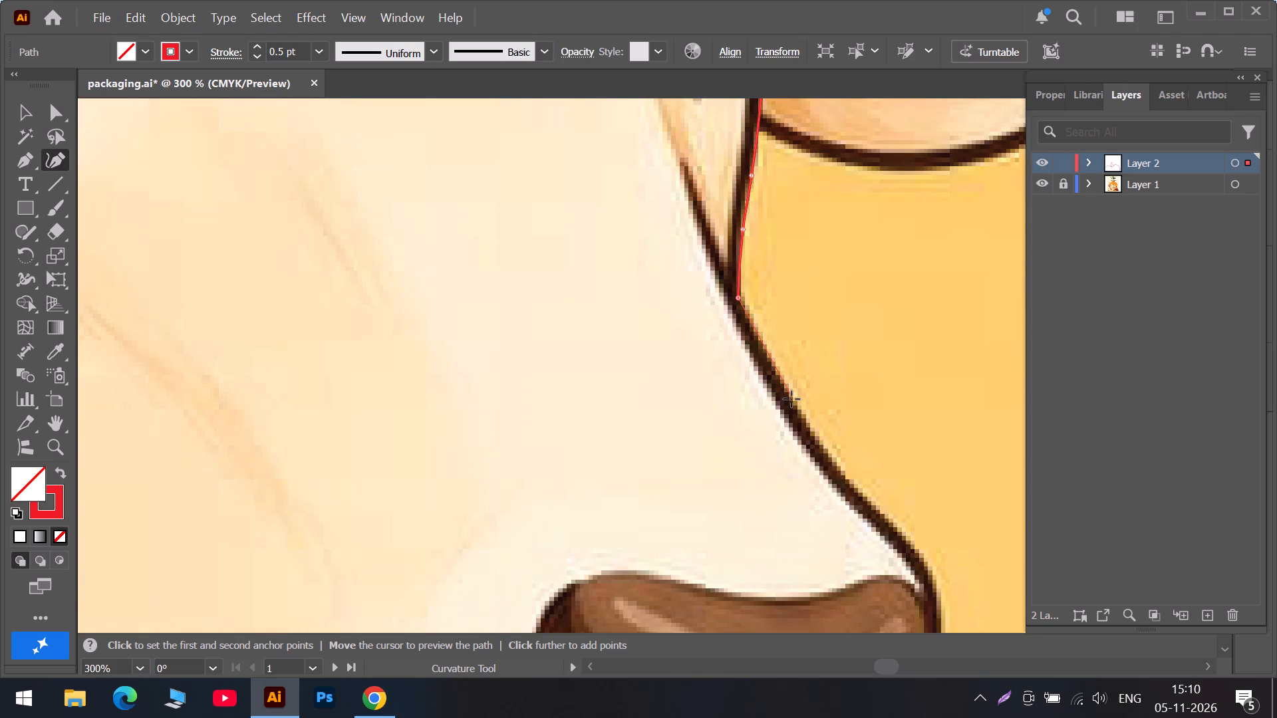
pyautogui.click(791, 399)
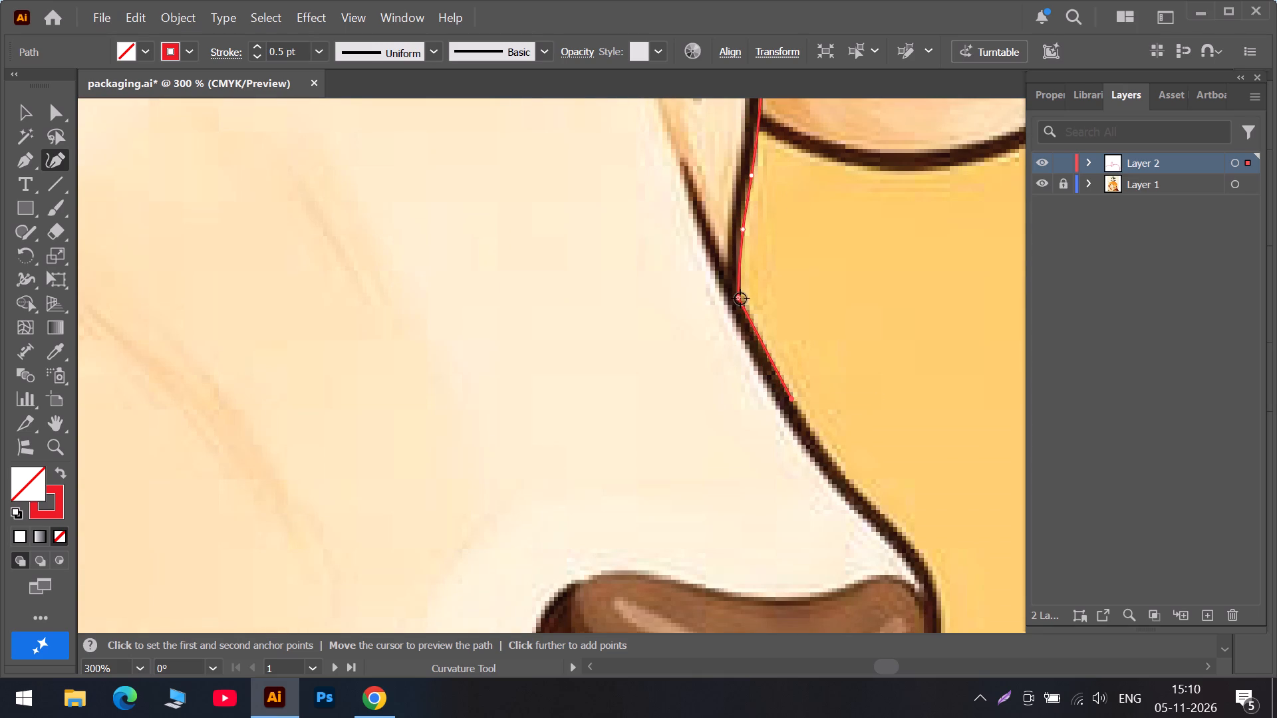
pyautogui.click(740, 299)
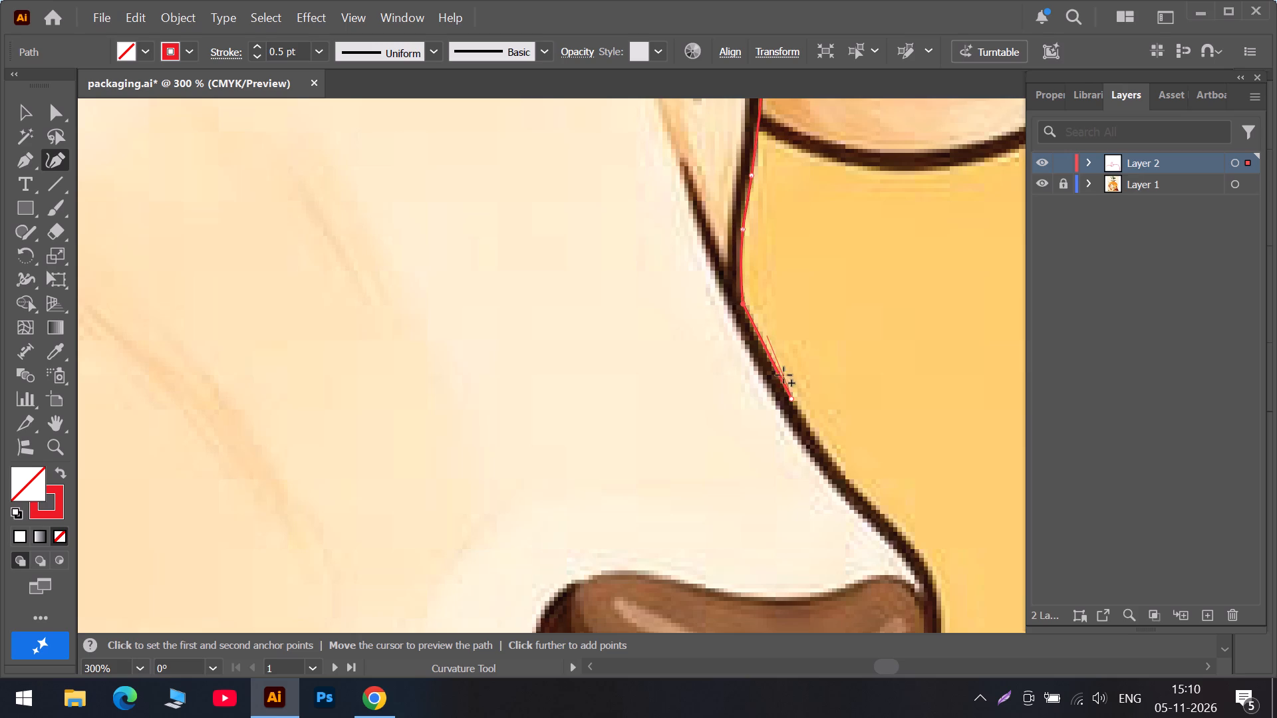
pyautogui.moveTo(792, 398); pyautogui.dragTo(794, 398)
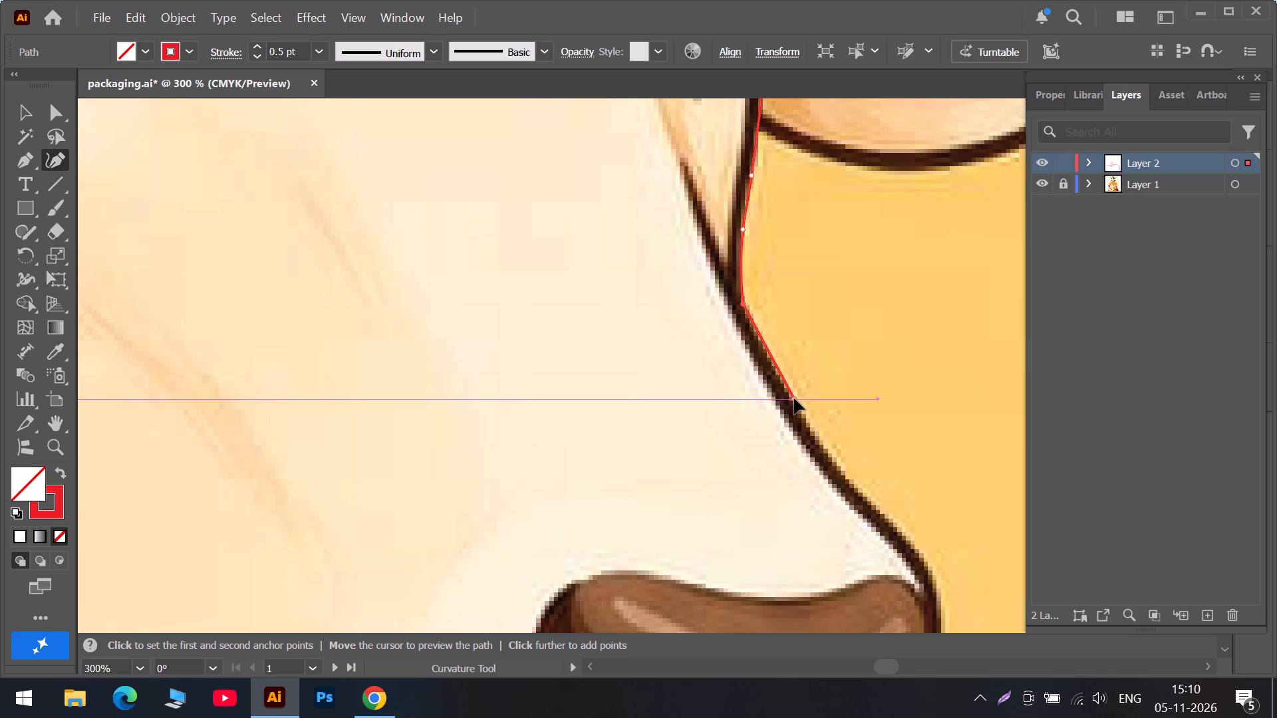
pyautogui.moveTo(794, 398); pyautogui.dragTo(785, 384)
pyautogui.scroll(9, 784, 371)
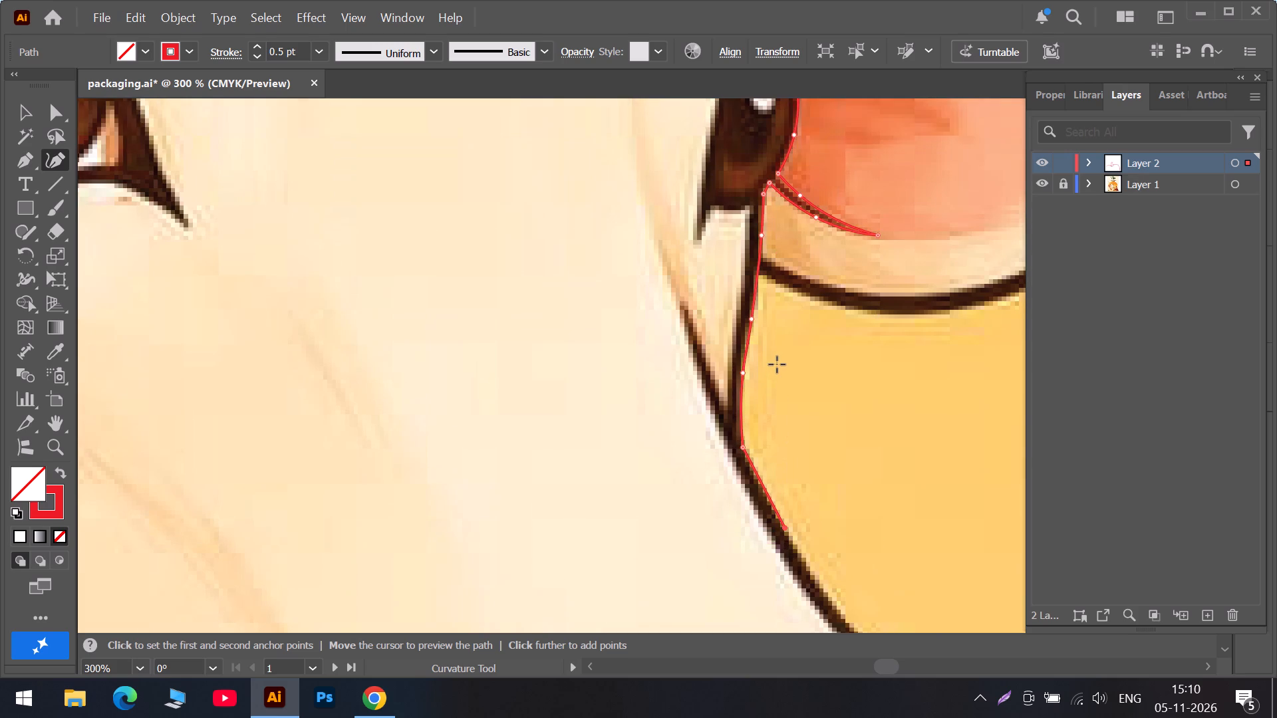
pyautogui.scroll(-13, 777, 364)
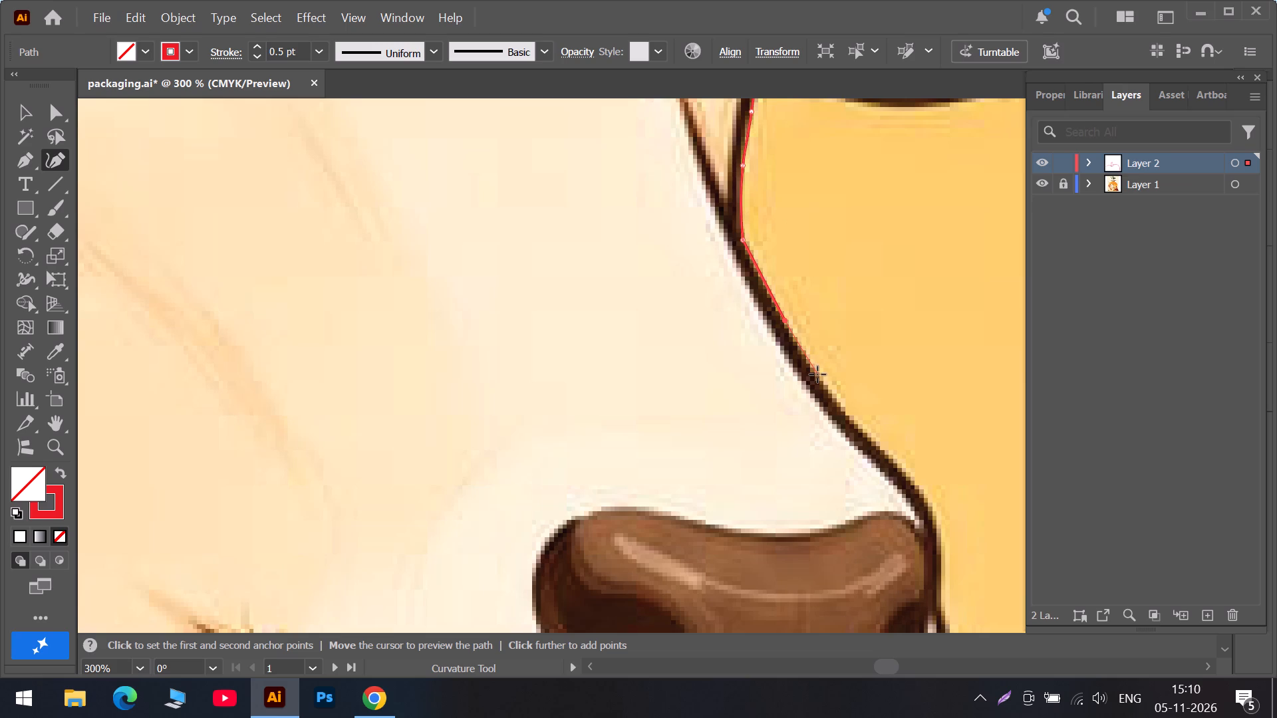
pyautogui.click(817, 374)
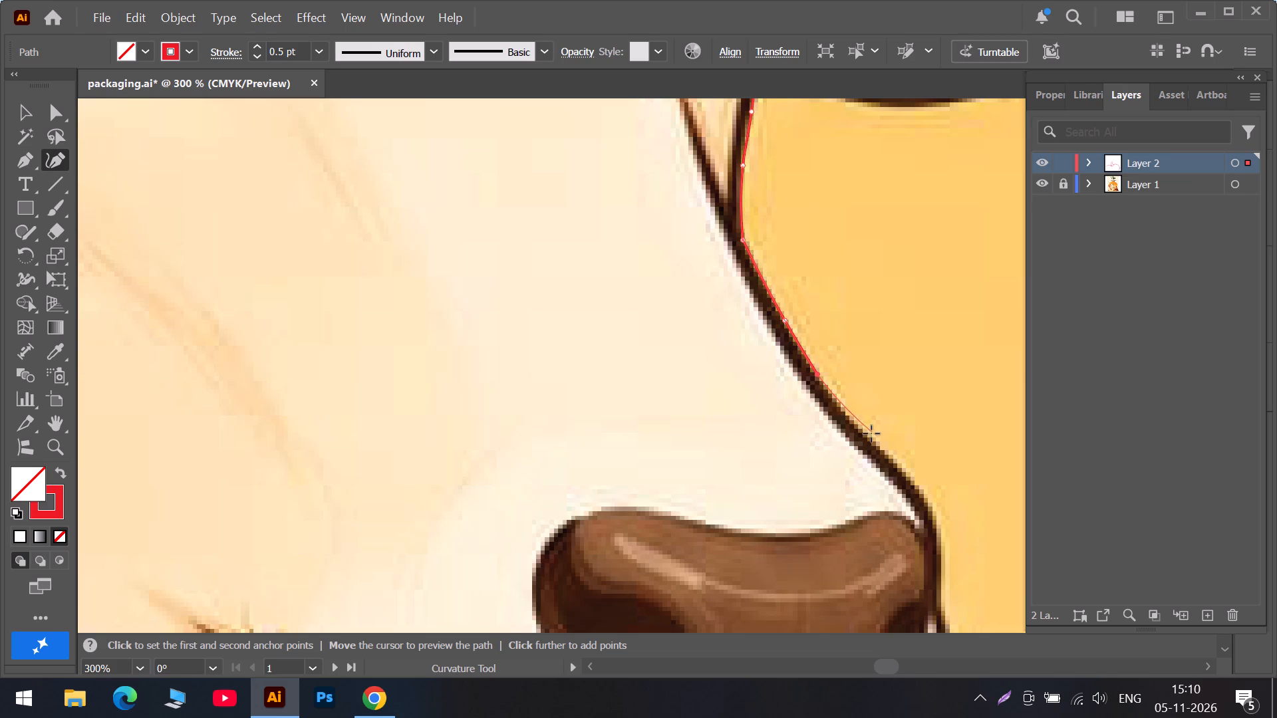
pyautogui.click(870, 436)
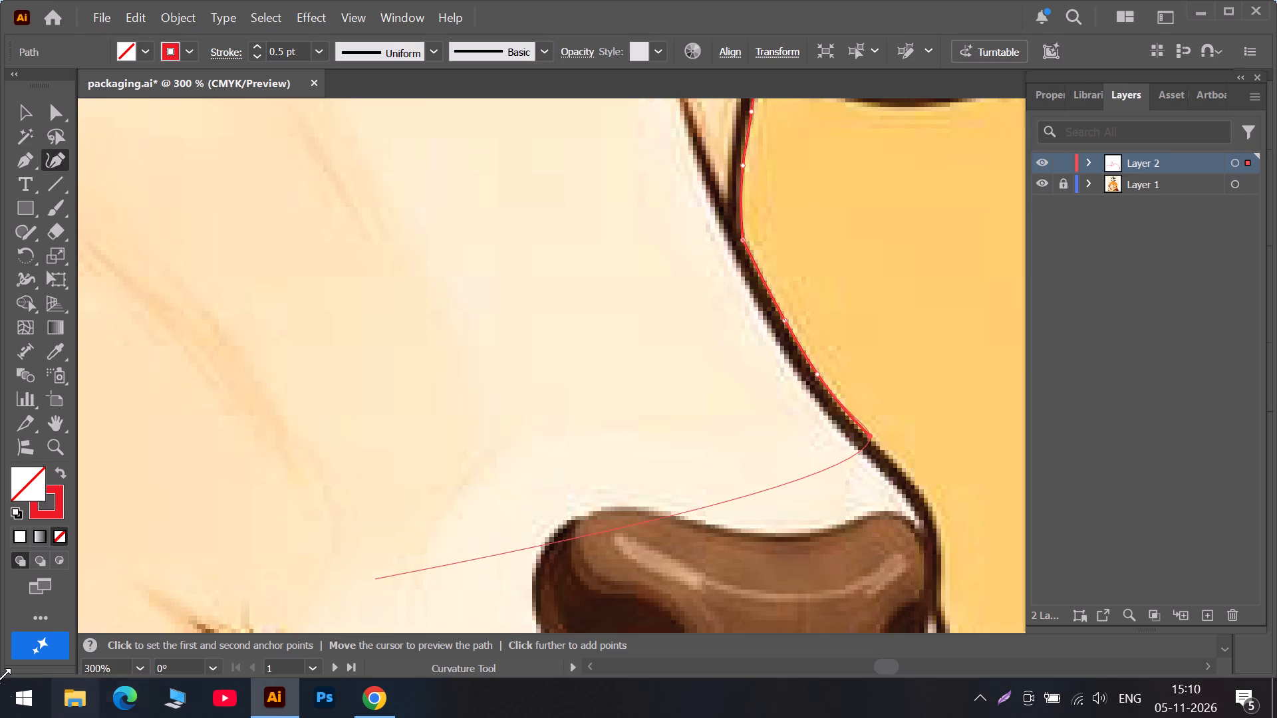
# Open the Windows display settings and set the built-in display's brightness to 75%.
pyautogui.click(25, 701)
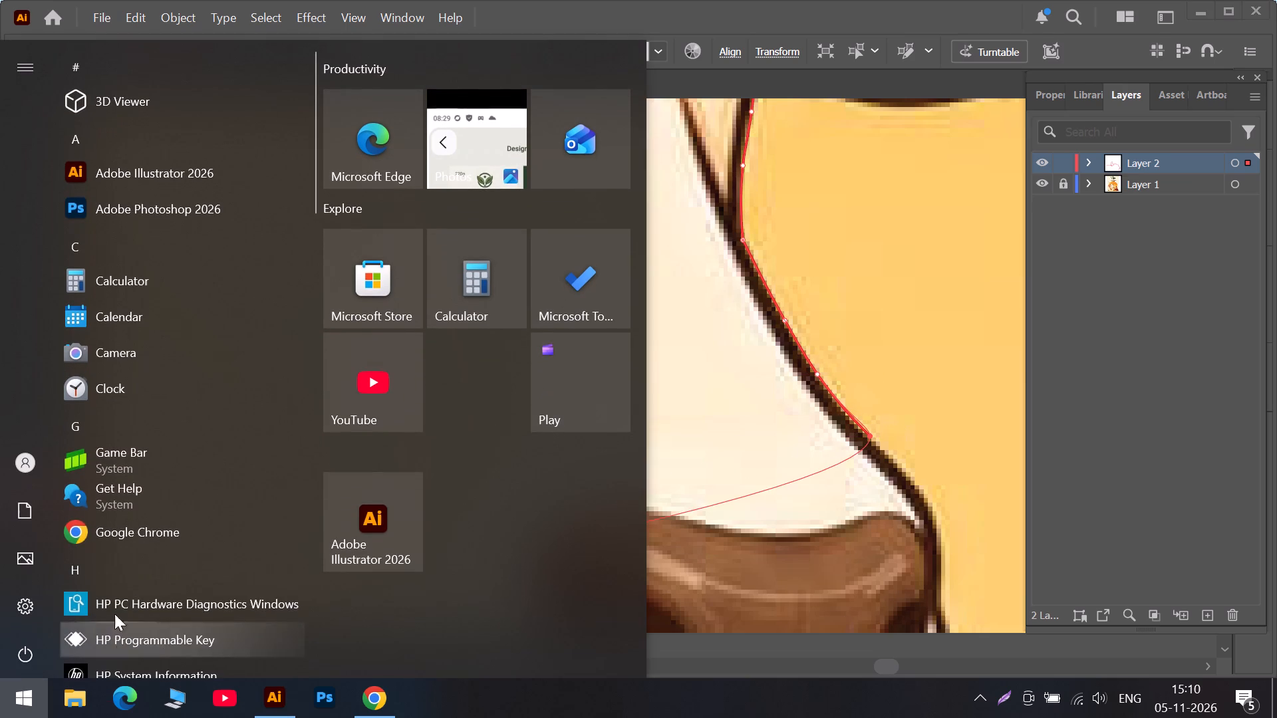
pyautogui.scroll(-4, 143, 550)
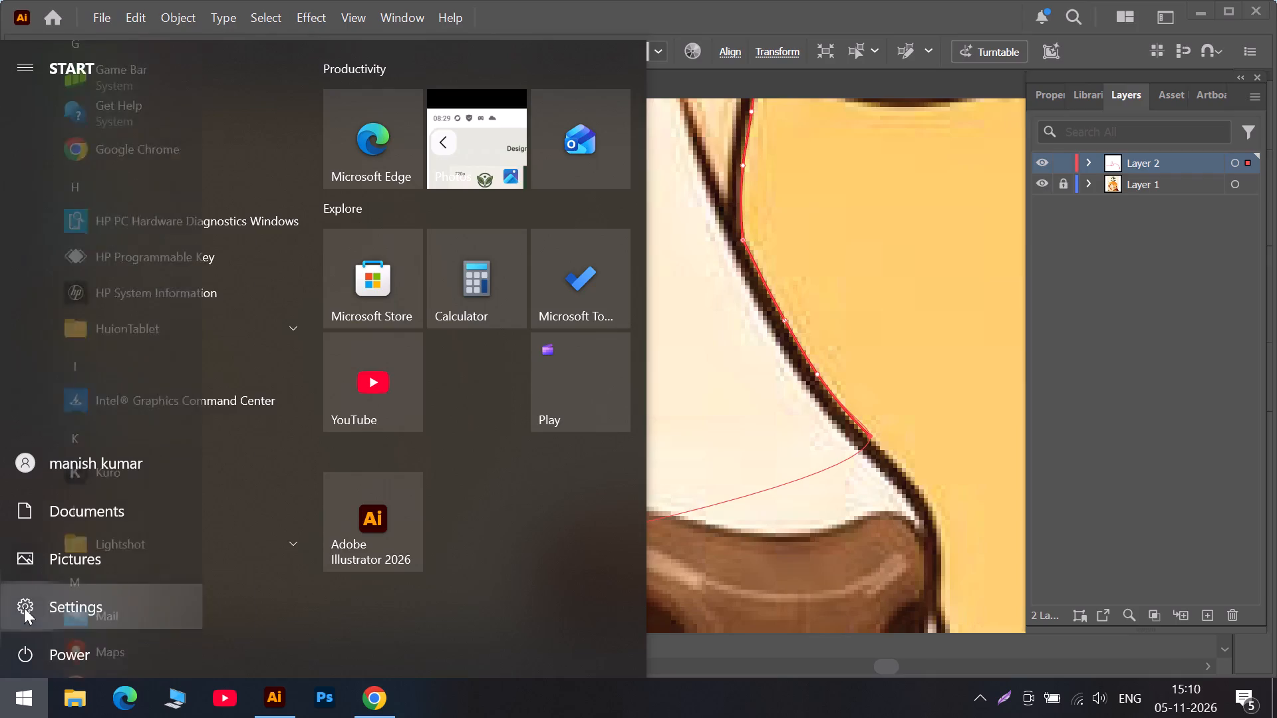
pyautogui.click(24, 608)
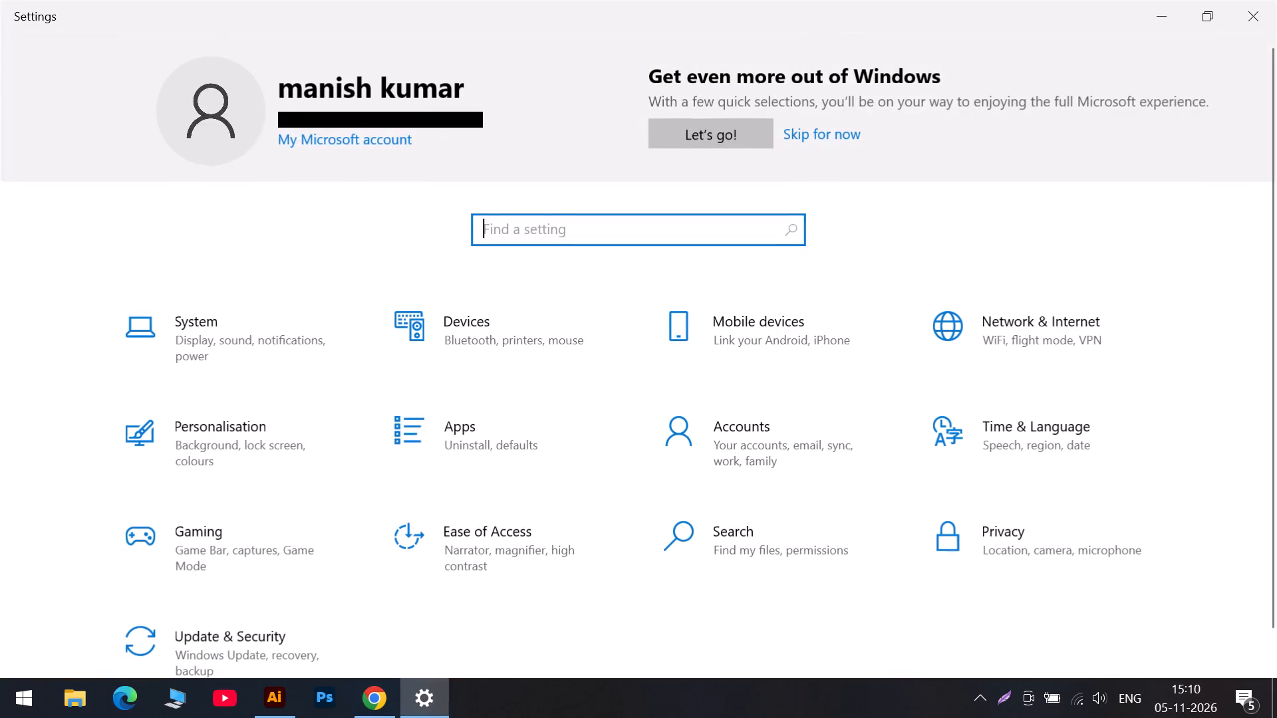
pyautogui.click(669, 221)
pyautogui.write('BR')
pyautogui.click(614, 364)
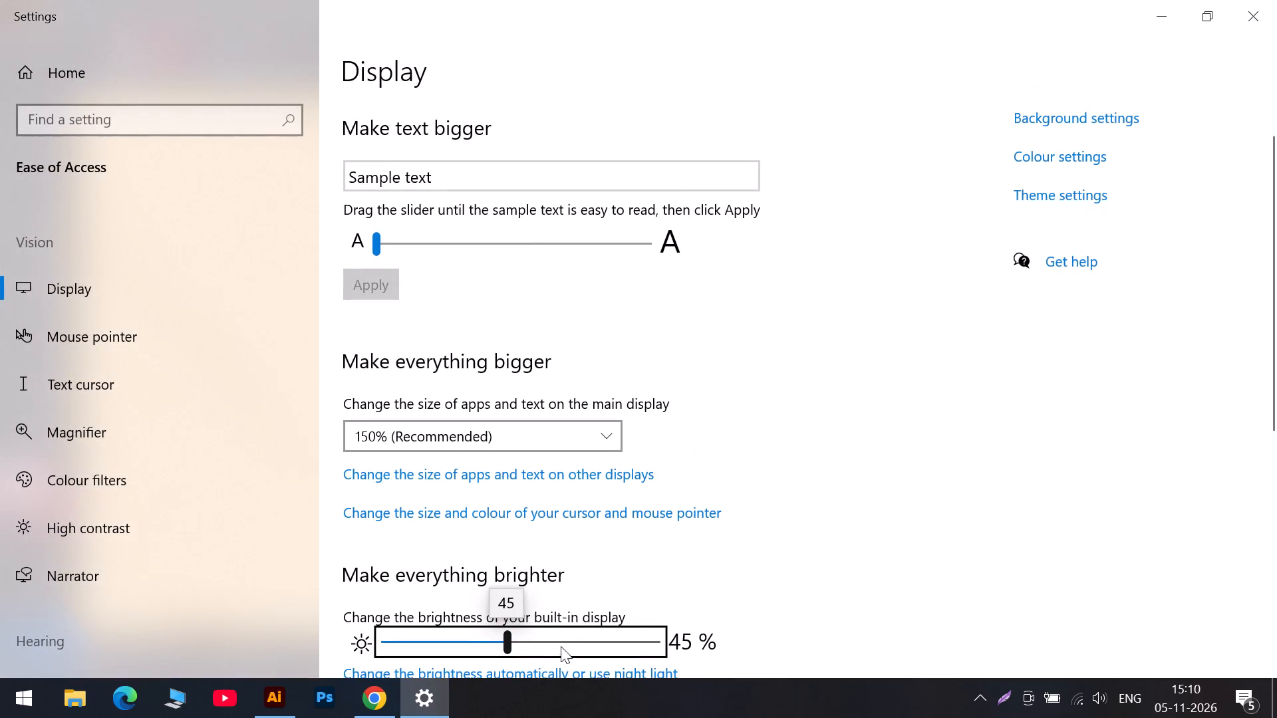
pyautogui.moveTo(567, 636); pyautogui.dragTo(566, 643)
pyautogui.click(589, 641)
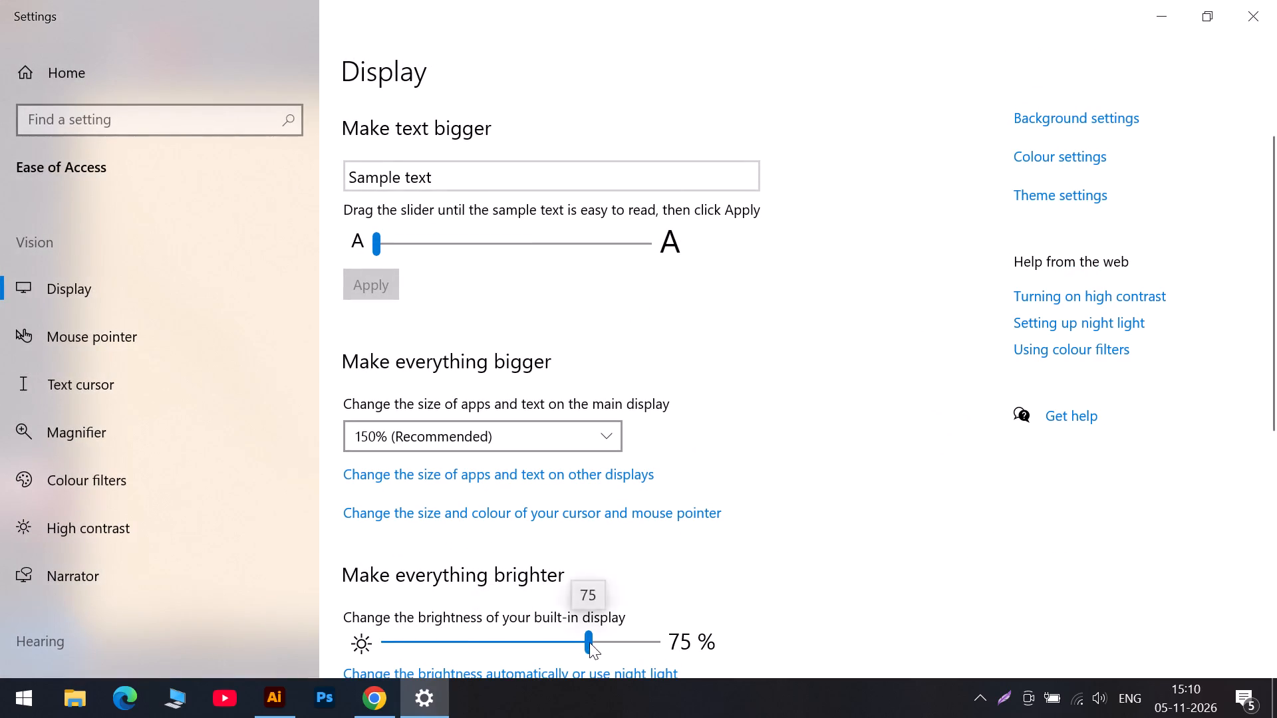
# Return to Illustrator and trace around the snout's bend to a corner point beside the nostril, shifting the bend's anchor to fit.
pyautogui.click(274, 698)
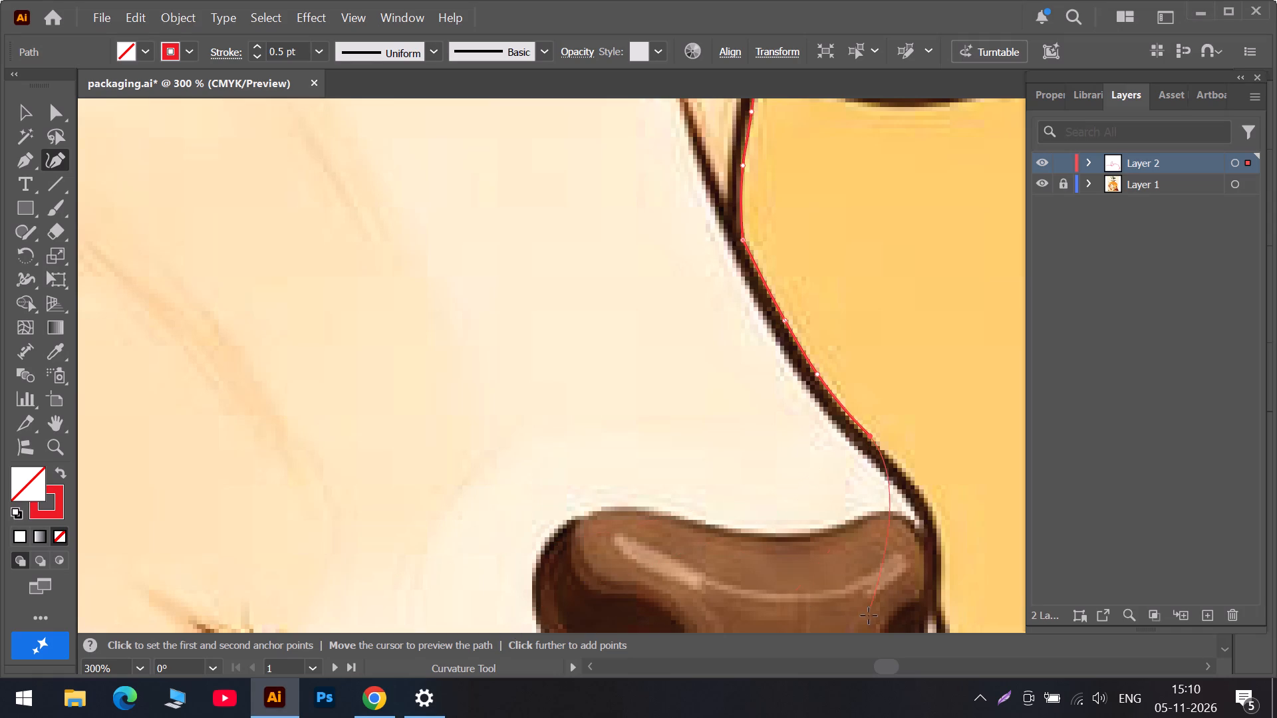
pyautogui.click(925, 493)
pyautogui.scroll(-6, 926, 495)
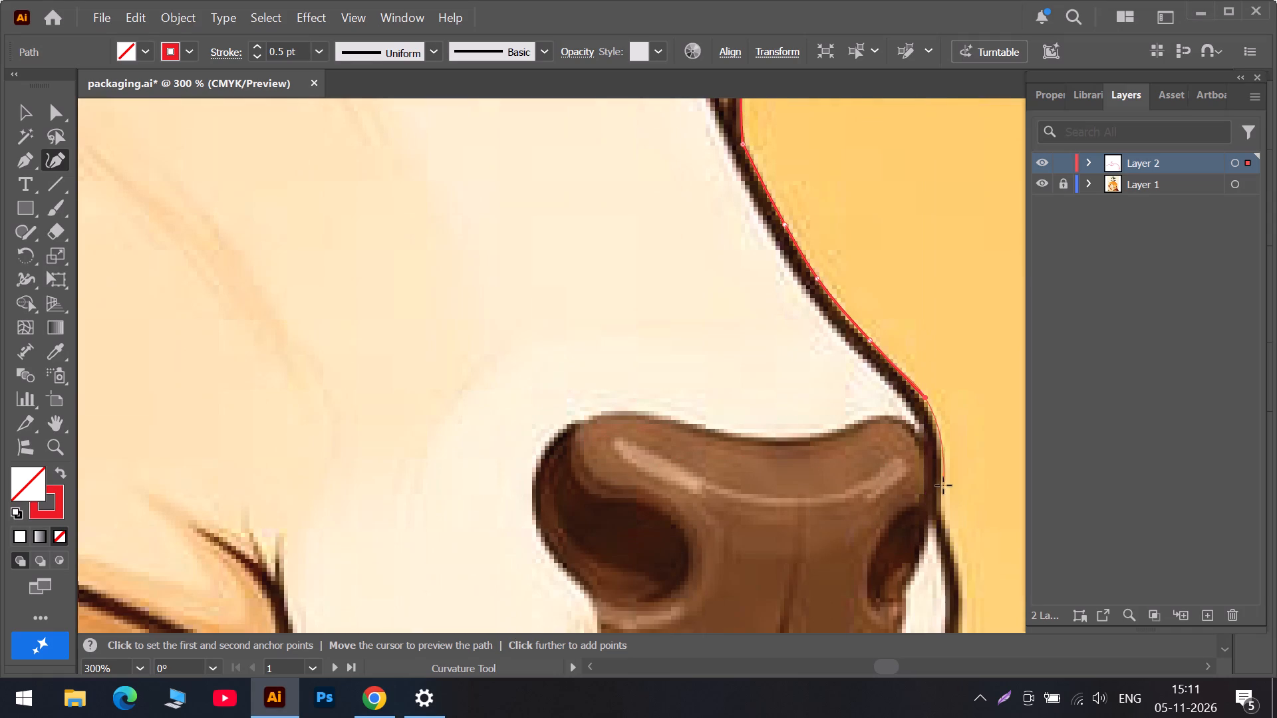
pyautogui.click(940, 506)
pyautogui.doubleClick(940, 506)
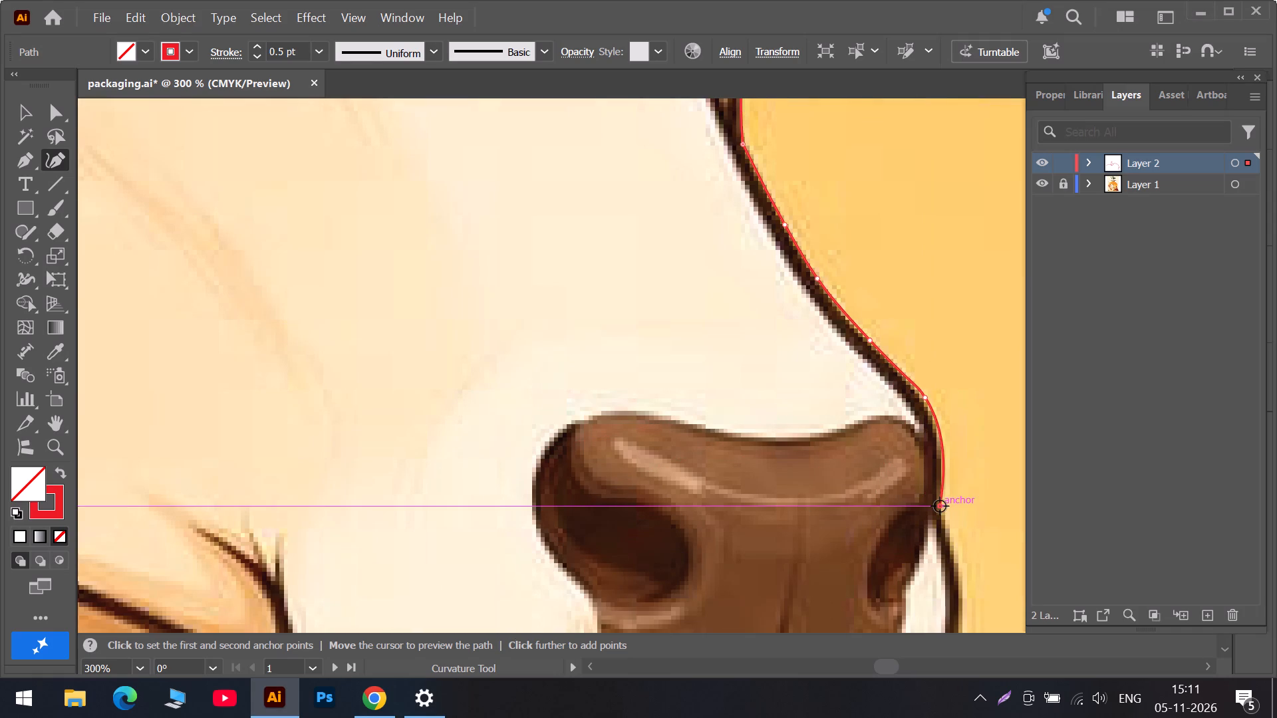
pyautogui.click(926, 400)
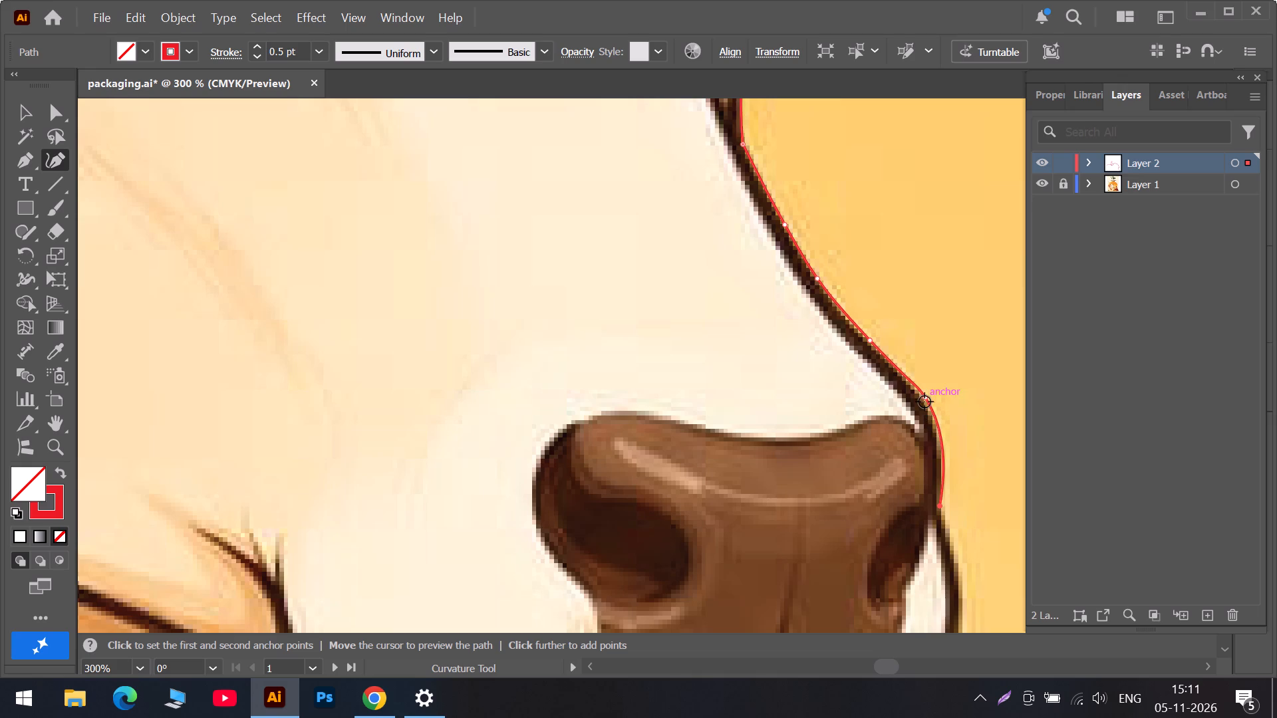
pyautogui.moveTo(927, 396); pyautogui.dragTo(925, 398)
pyautogui.moveTo(925, 398); pyautogui.dragTo(925, 404)
pyautogui.scroll(6, 920, 404)
pyautogui.scroll(-7, 894, 395)
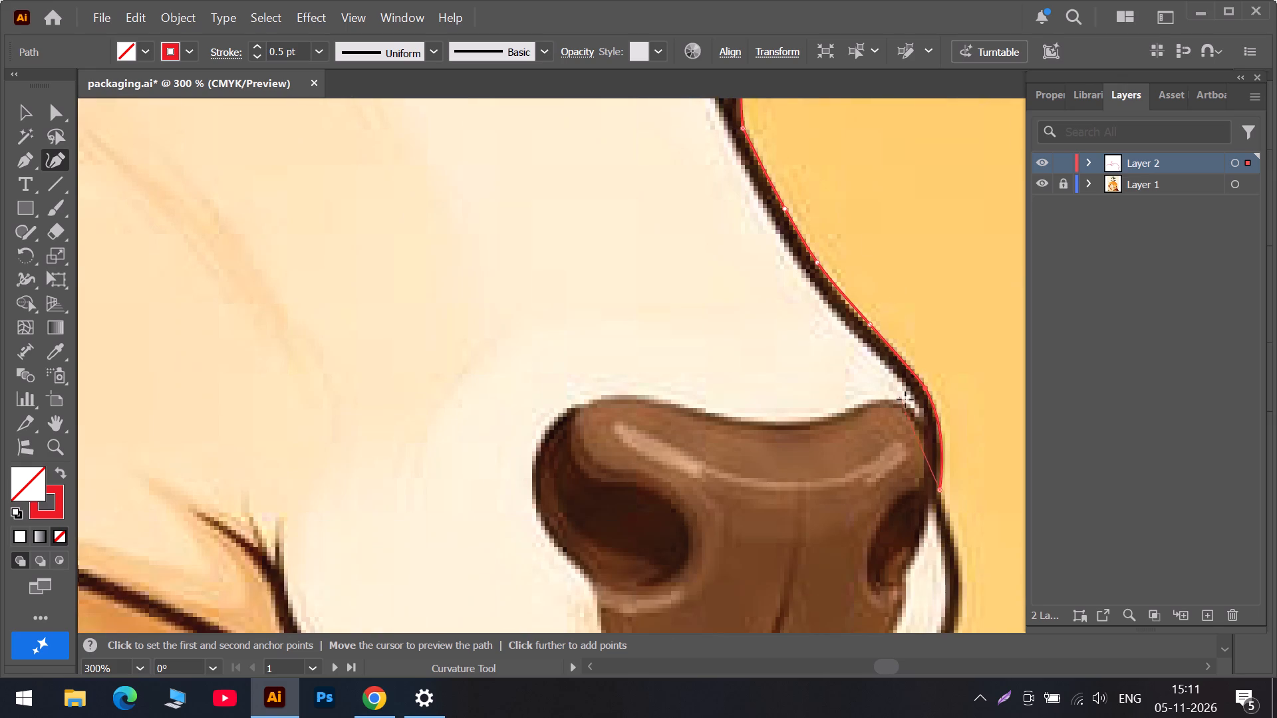
pyautogui.scroll(-7, 906, 400)
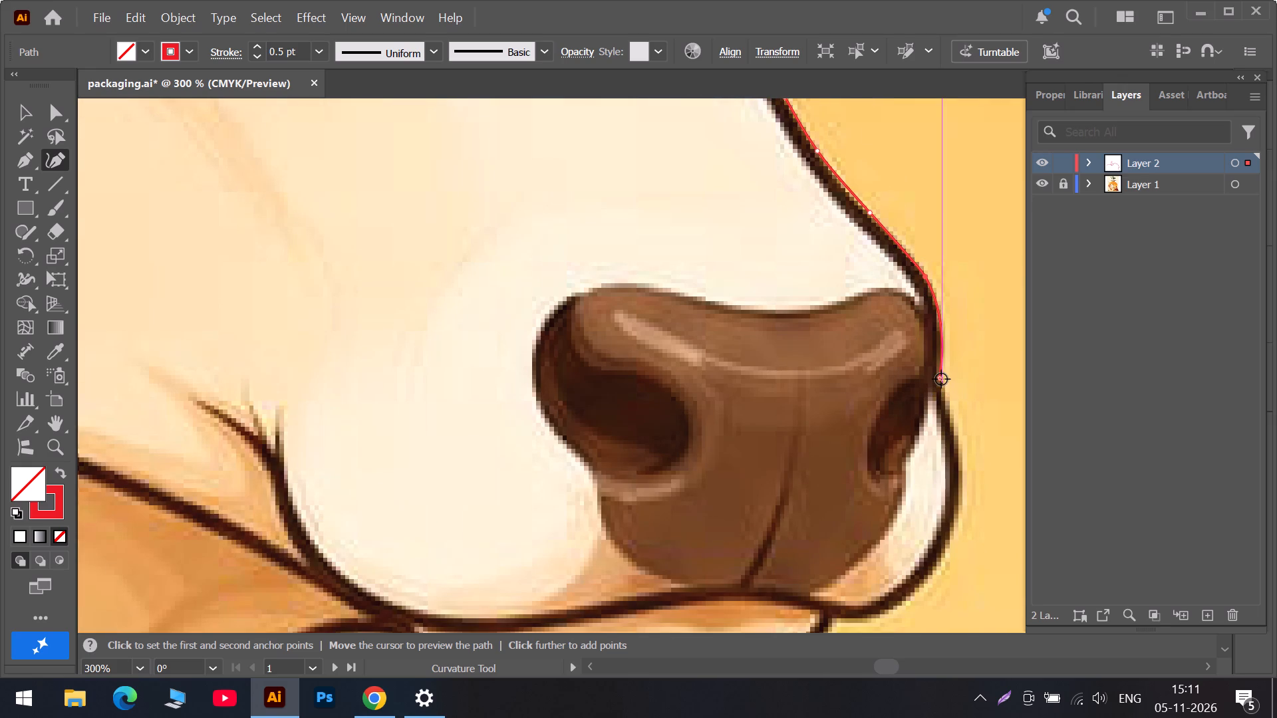
pyautogui.doubleClick(941, 379)
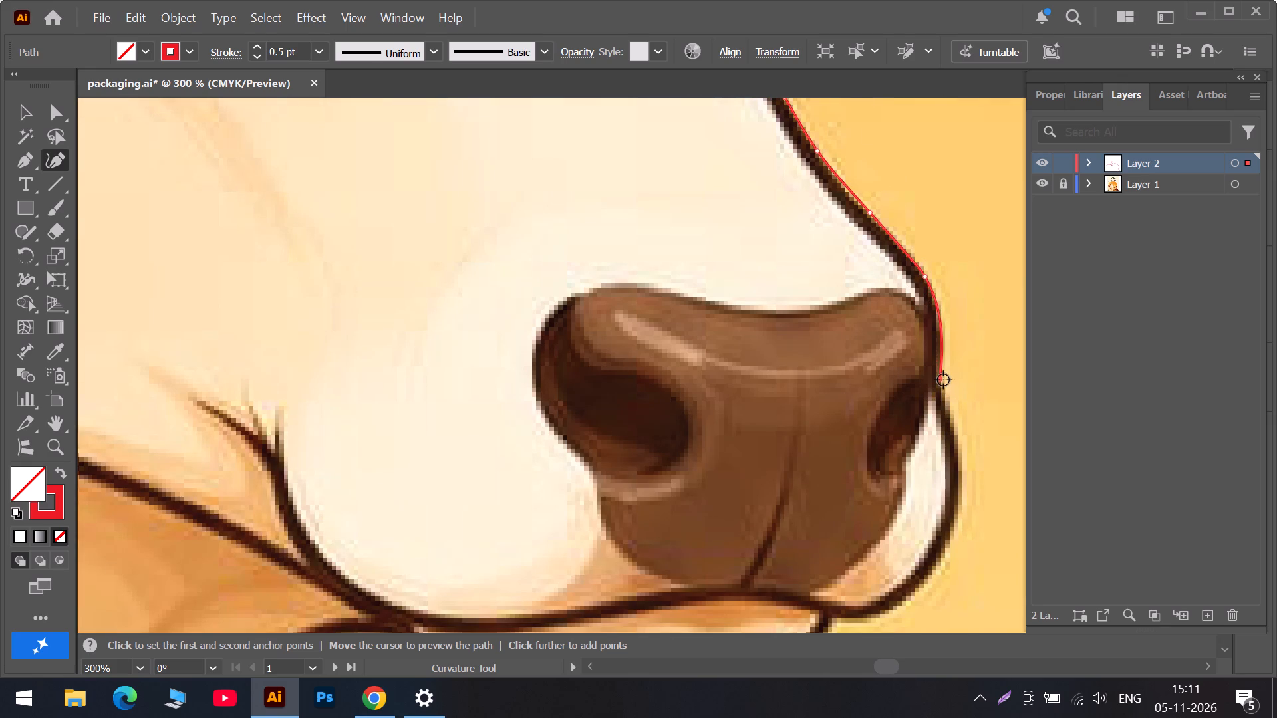
pyautogui.doubleClick(942, 378)
# Switch to Chrome and play the suggested Jeene Laga Hoon video on YouTube.
pyautogui.click(361, 701)
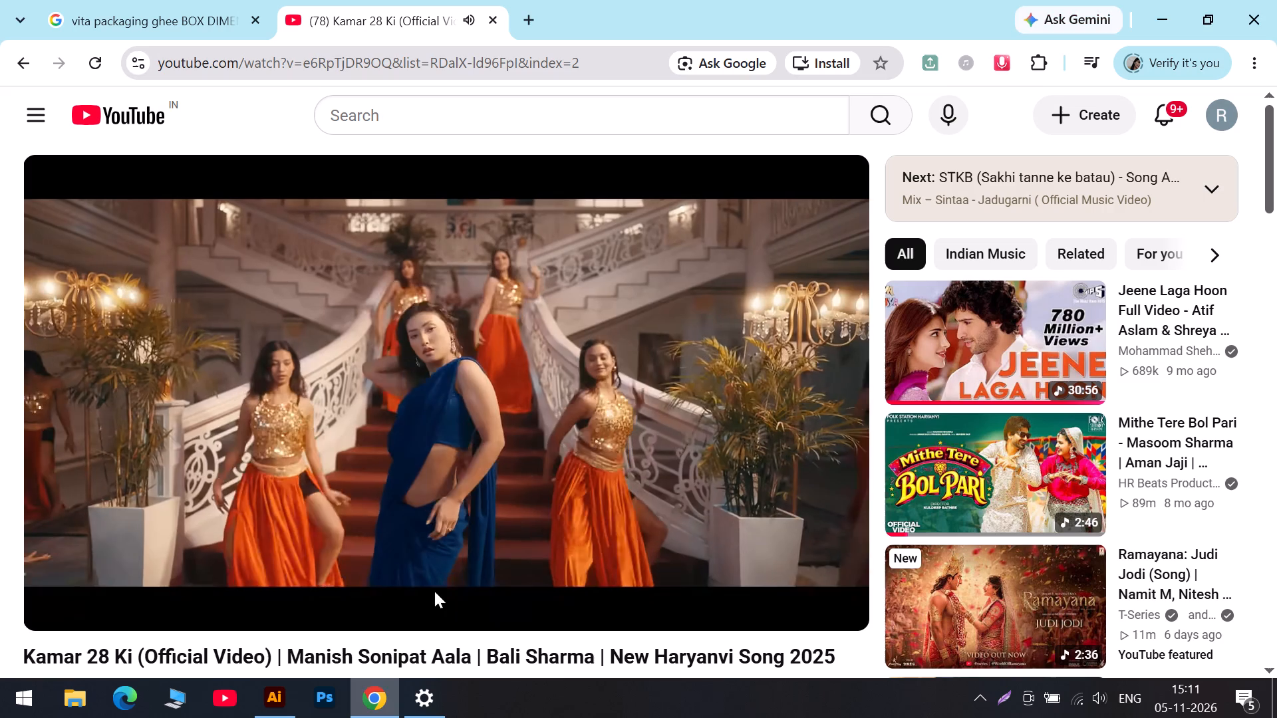
pyautogui.click(1010, 364)
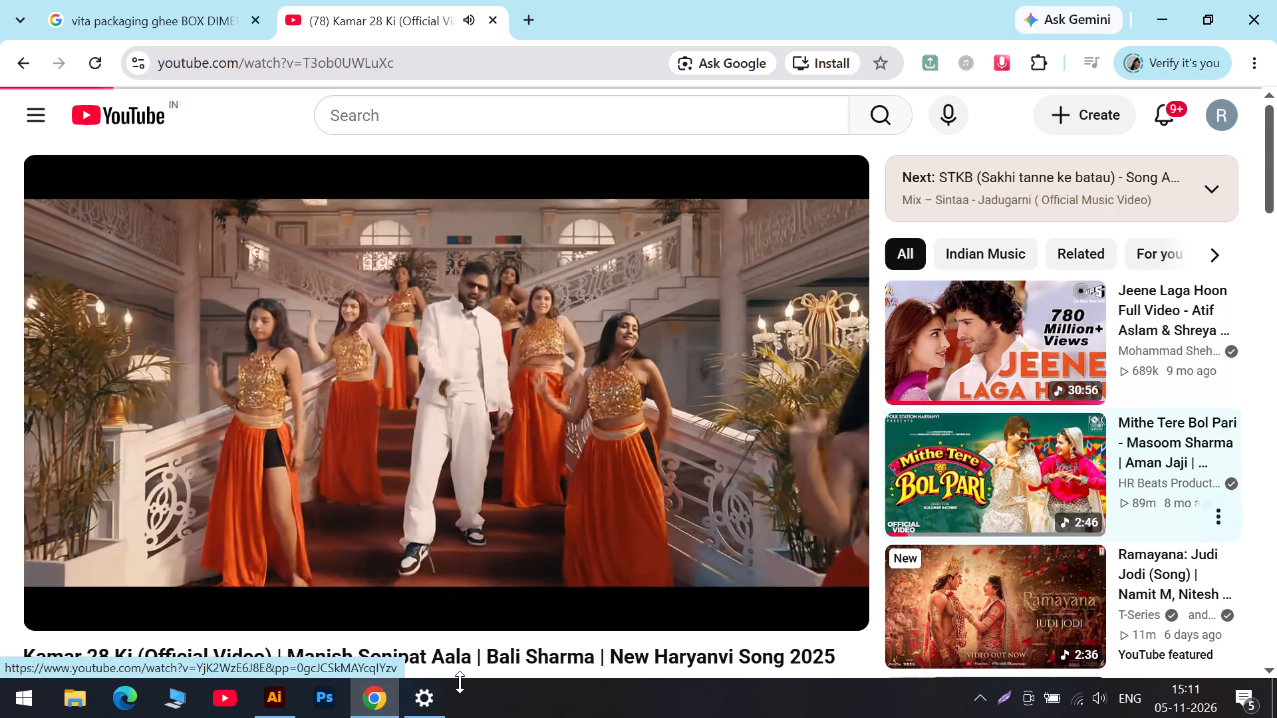
# Return to Illustrator and trace the muzzle's outer bulge below the nostril corner, adjusting its anchor points to fit the outline.
pyautogui.click(271, 706)
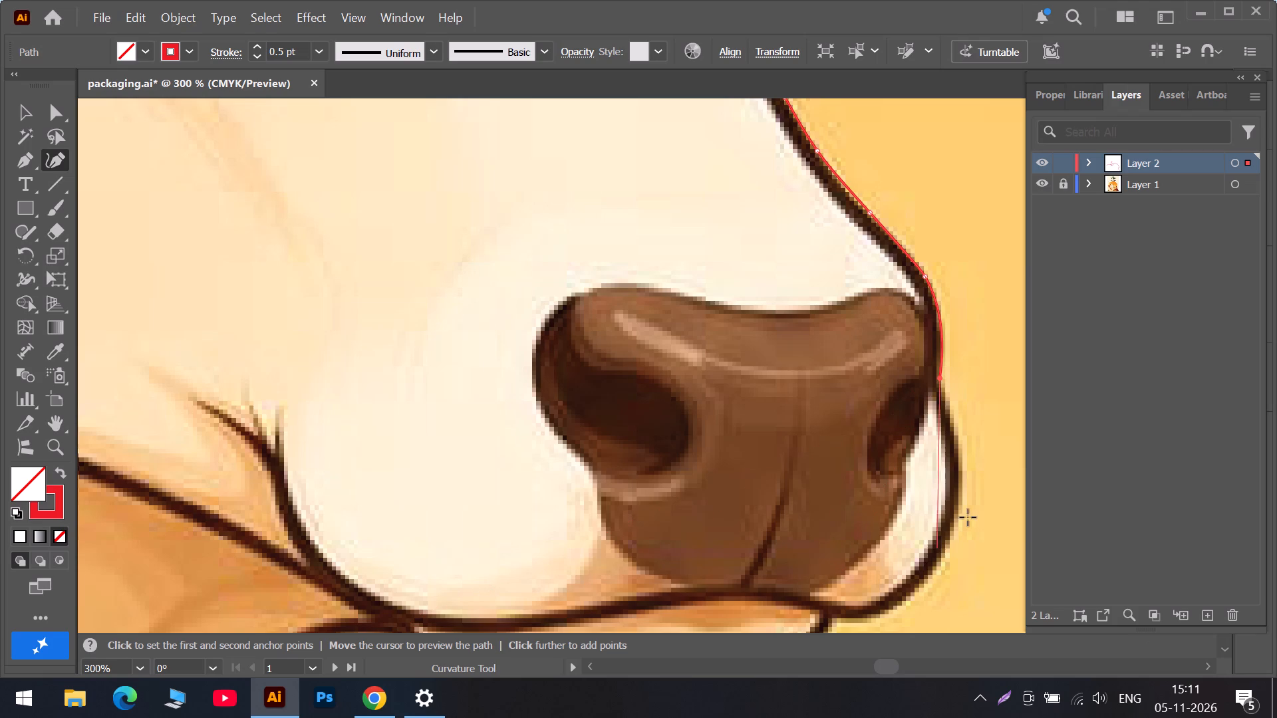
pyautogui.click(956, 431)
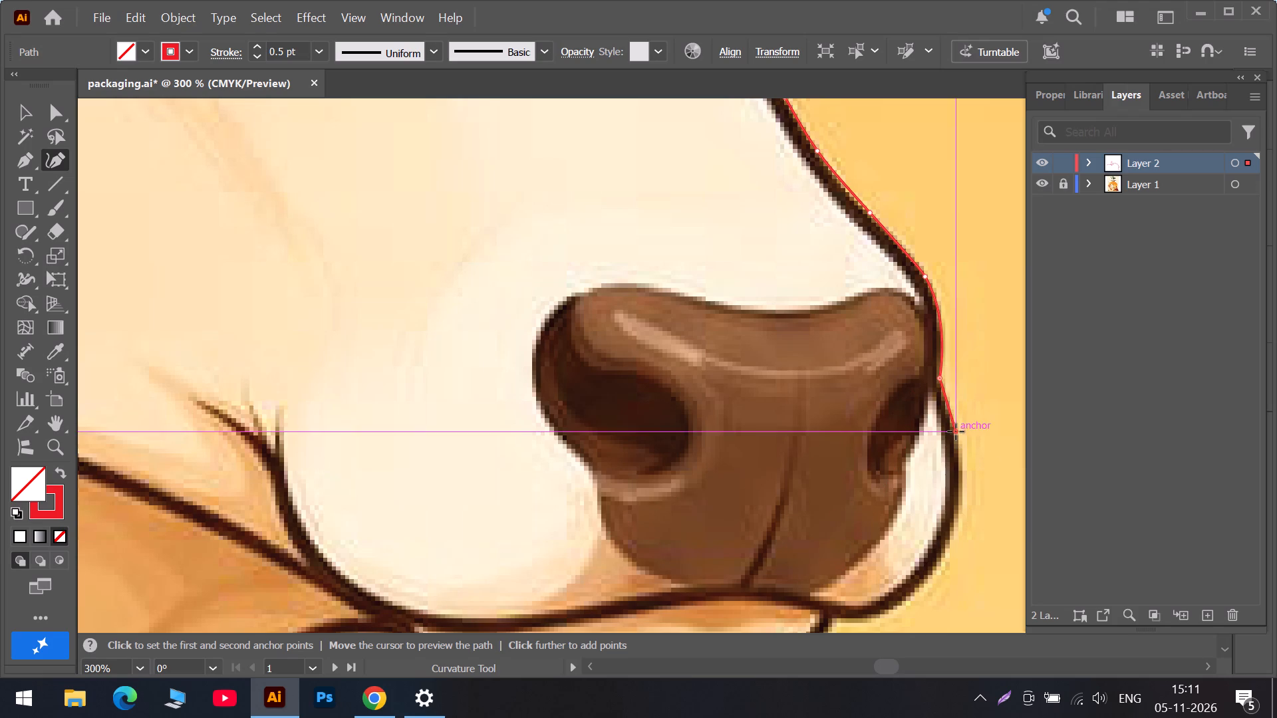
pyautogui.scroll(-5, 954, 436)
pyautogui.click(956, 437)
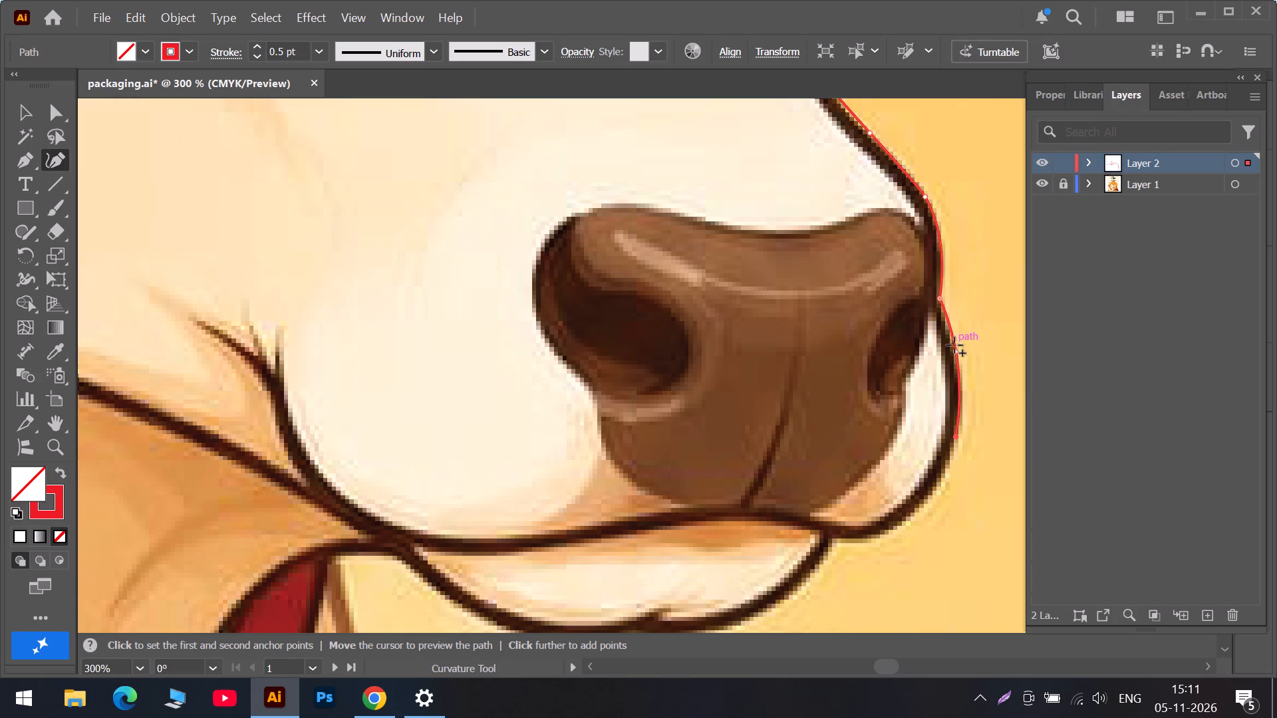
pyautogui.moveTo(957, 352); pyautogui.dragTo(960, 400)
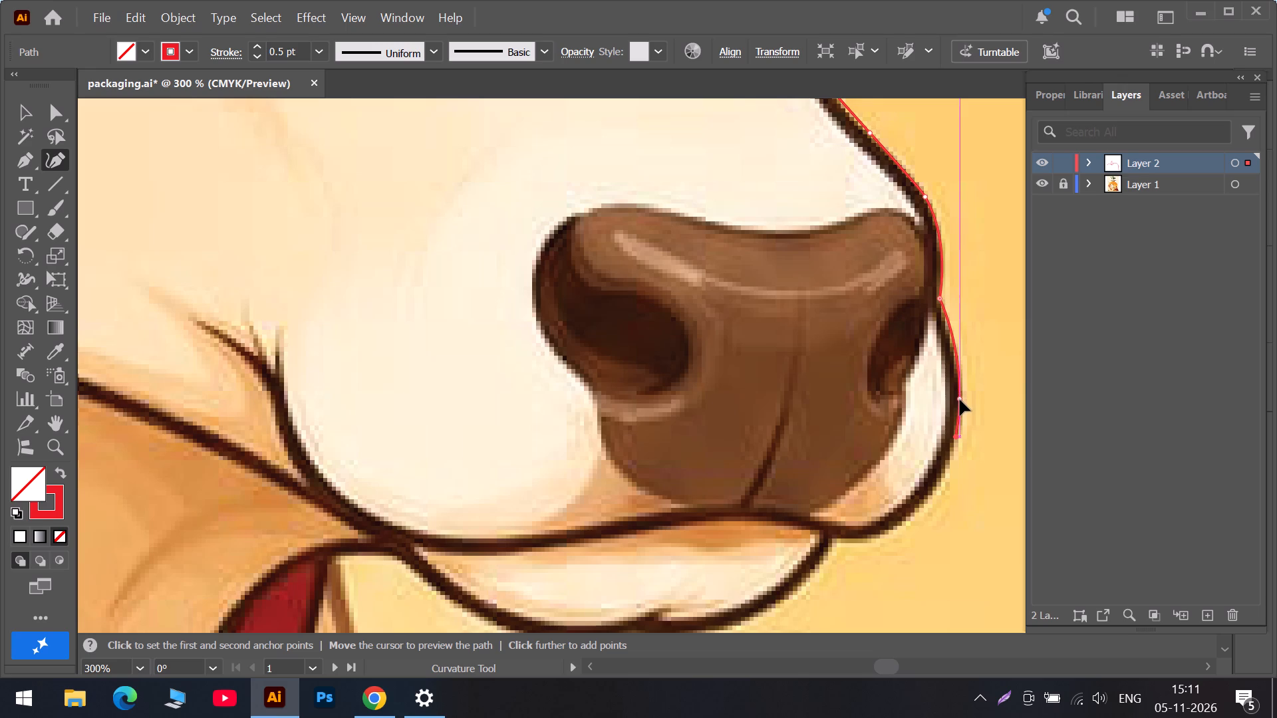
pyautogui.moveTo(960, 400); pyautogui.dragTo(960, 400)
pyautogui.moveTo(955, 334); pyautogui.dragTo(952, 340)
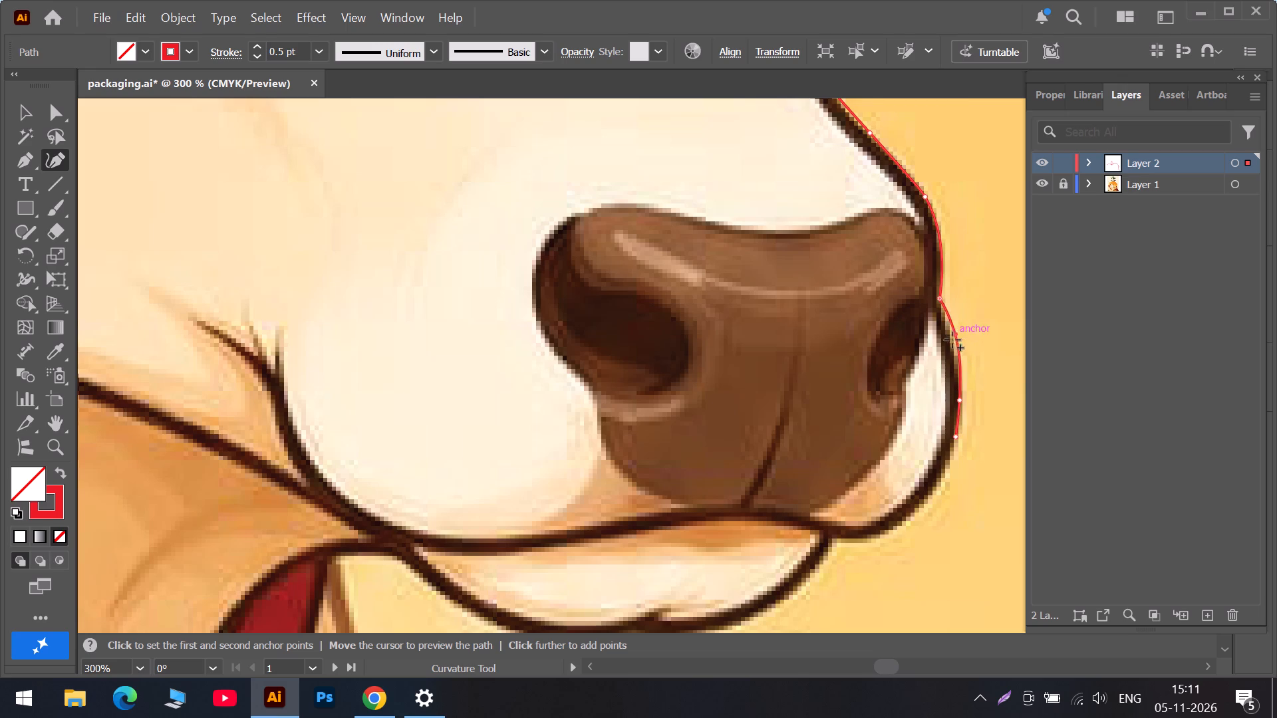
pyautogui.moveTo(952, 340); pyautogui.dragTo(950, 346)
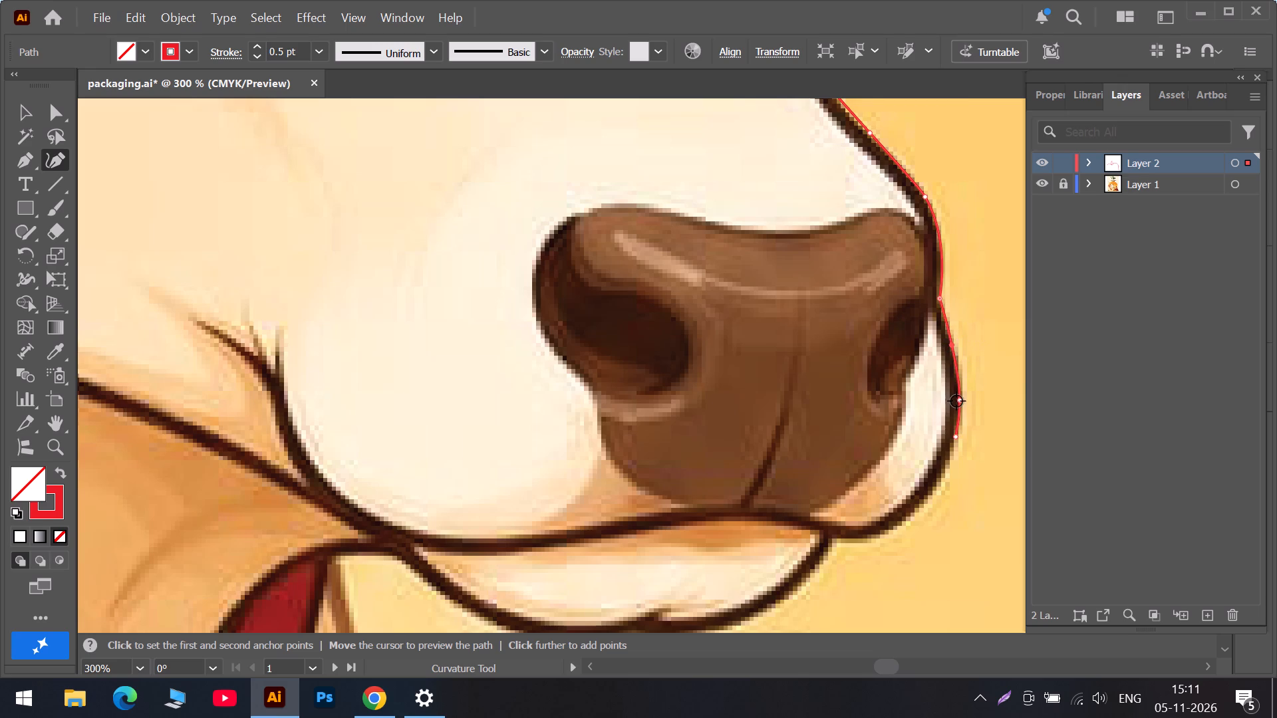
pyautogui.click(958, 402)
pyautogui.moveTo(954, 435); pyautogui.dragTo(954, 445)
# Trace the muzzle's rounded lower edge to a corner point where the upper lip meets the lower lip.
pyautogui.scroll(-7, 952, 447)
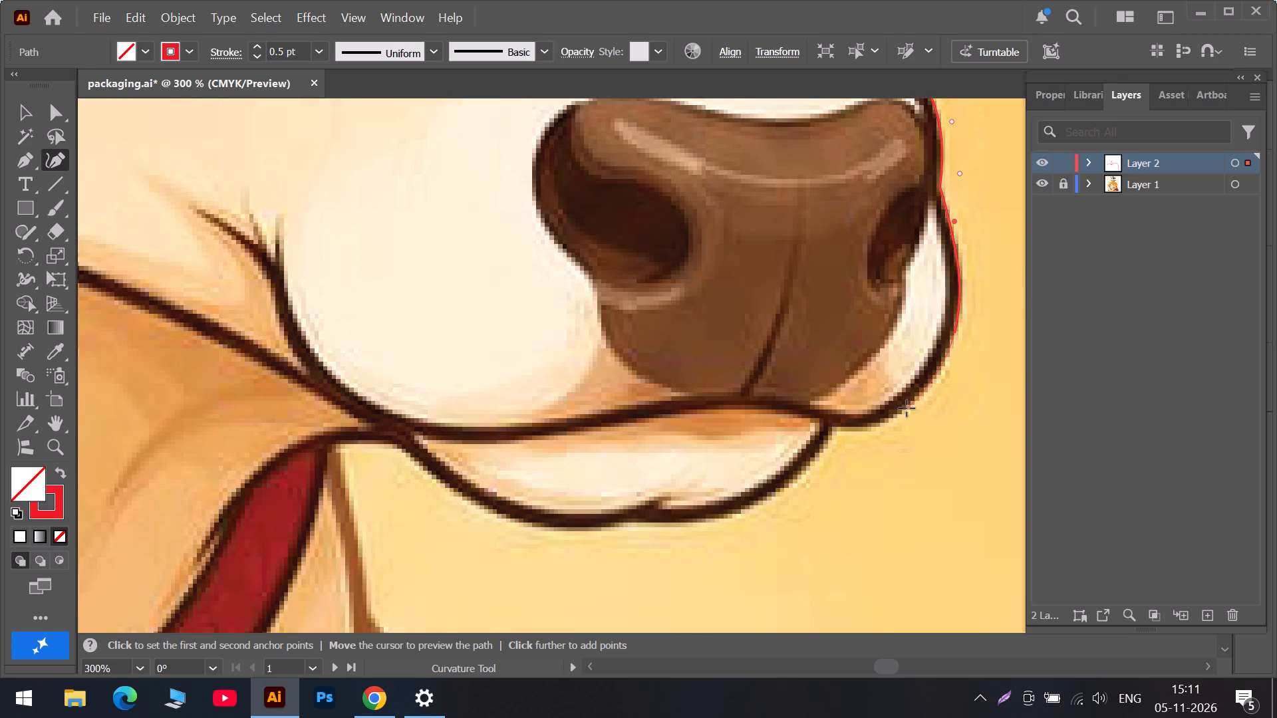
pyautogui.click(909, 405)
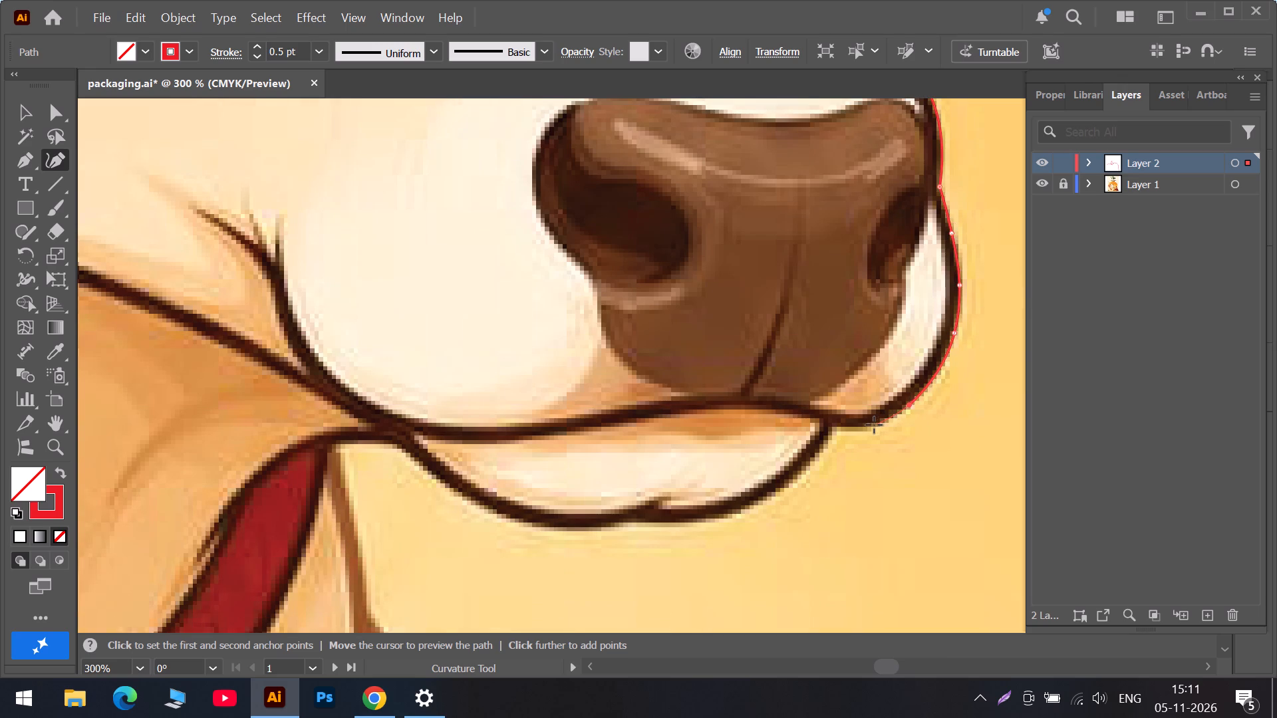
pyautogui.click(873, 425)
pyautogui.tripleClick(833, 428)
# Trace the lower lip from the mouth corner to a corner point at the chin's small notch, shifting anchor points to fit the curve.
pyautogui.click(814, 460)
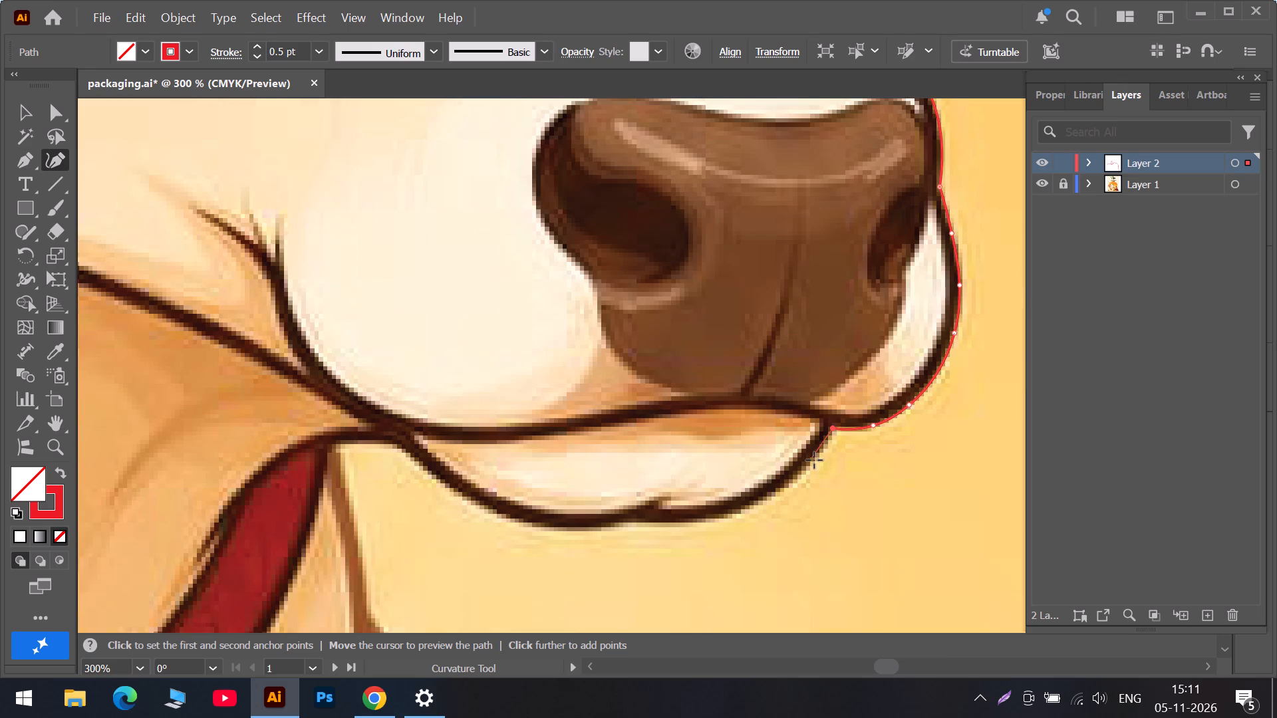
pyautogui.click(831, 427)
pyautogui.click(826, 443)
pyautogui.click(775, 495)
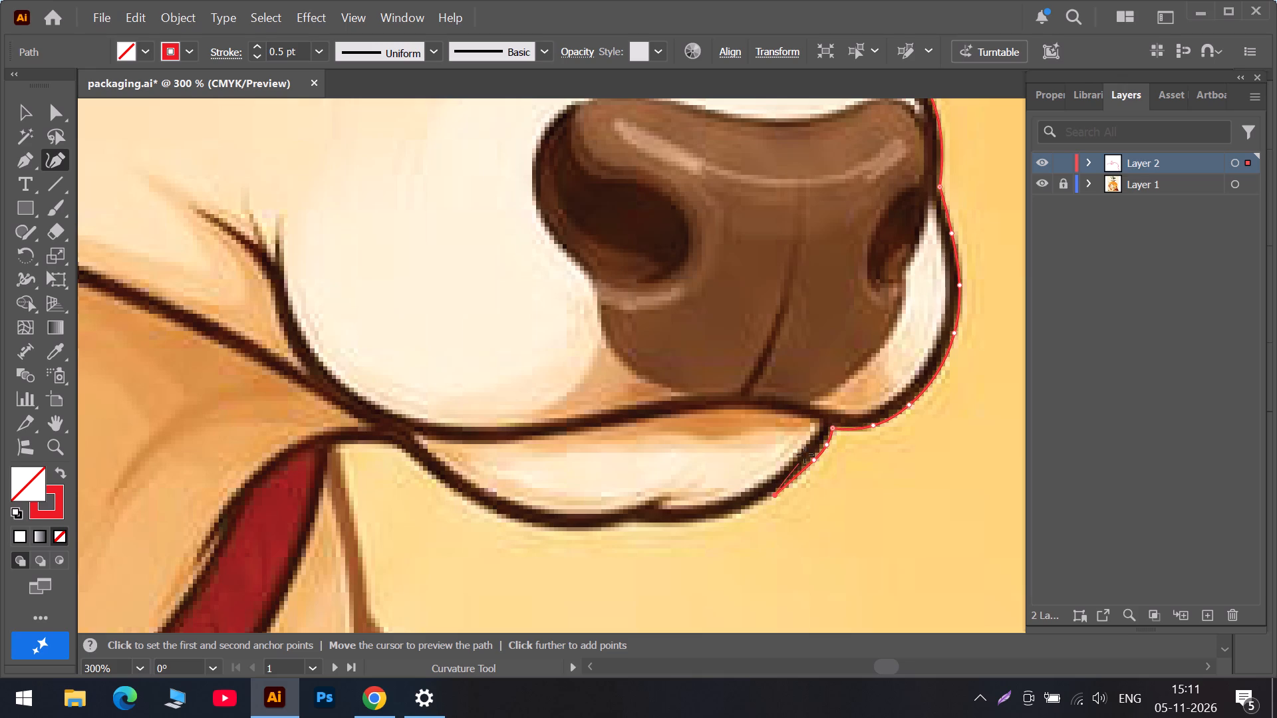
pyautogui.moveTo(811, 459); pyautogui.dragTo(807, 474)
pyautogui.moveTo(807, 474); pyautogui.dragTo(799, 478)
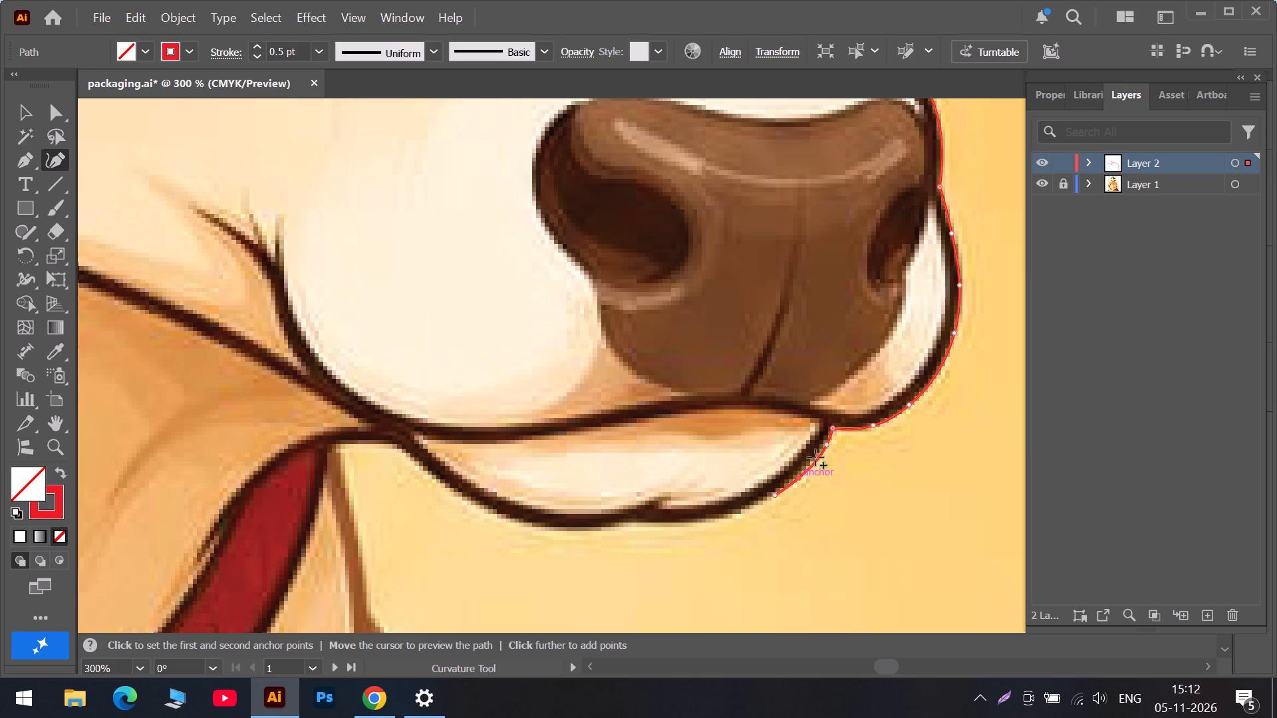
pyautogui.moveTo(824, 444); pyautogui.dragTo(820, 451)
pyautogui.moveTo(820, 451); pyautogui.dragTo(817, 455)
pyautogui.scroll(-4, 737, 504)
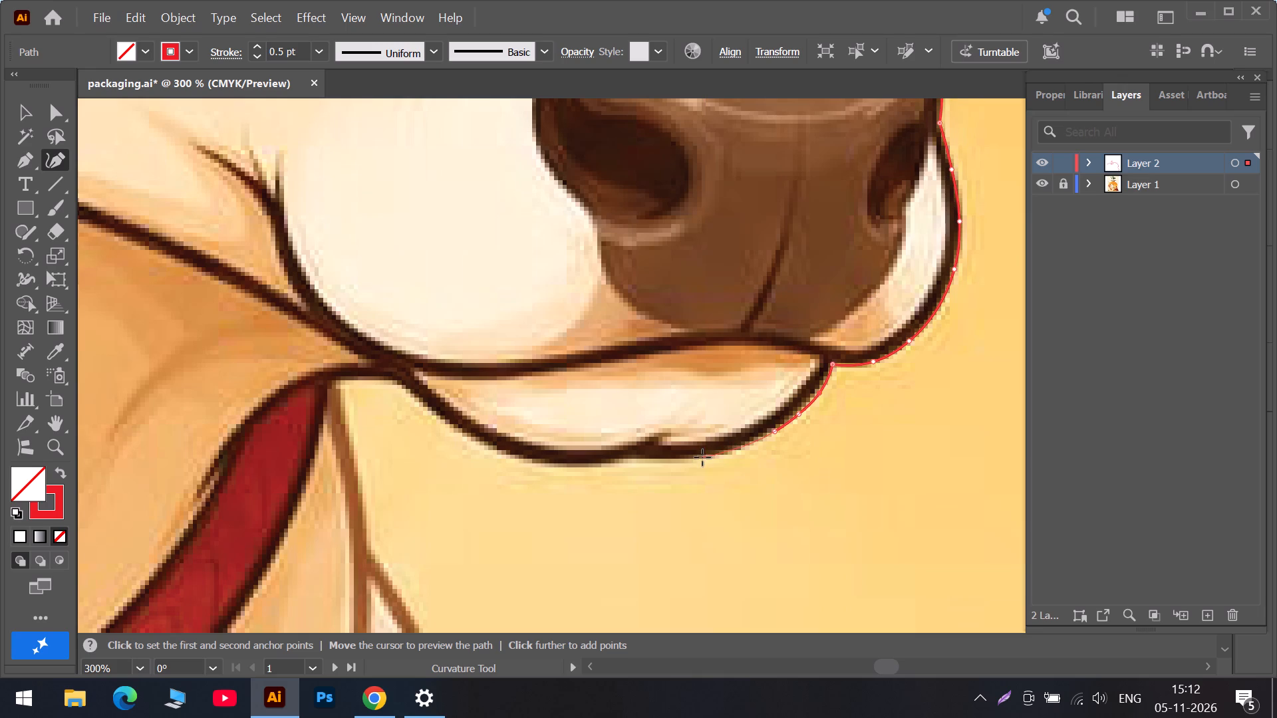
pyautogui.click(702, 457)
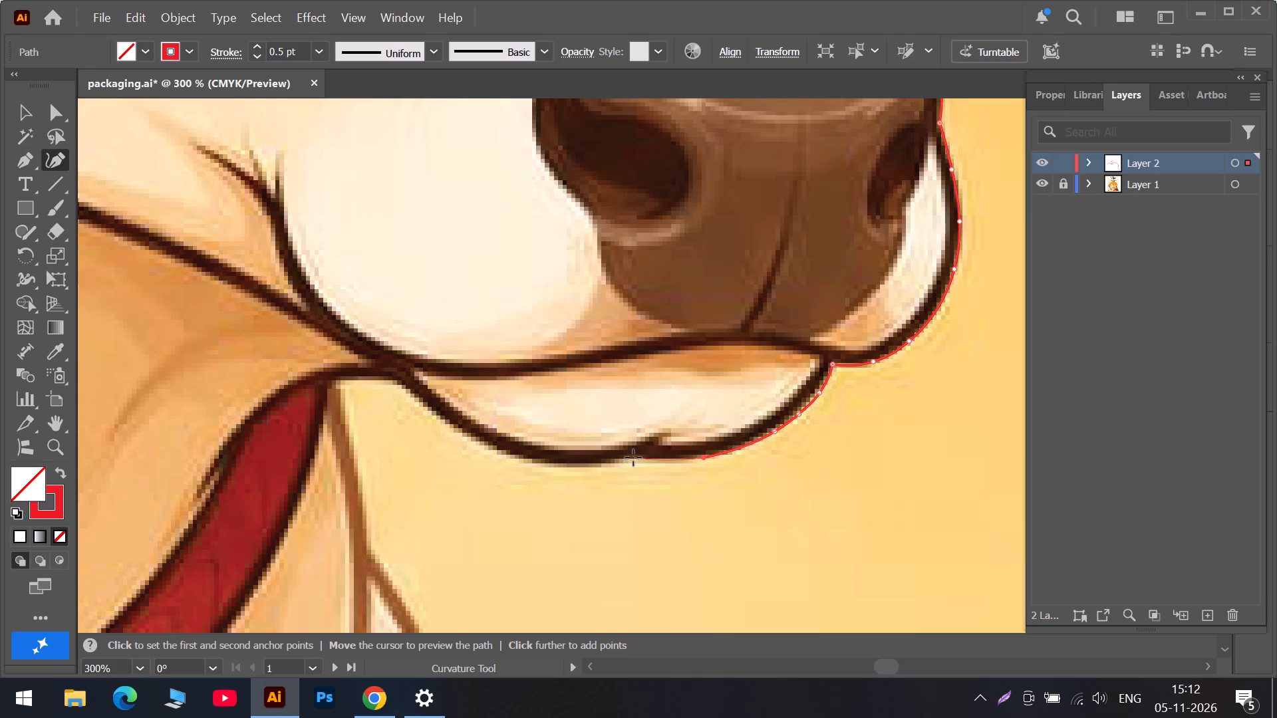
pyautogui.tripleClick(633, 457)
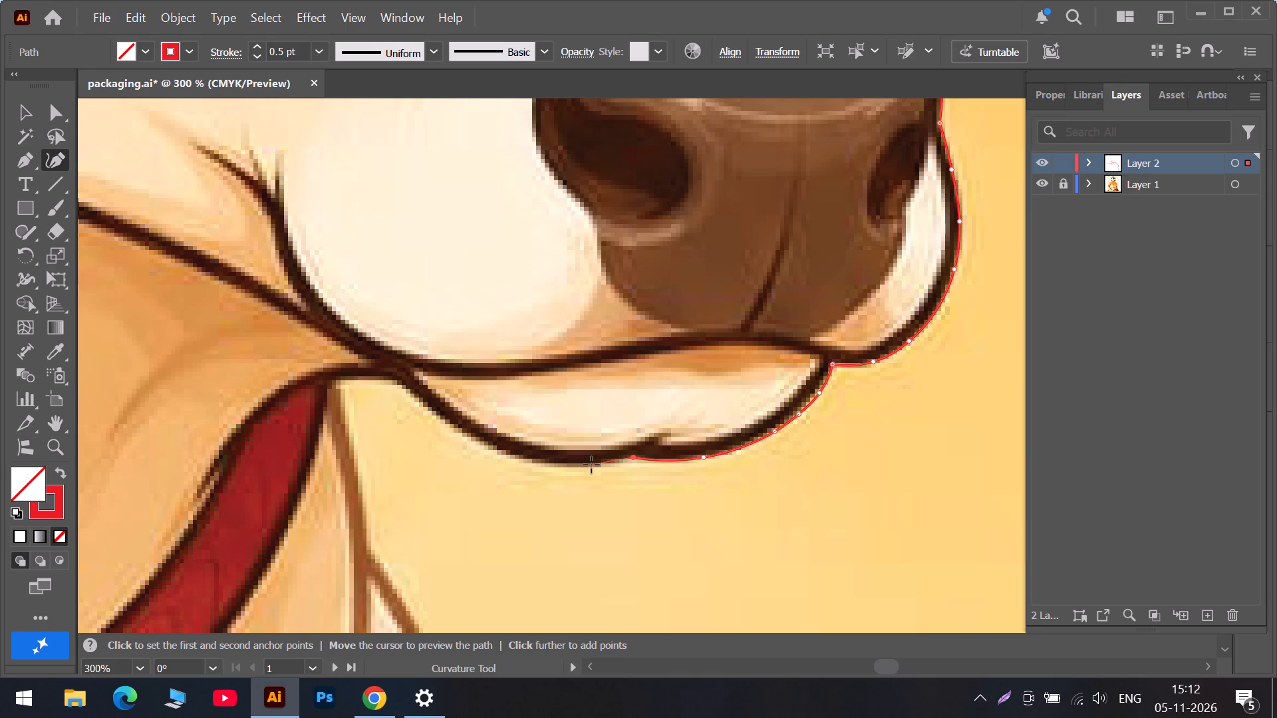
# Trace the rest of the lower lip back to a corner point where it meets the jaw, shifting the anchor on its rising curve.
pyautogui.click(591, 465)
pyautogui.click(501, 453)
pyautogui.click(820, 394)
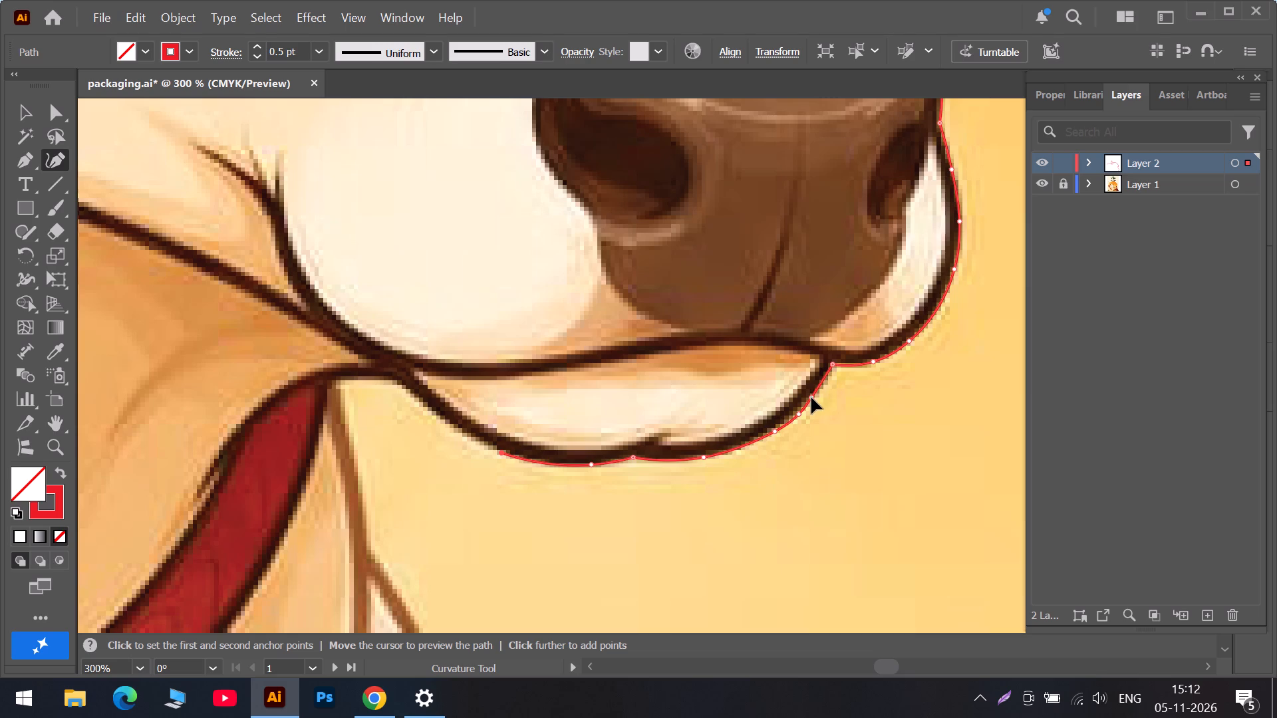
pyautogui.click(453, 429)
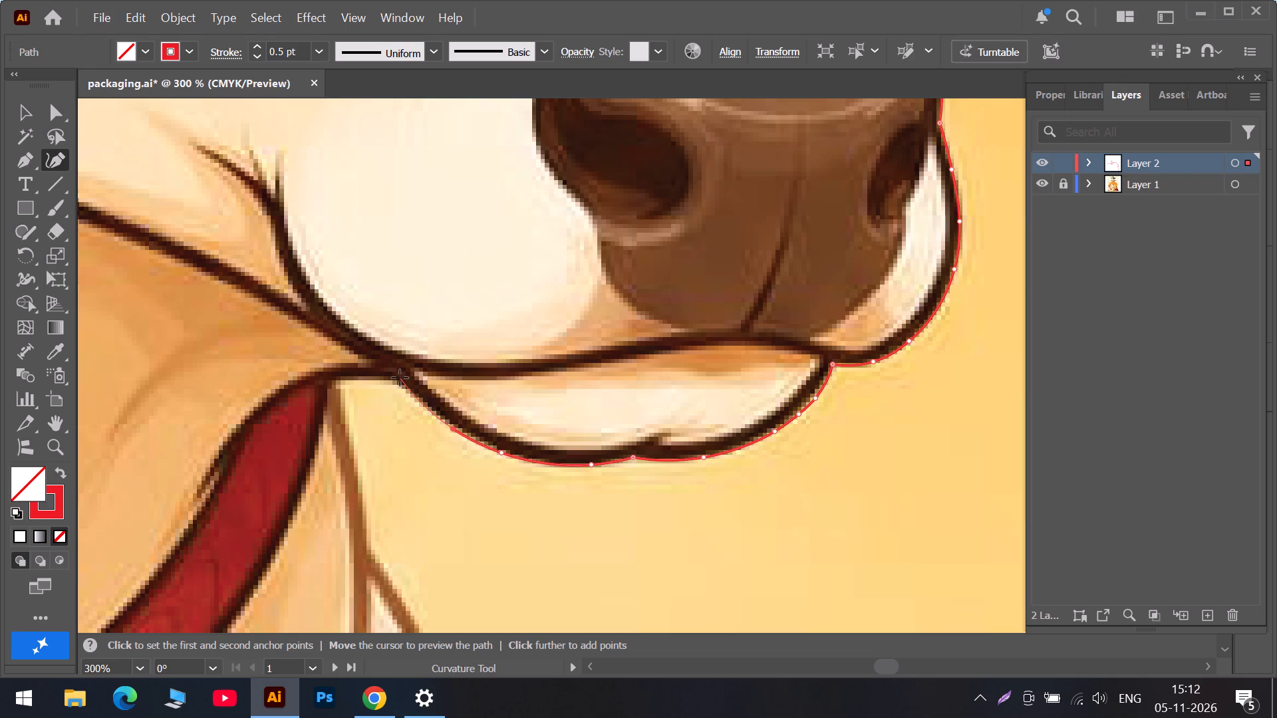
pyautogui.doubleClick(399, 382)
pyautogui.moveTo(457, 429); pyautogui.dragTo(450, 425)
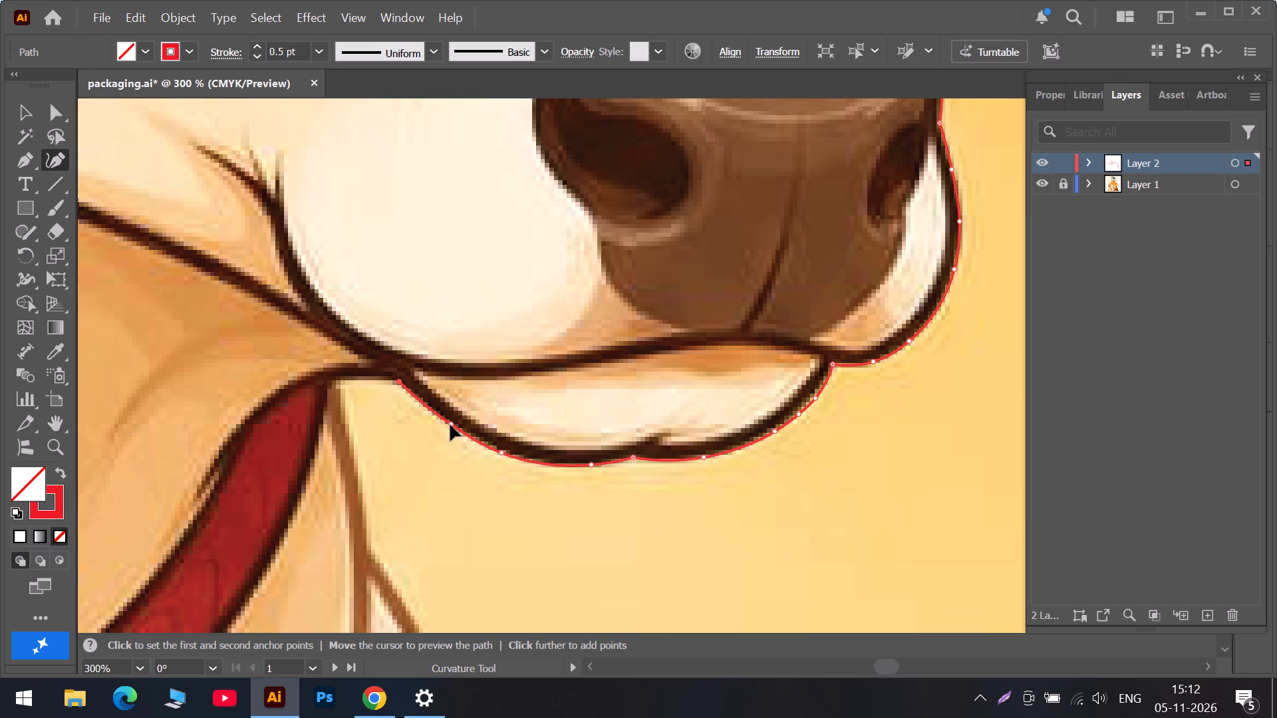
pyautogui.moveTo(450, 425); pyautogui.dragTo(448, 420)
pyautogui.click(501, 452)
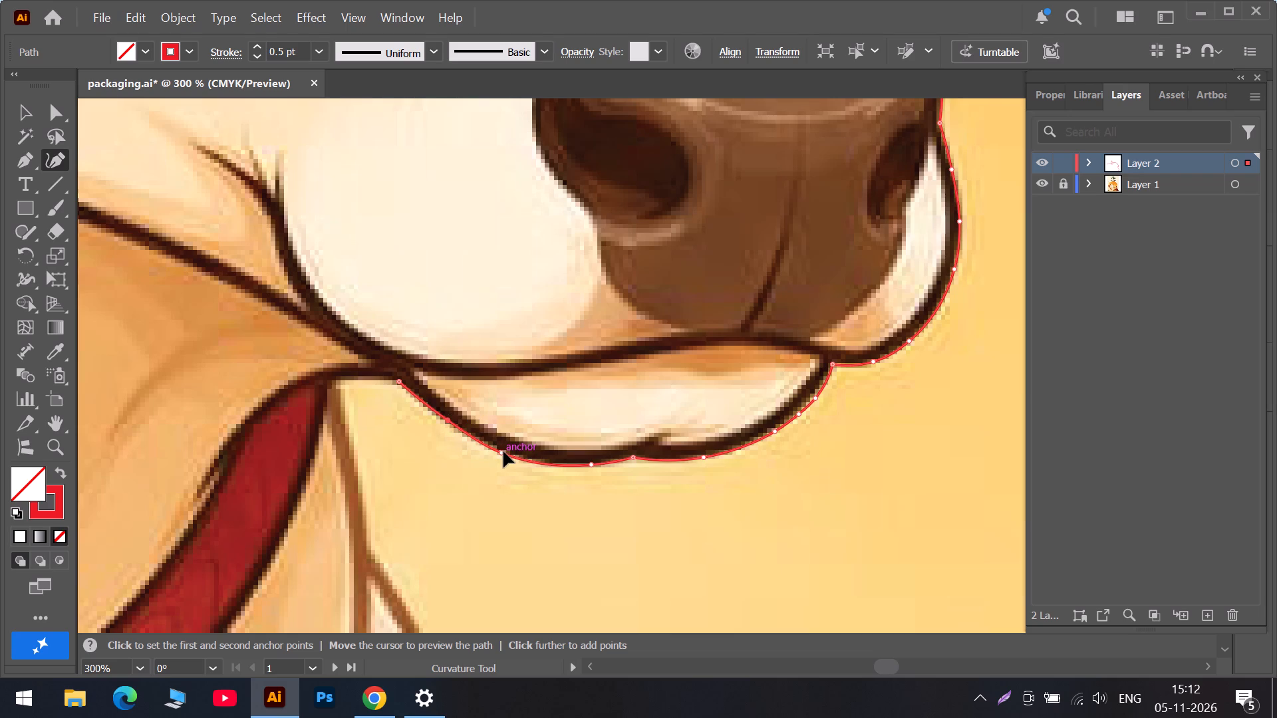
pyautogui.doubleClick(398, 382)
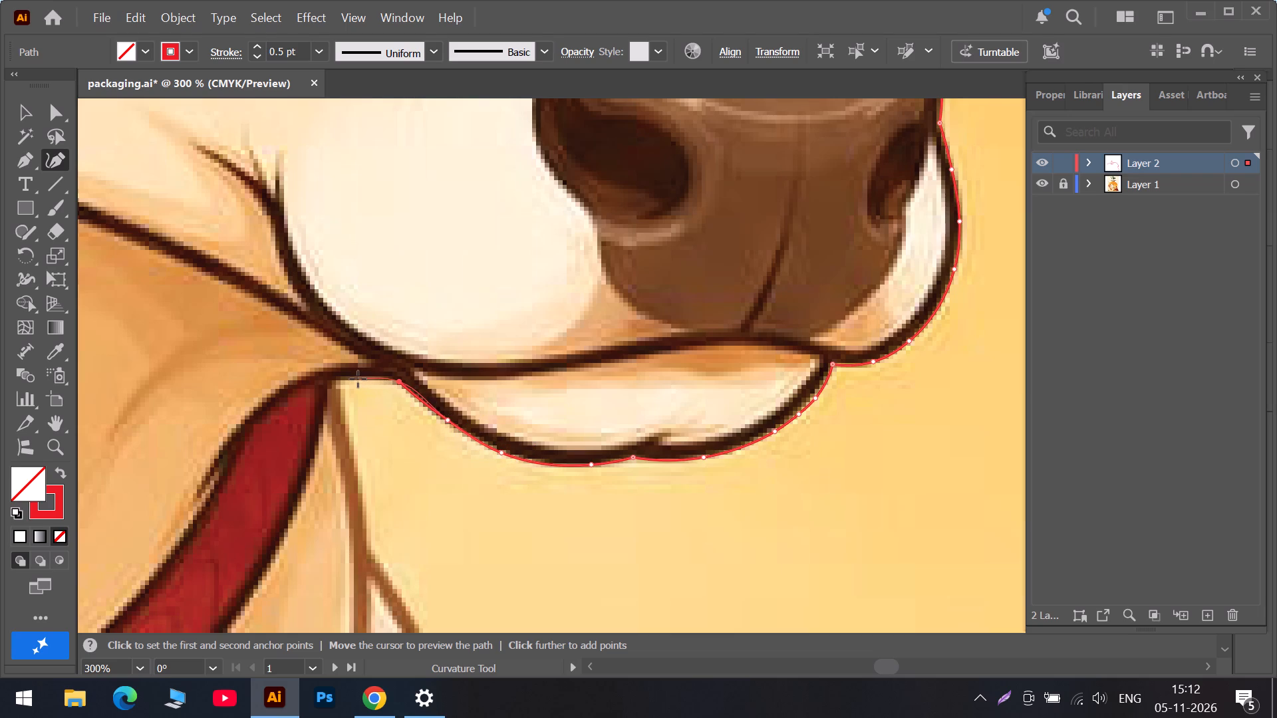
# Trace the short jaw underside to a corner point beside the red collar, toggling the anchor type where the lip ends.
pyautogui.click(358, 379)
pyautogui.doubleClick(400, 382)
pyautogui.doubleClick(334, 382)
# Trace down the neck's front edge to a corner point at the first fold junction and start along the sloping fold.
pyautogui.scroll(-12, 331, 399)
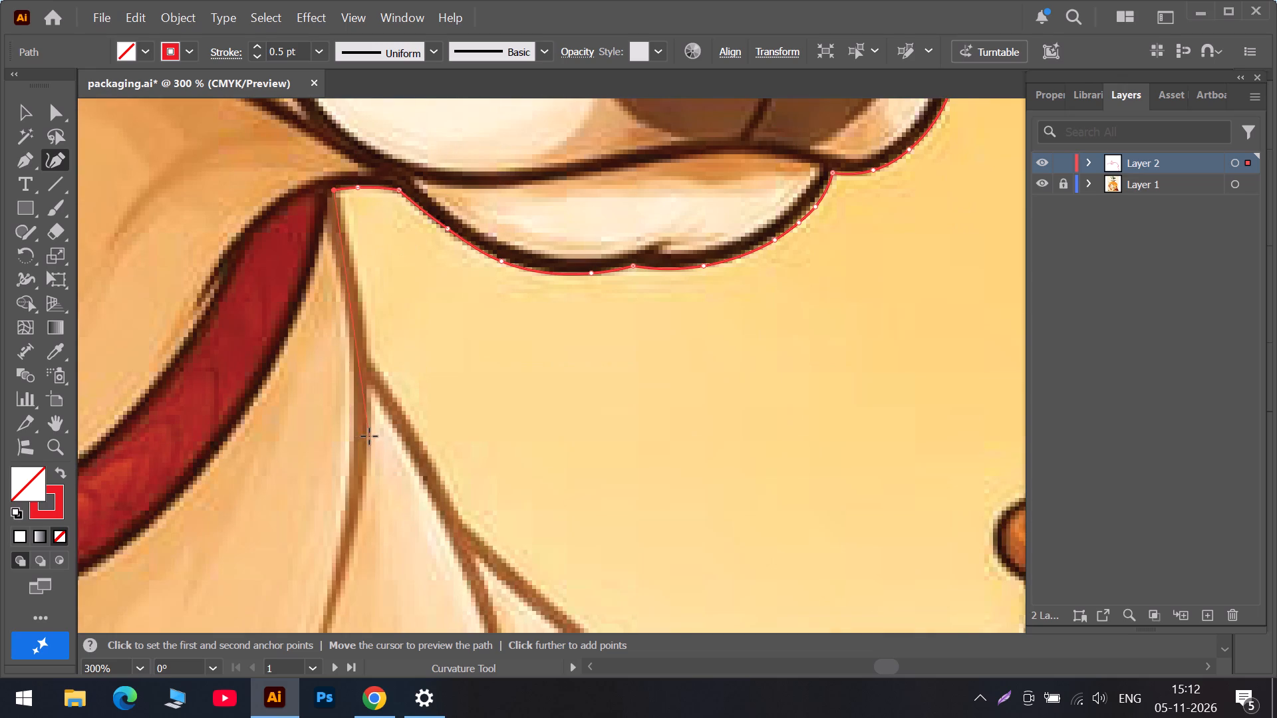
pyautogui.keyDown('alt'); pyautogui.scroll(-3, 369, 436); pyautogui.keyUp('alt')
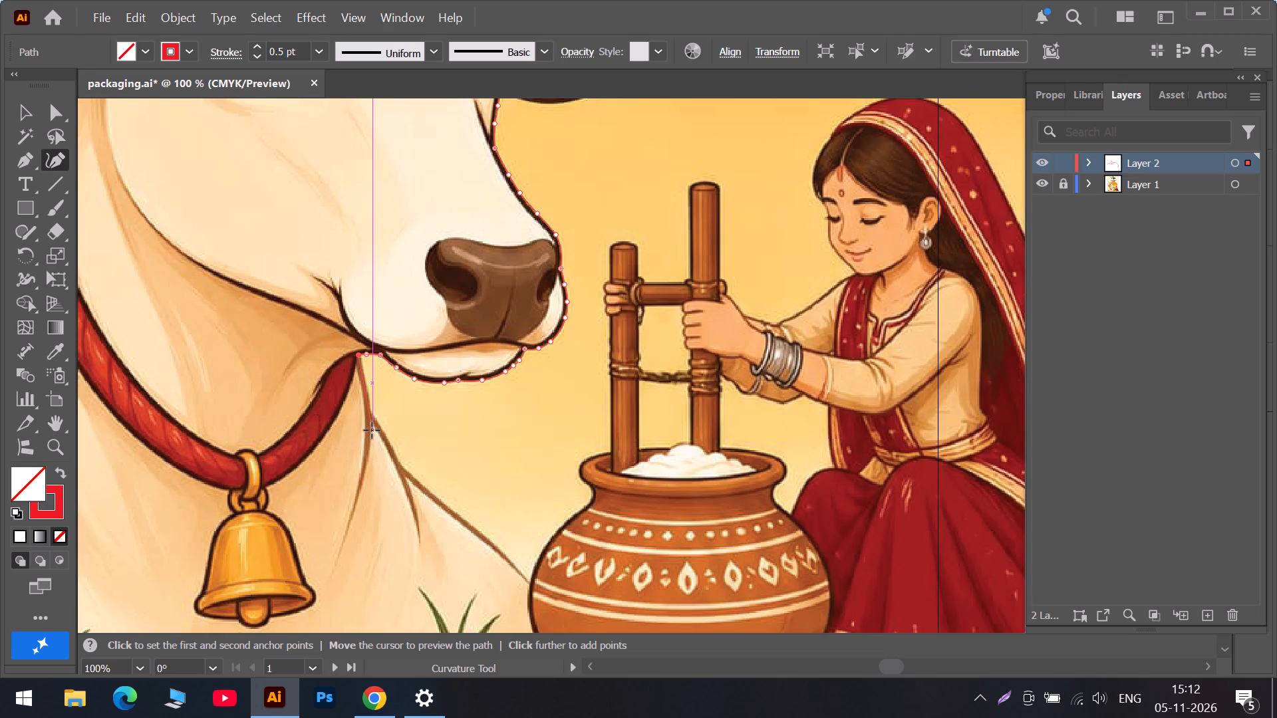
pyautogui.keyDown('alt'); pyautogui.scroll(5, 372, 430); pyautogui.keyUp('alt')
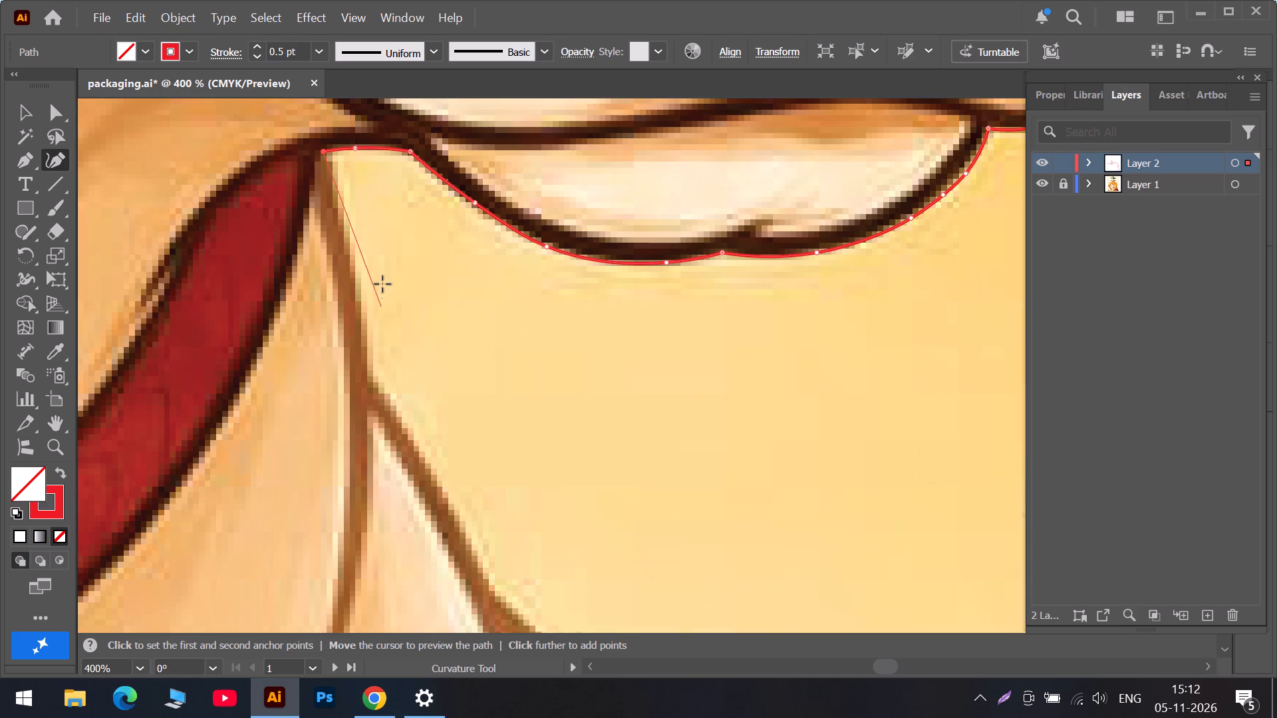
pyautogui.click(345, 236)
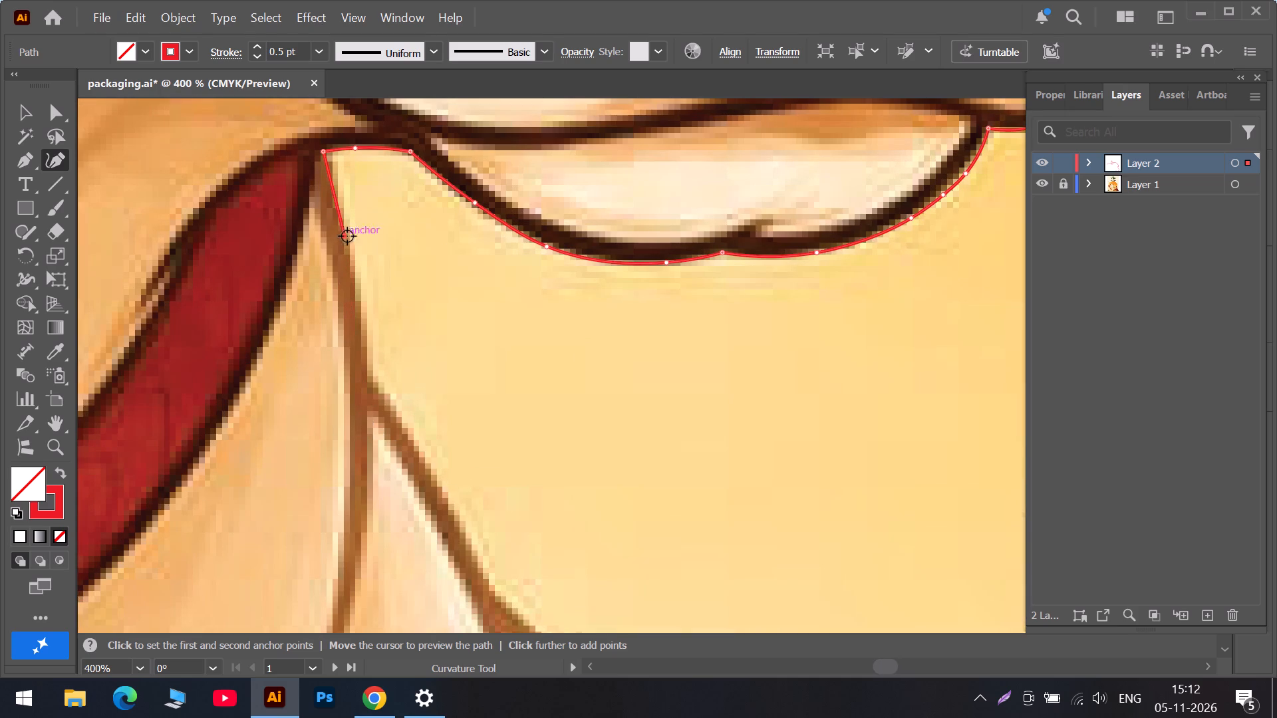
pyautogui.click(361, 332)
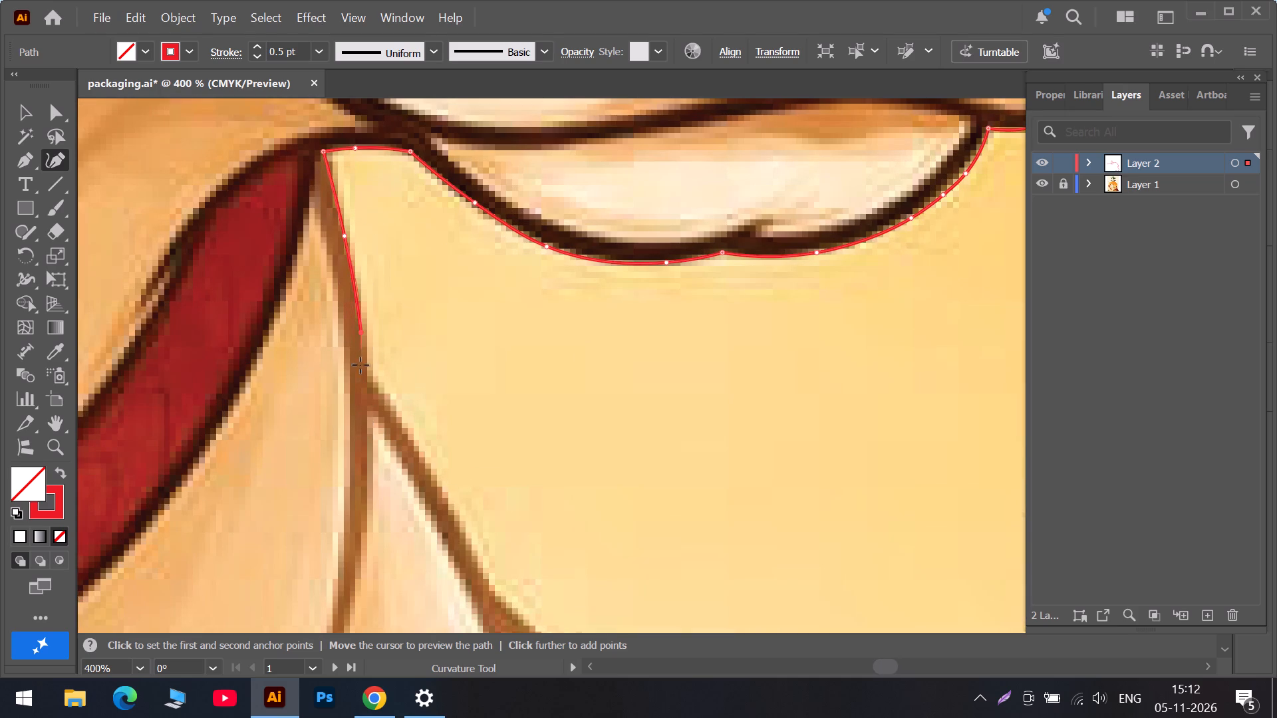
pyautogui.doubleClick(370, 388)
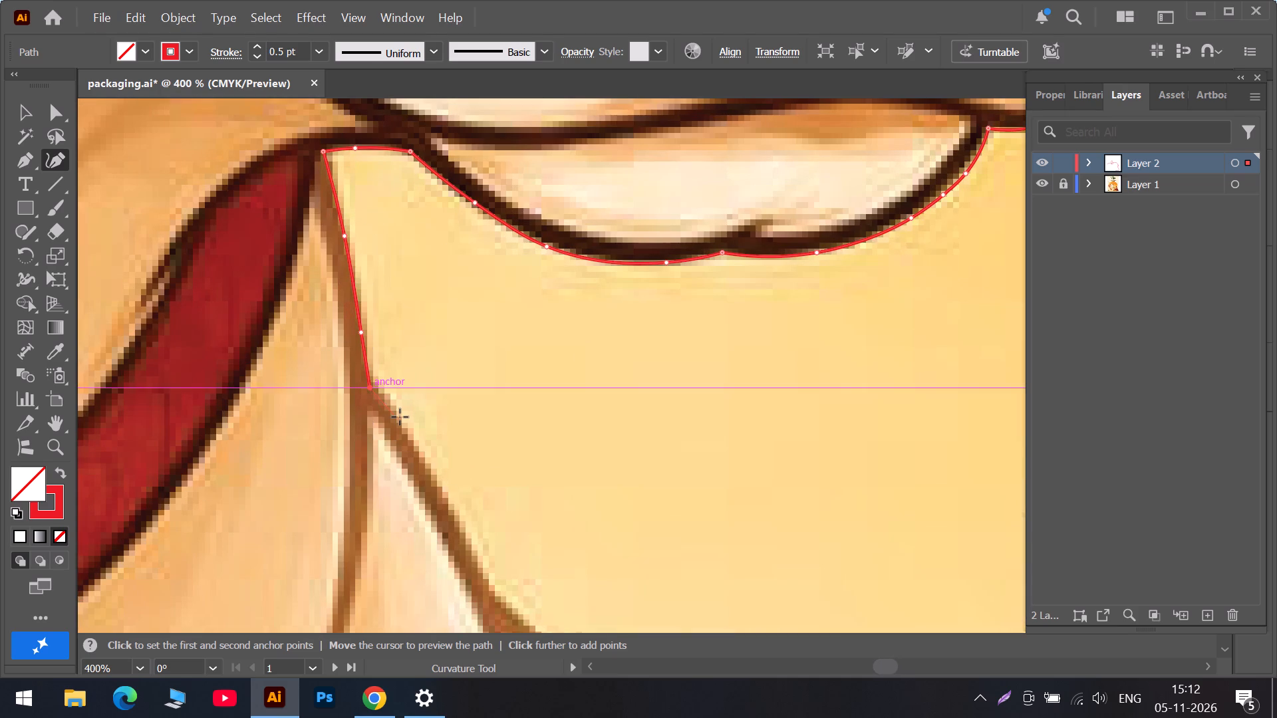
pyautogui.click(399, 422)
# Review the traced outline from the horns and forehead down past the muzzle to the neck's next fold junction.
pyautogui.scroll(-12, 400, 422)
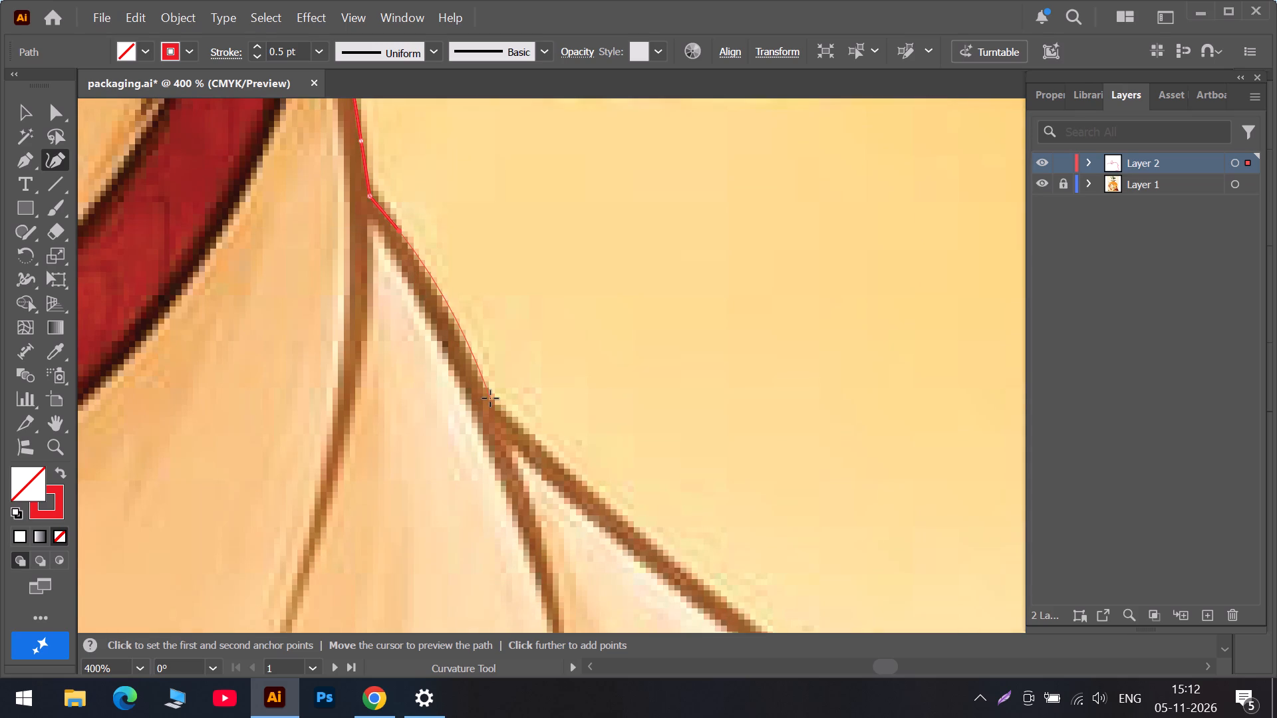
pyautogui.keyDown('alt'); pyautogui.scroll(2, 490, 398); pyautogui.keyUp('alt')
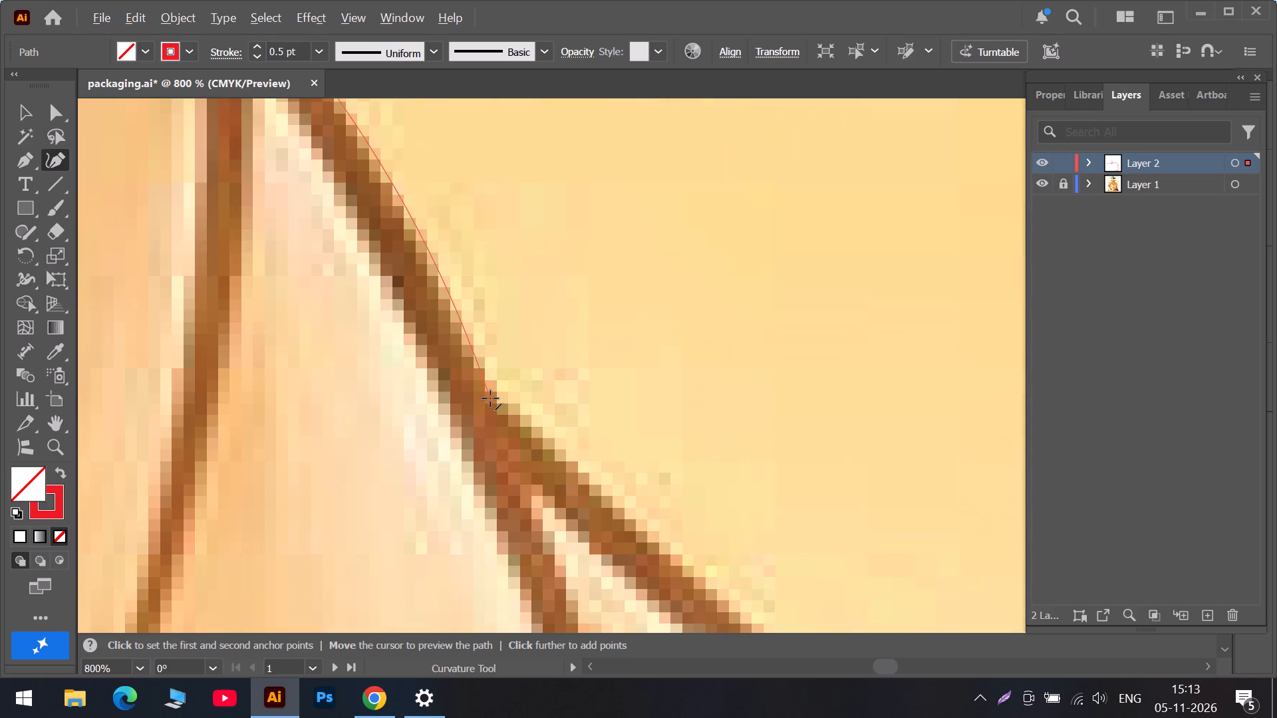
pyautogui.keyDown('alt'); pyautogui.scroll(-9, 490, 398); pyautogui.keyUp('alt')
pyautogui.scroll(6, 476, 374)
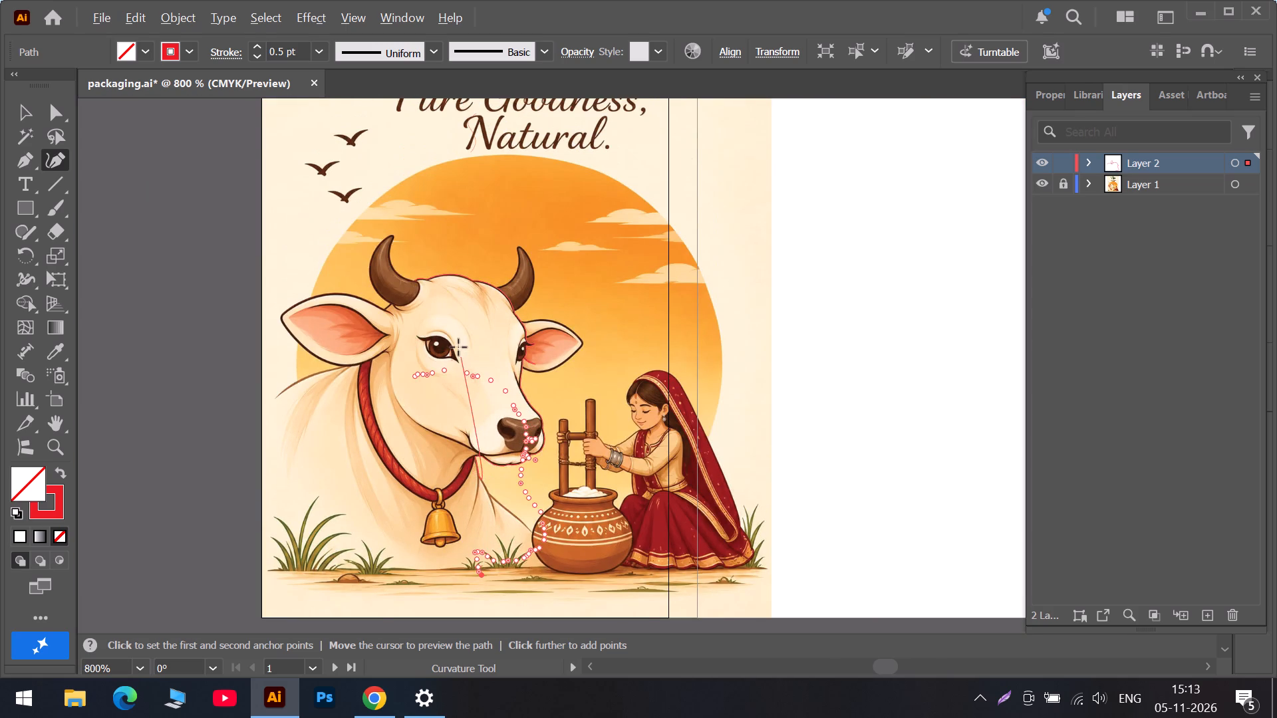
pyautogui.scroll(6, 460, 342)
pyautogui.scroll(7, 526, 338)
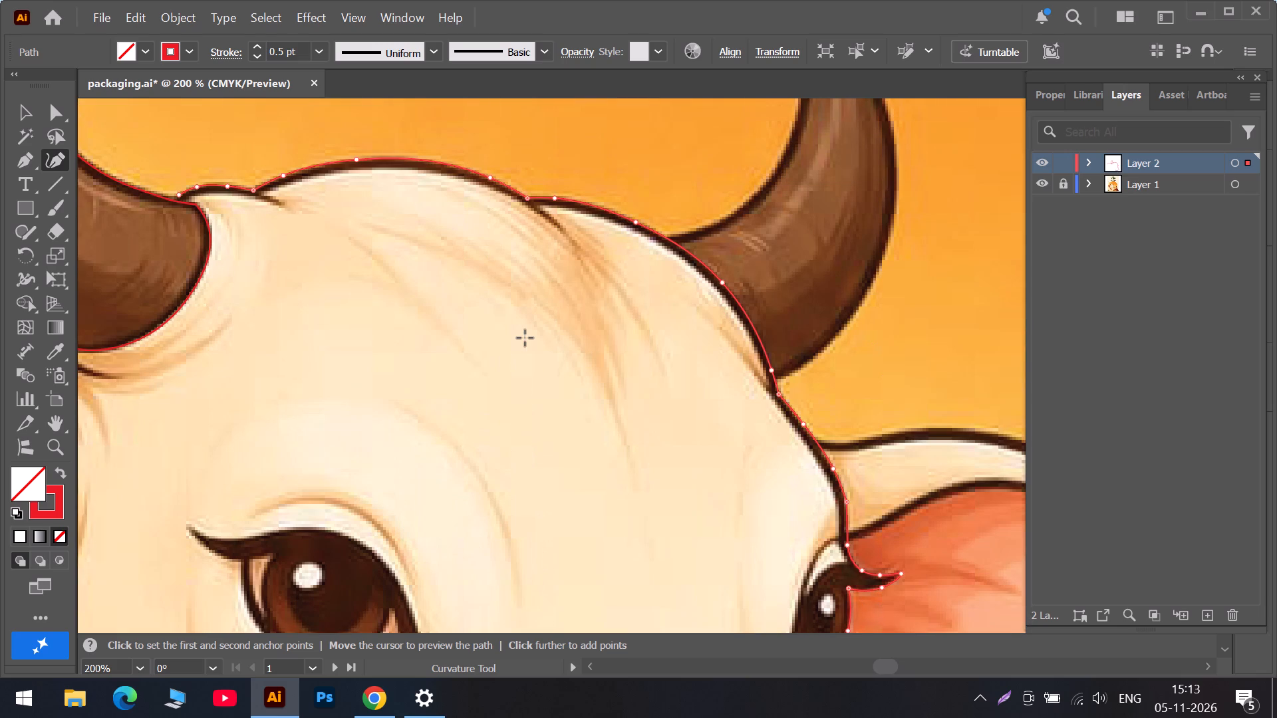
pyautogui.scroll(-13, 525, 338)
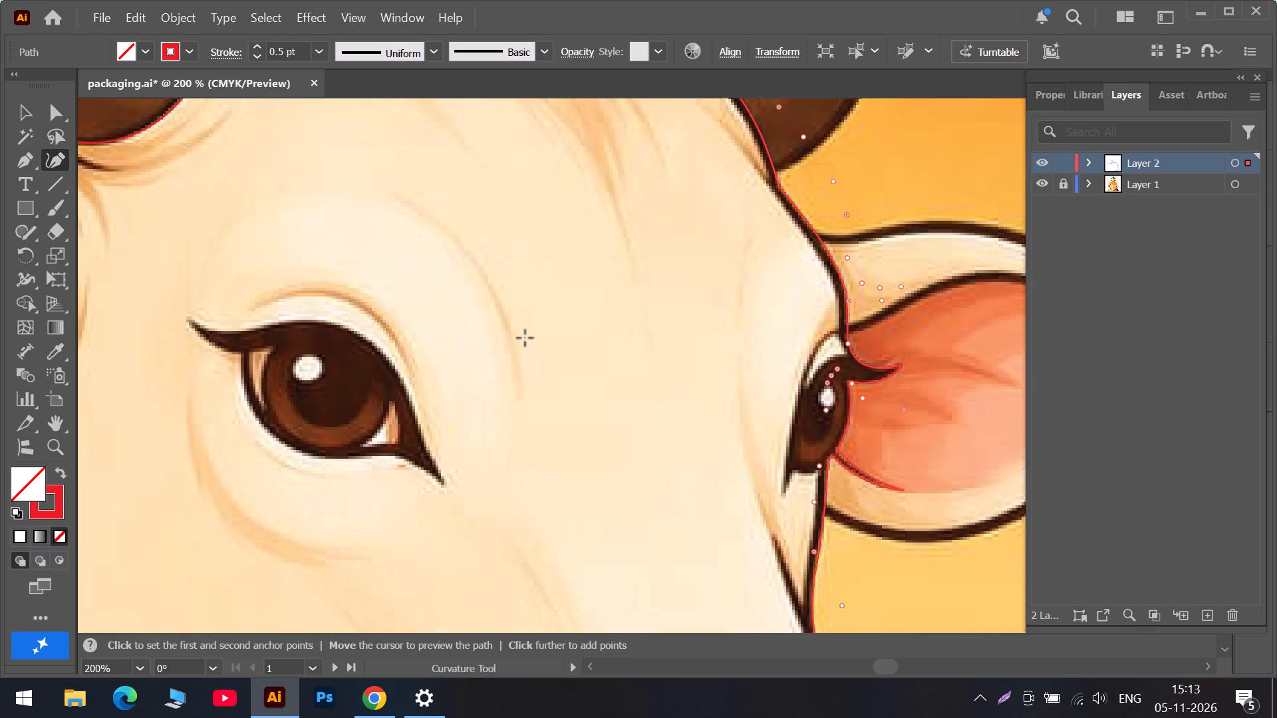
pyautogui.scroll(-19, 525, 338)
pyautogui.scroll(-10, 525, 338)
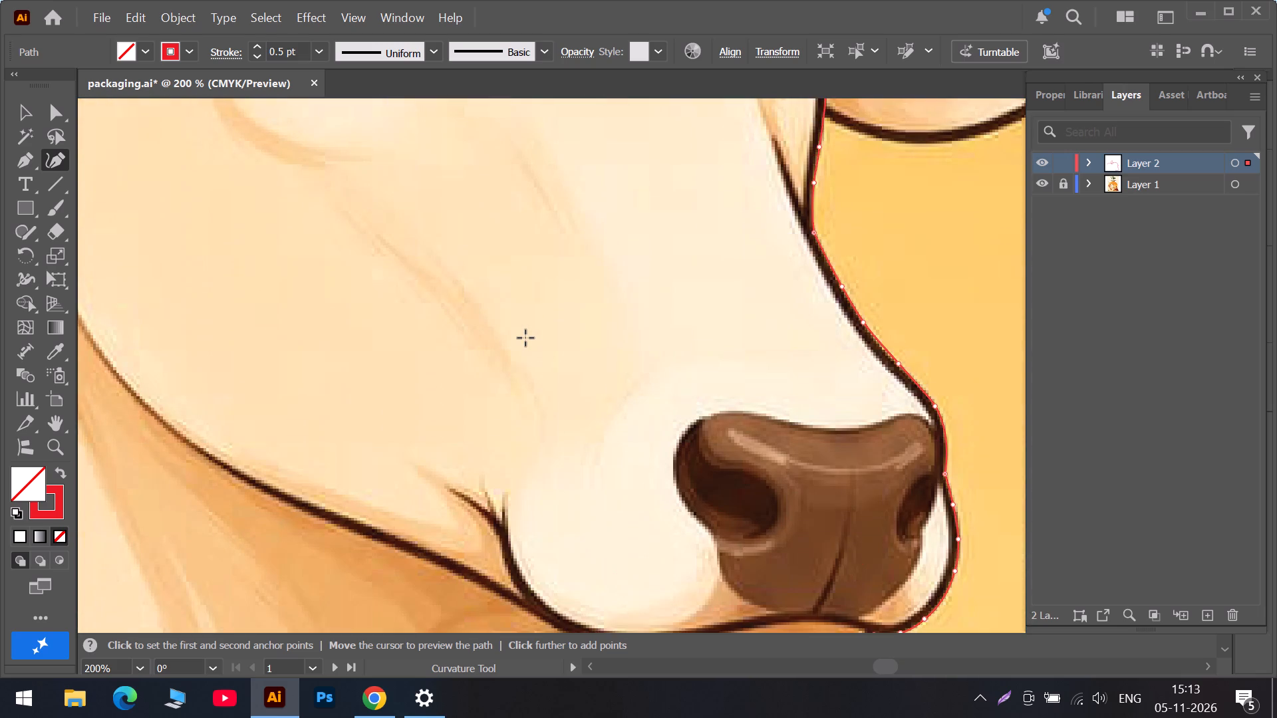
pyautogui.scroll(-15, 525, 338)
pyautogui.scroll(-12, 529, 341)
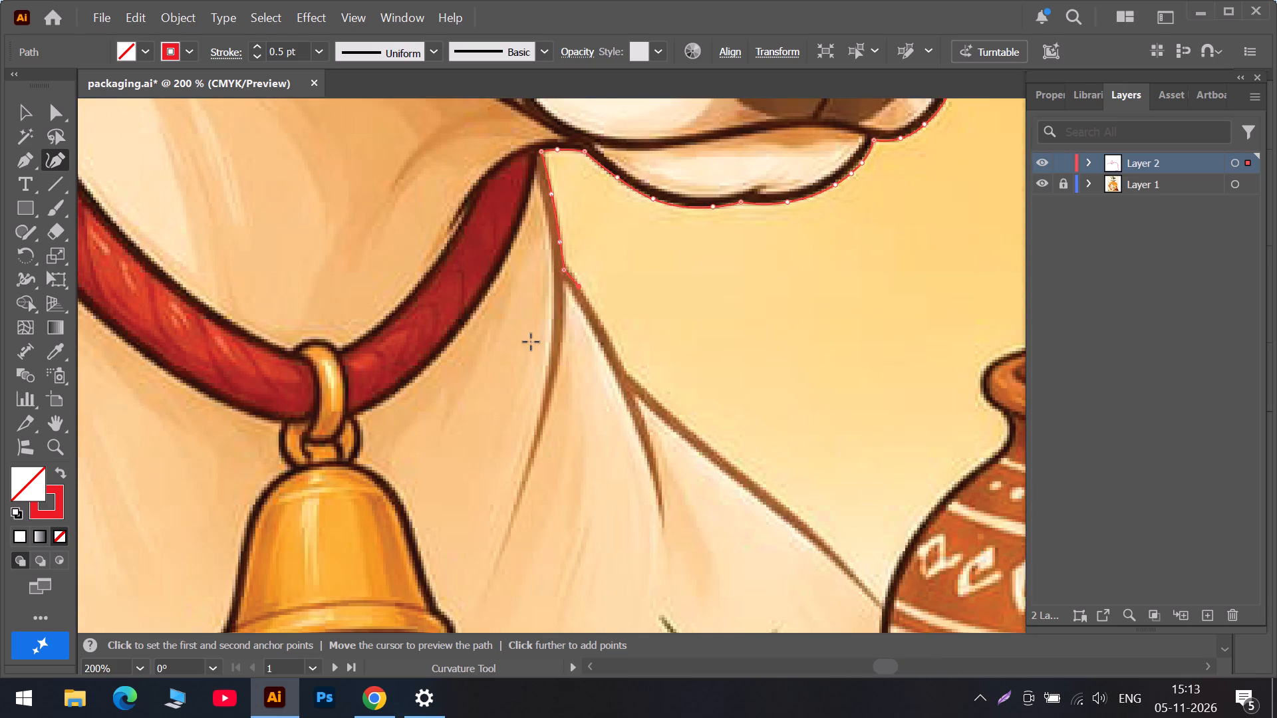
pyautogui.scroll(-6, 536, 346)
pyautogui.scroll(4, 635, 335)
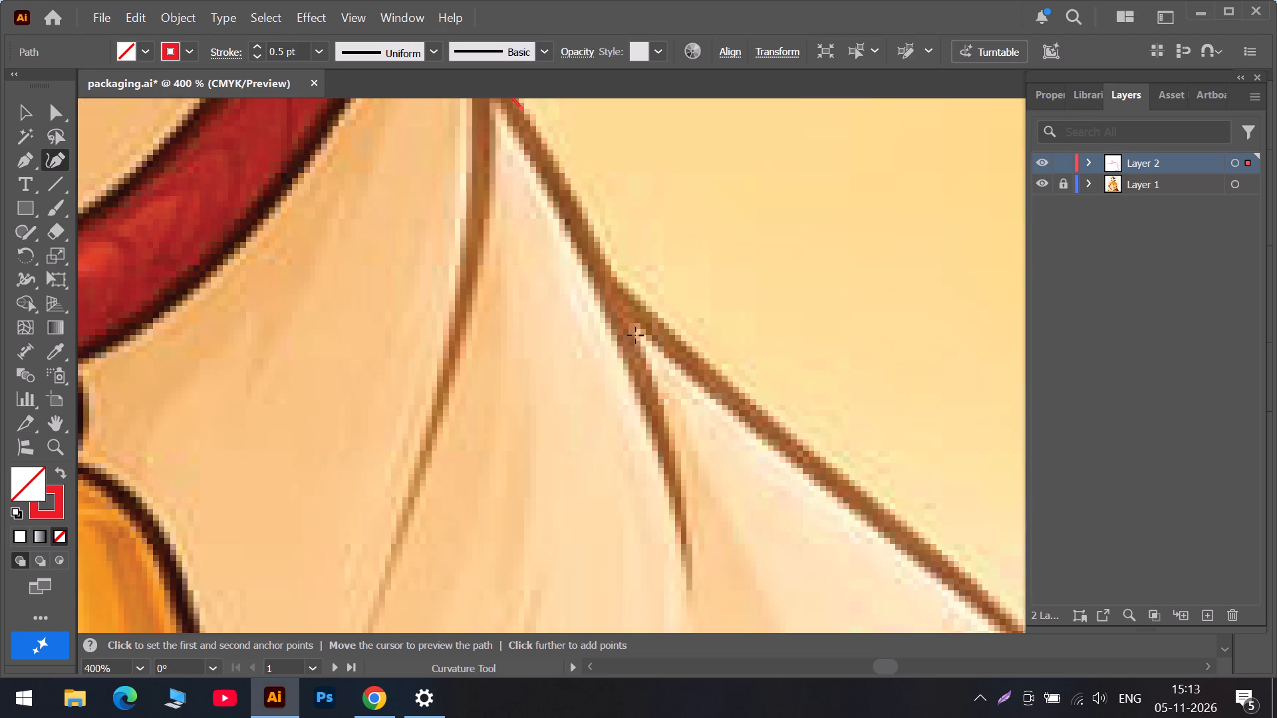
# Trace the sloping neck fold to a corner point at the second fold junction, adding and shifting anchors along the brown line's outer edge.
pyautogui.scroll(5, 633, 334)
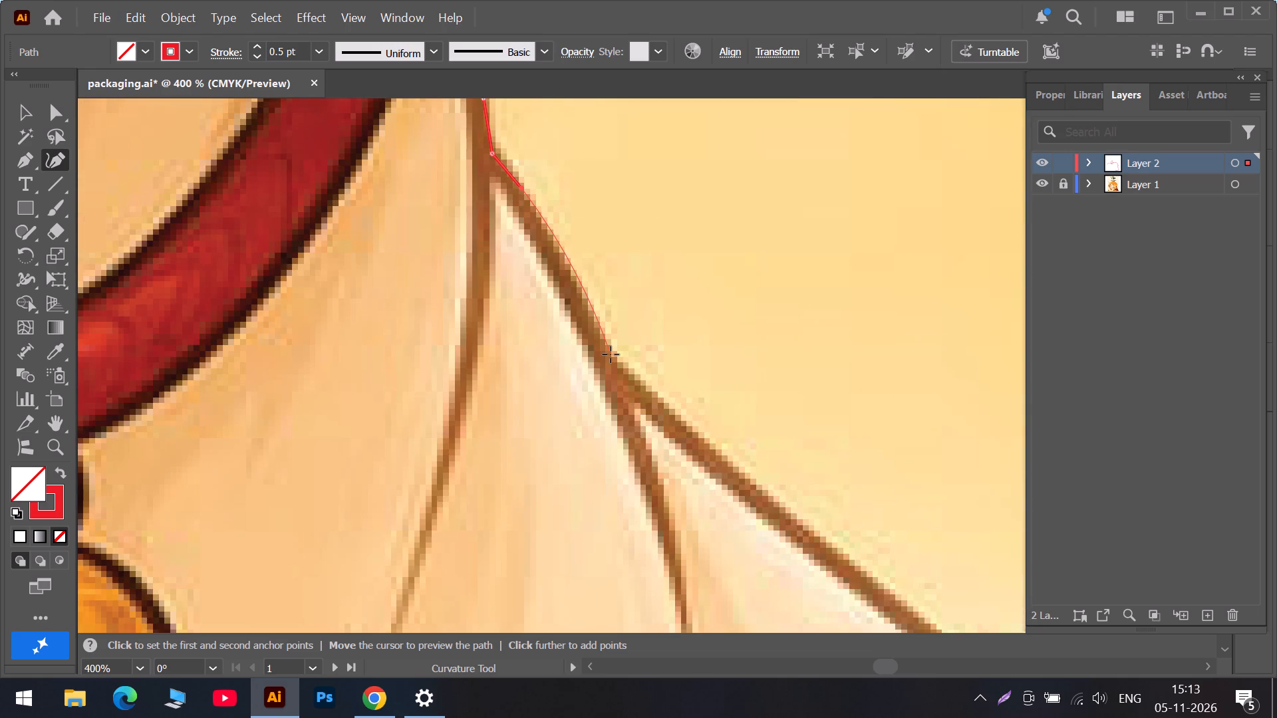
pyautogui.click(611, 354)
pyautogui.doubleClick(611, 354)
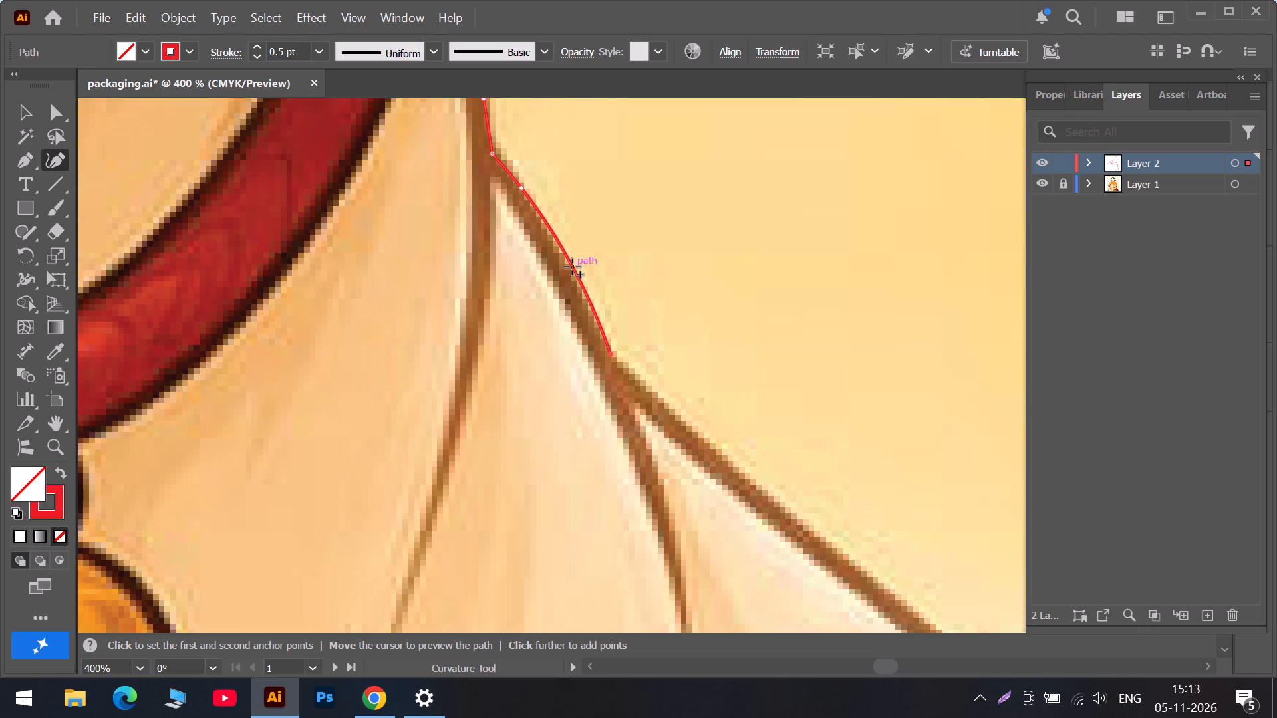
pyautogui.moveTo(572, 267); pyautogui.dragTo(577, 280)
pyautogui.moveTo(520, 190); pyautogui.dragTo(531, 196)
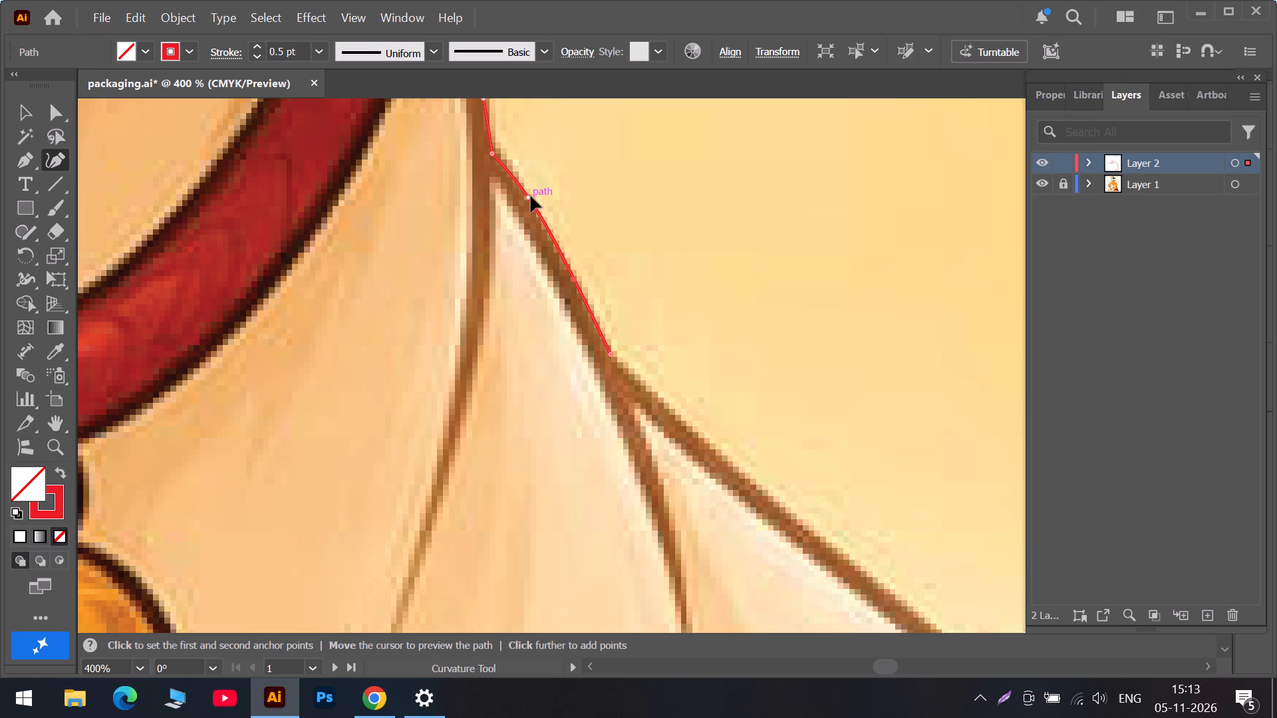
pyautogui.moveTo(531, 196); pyautogui.dragTo(533, 207)
pyautogui.doubleClick(611, 355)
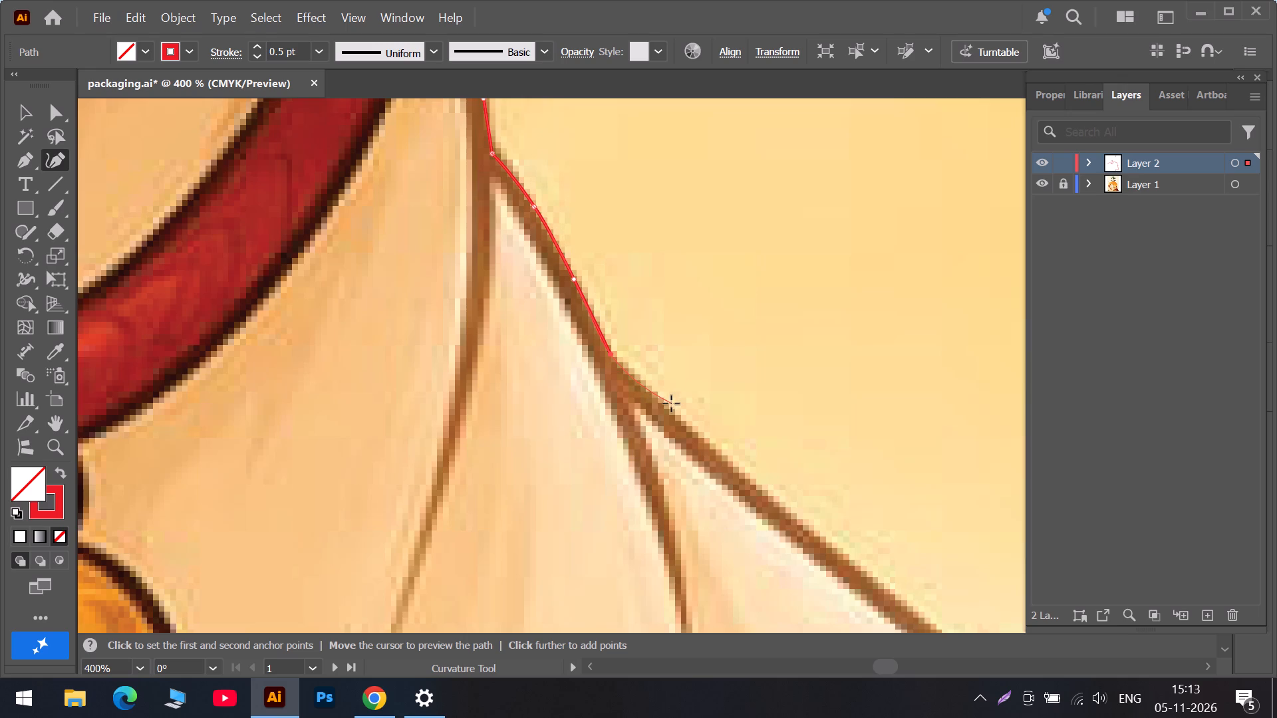
# Continue the path along the upper chest slope past the second fold junction, toggling the junction's anchor type and fitting the slope anchors to the line.
pyautogui.click(670, 404)
pyautogui.doubleClick(613, 356)
pyautogui.doubleClick(614, 353)
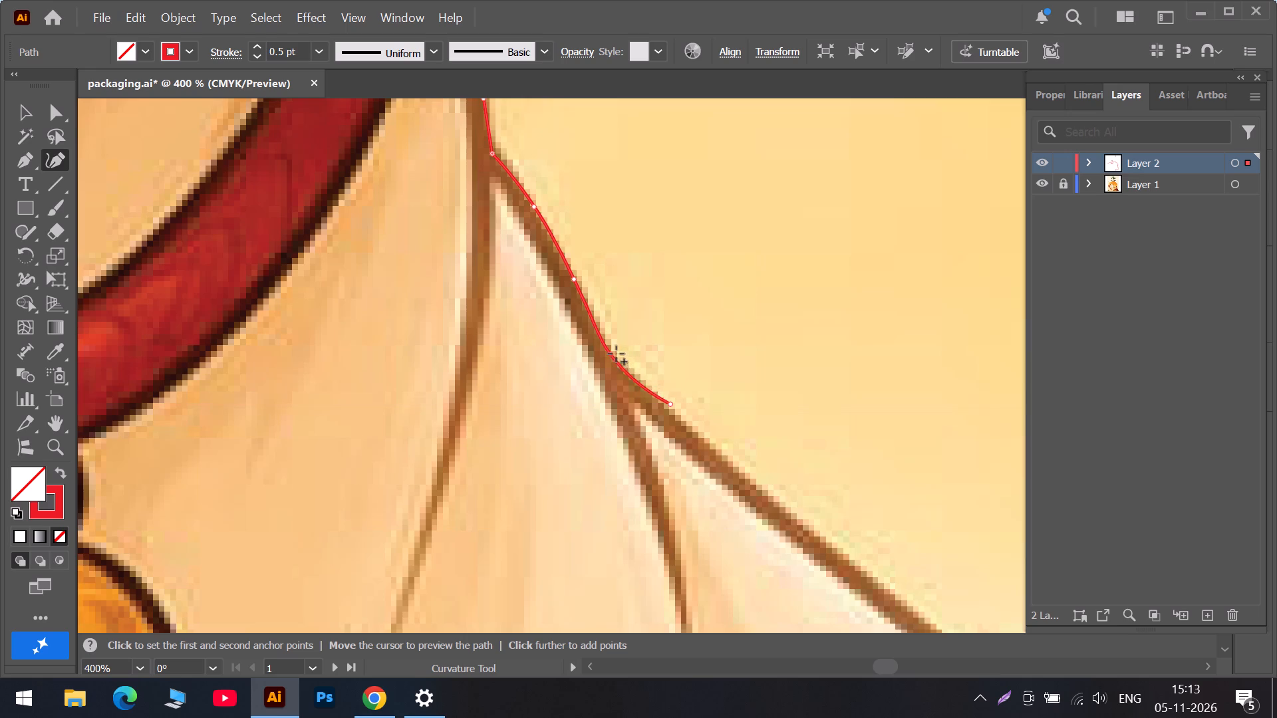
pyautogui.click(732, 457)
pyautogui.moveTo(672, 406); pyautogui.dragTo(684, 418)
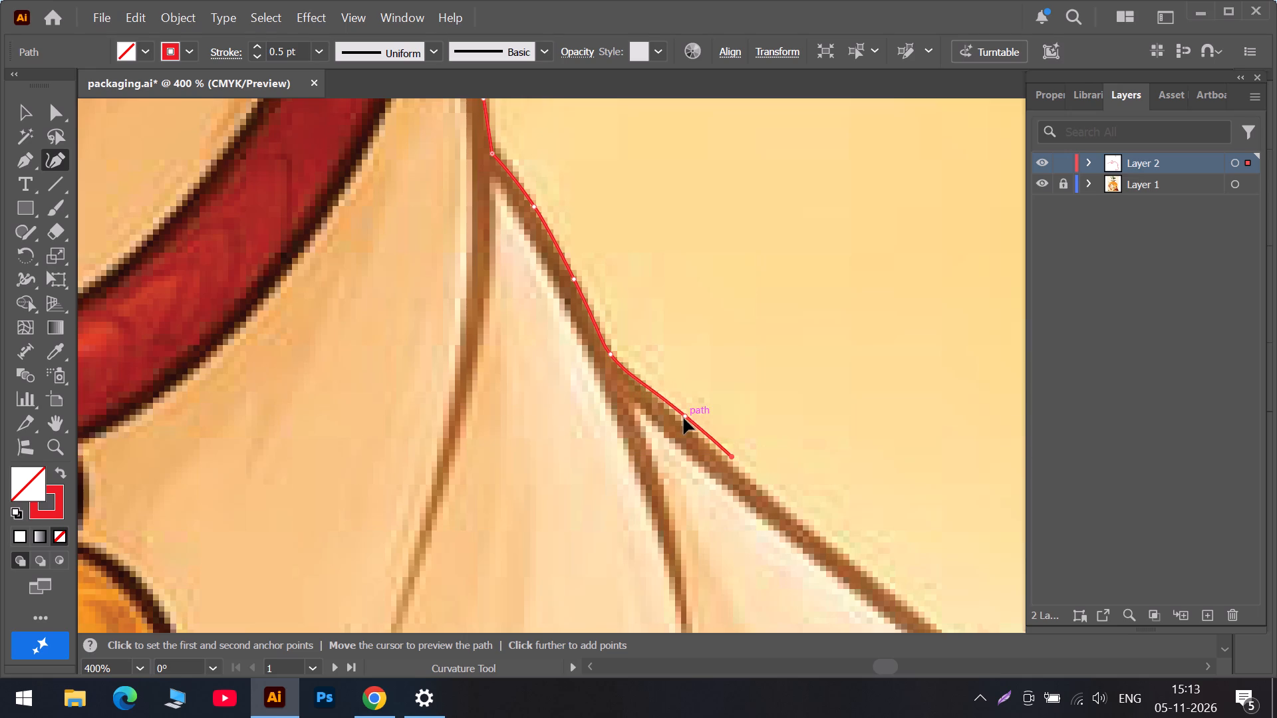
pyautogui.moveTo(684, 418); pyautogui.dragTo(684, 421)
pyautogui.click(613, 357)
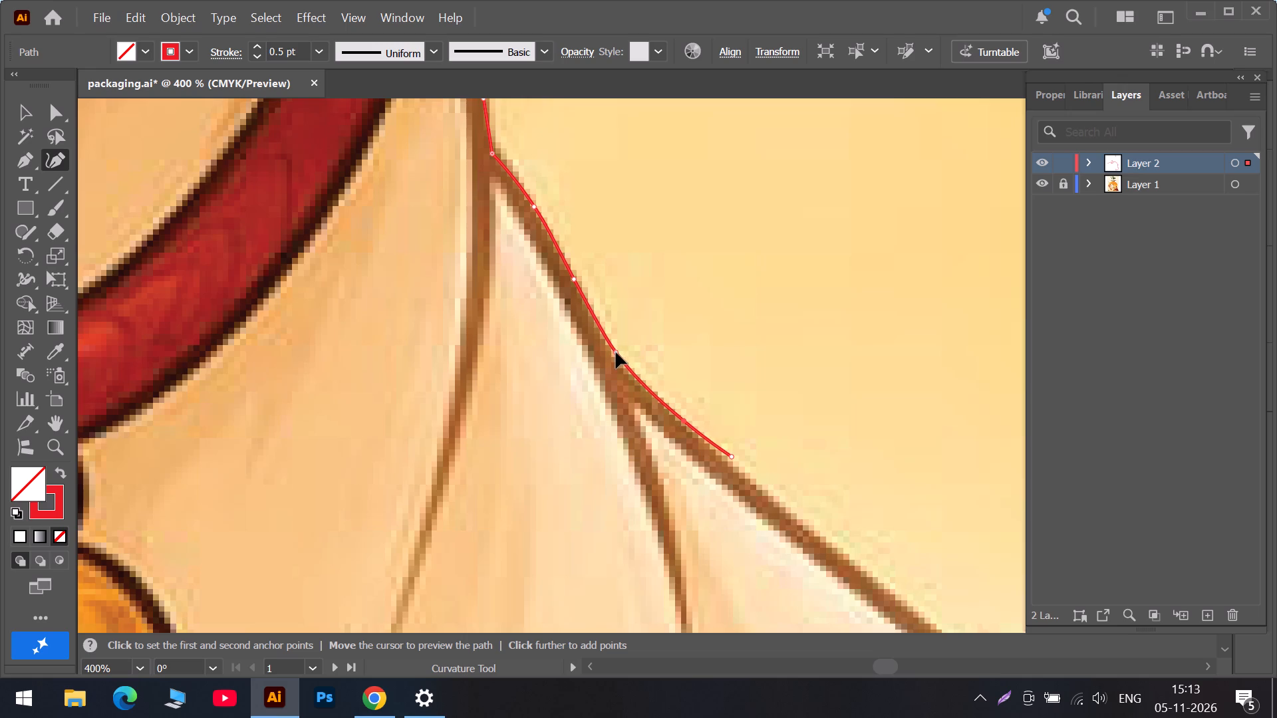
pyautogui.click(817, 538)
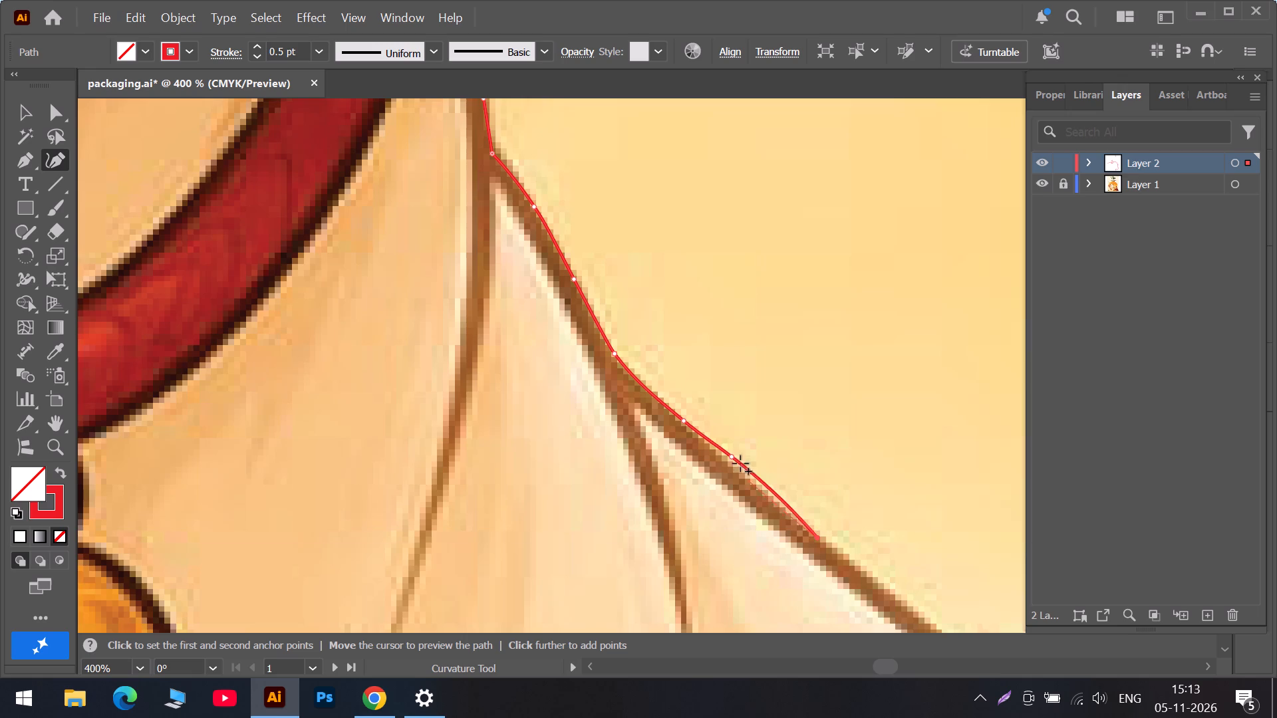
pyautogui.moveTo(730, 454); pyautogui.dragTo(736, 467)
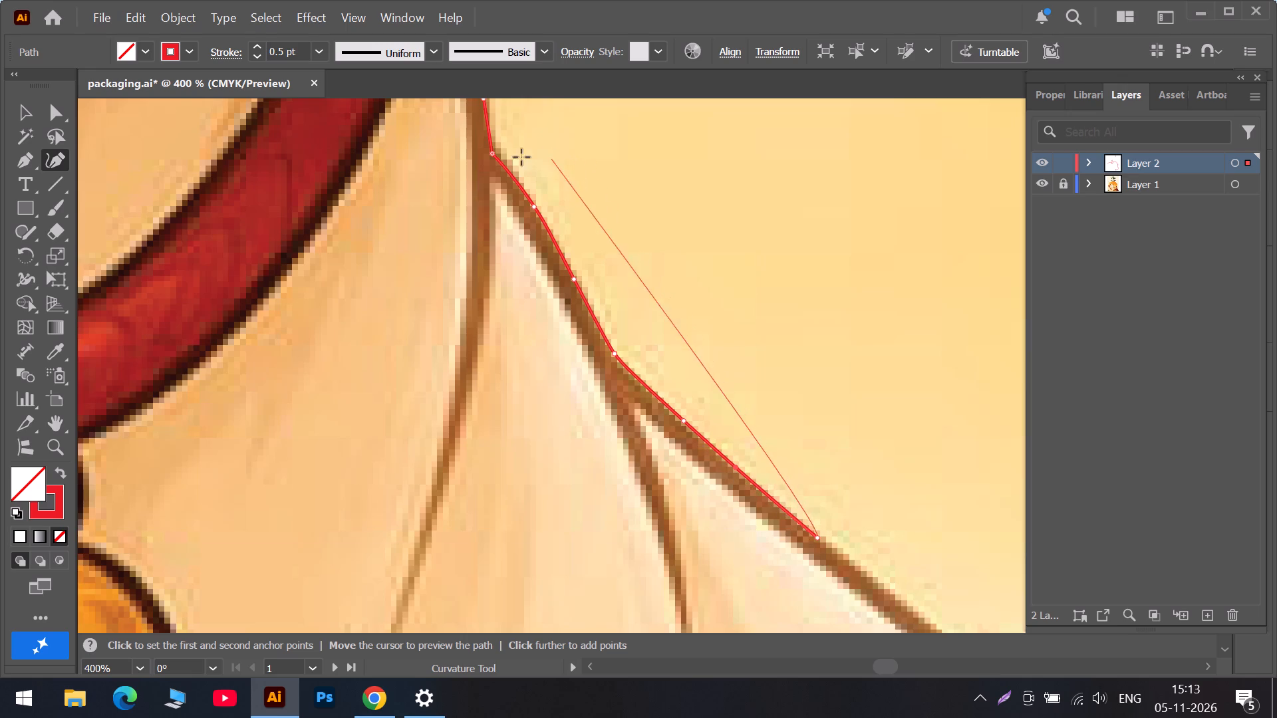
# Select the path anchors at and just above the first fold junction on the neck's front edge for touch-up.
pyautogui.scroll(6, 490, 156)
pyautogui.scroll(5, 511, 221)
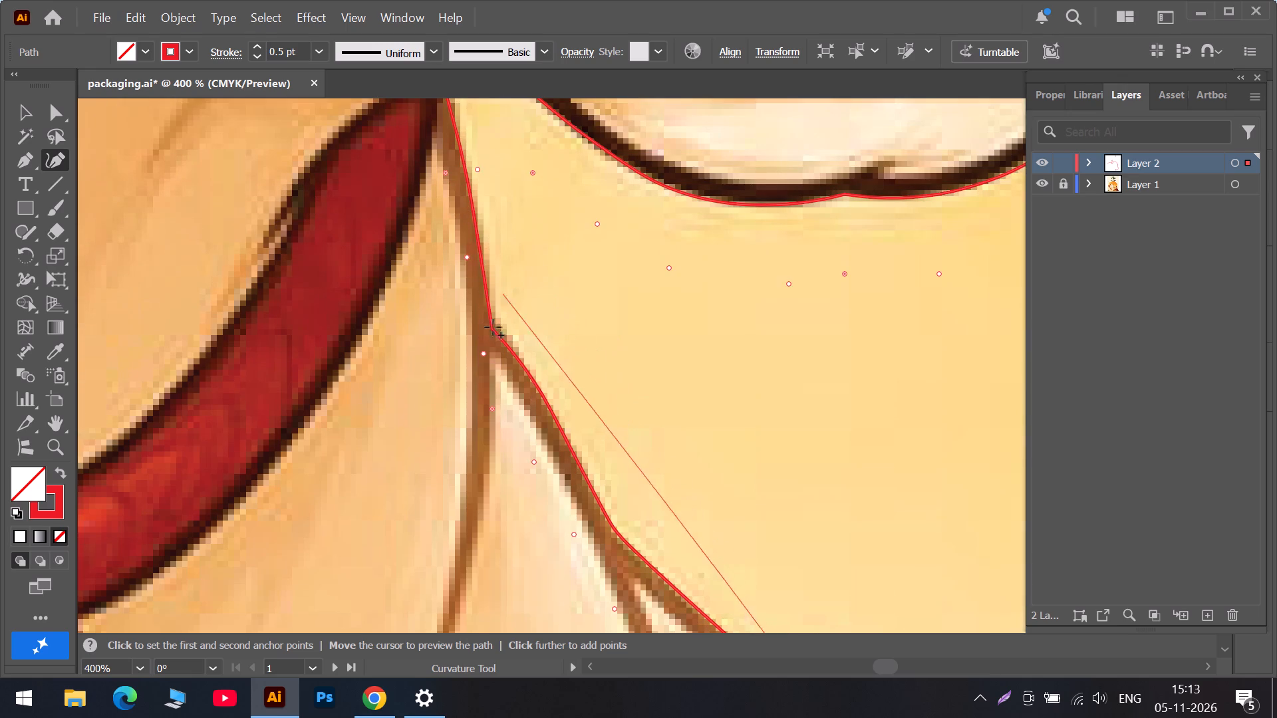
pyautogui.click(492, 328)
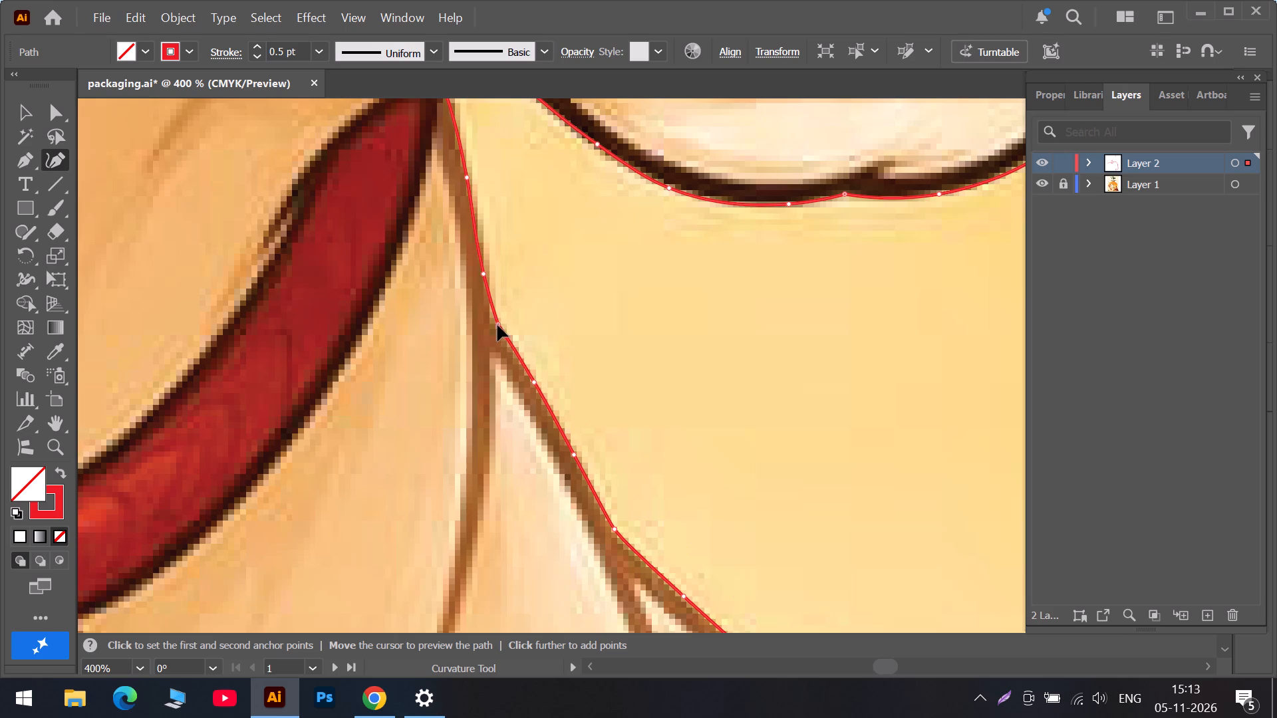
pyautogui.click(484, 274)
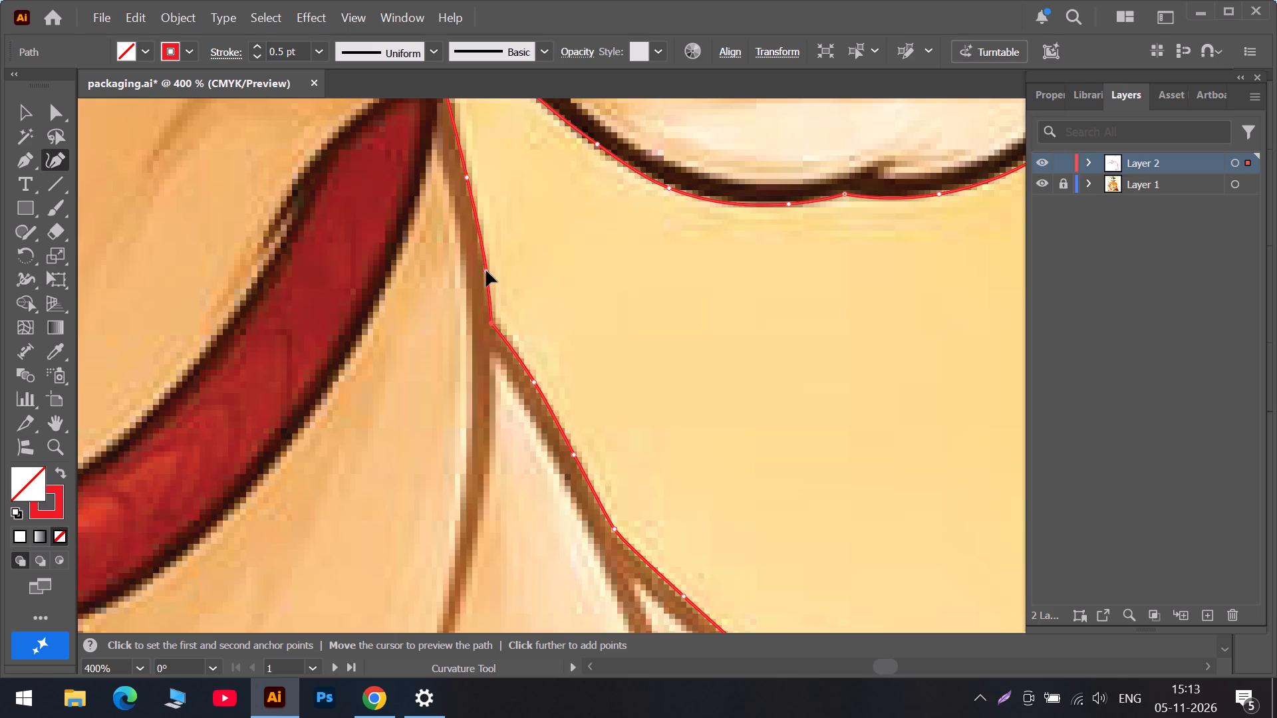
# Trace the rest of the chest slope down to a corner point where it meets the clay pot's outline.
pyautogui.scroll(-7, 540, 375)
pyautogui.scroll(-5, 729, 403)
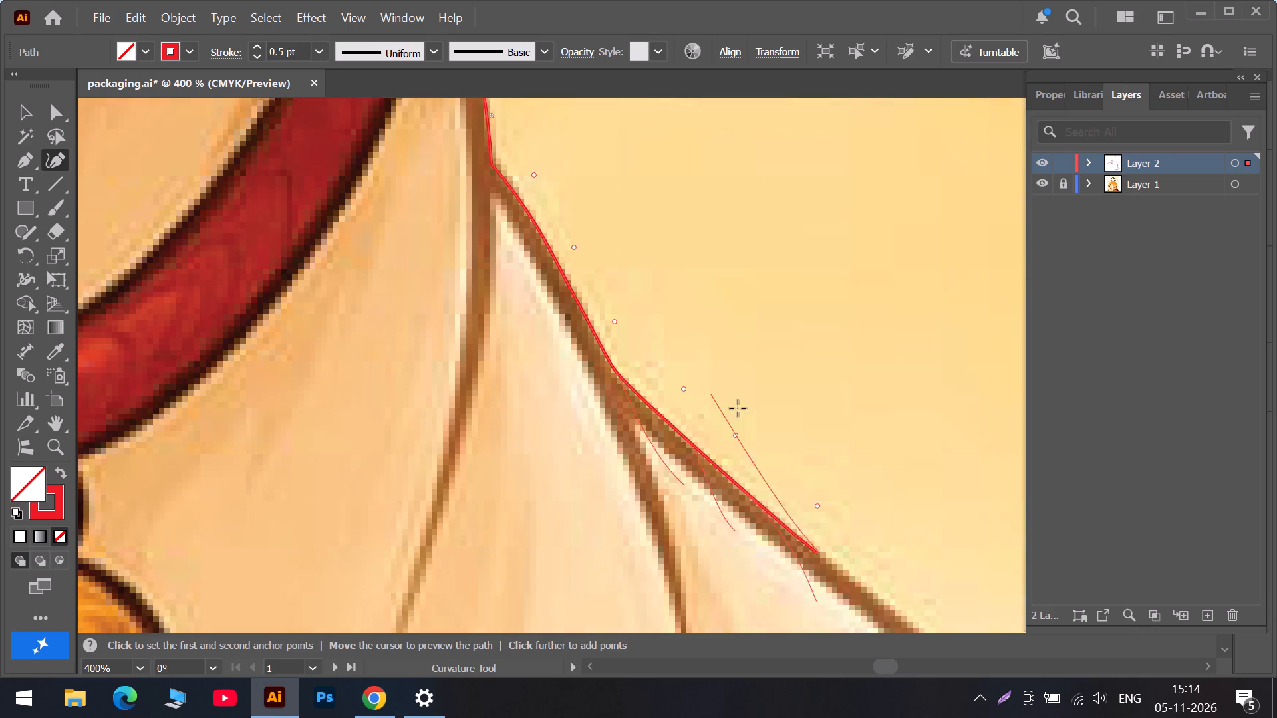
pyautogui.scroll(-2, 738, 408)
pyautogui.scroll(-7, 799, 424)
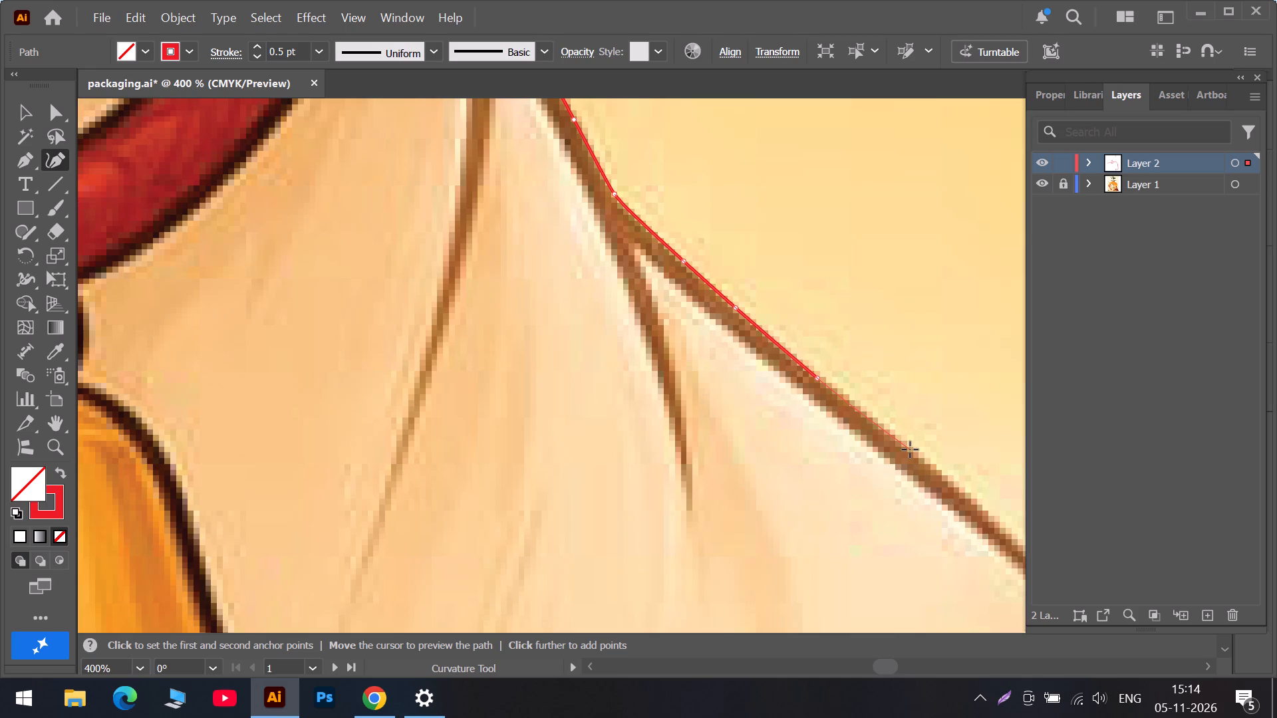
pyautogui.click(910, 449)
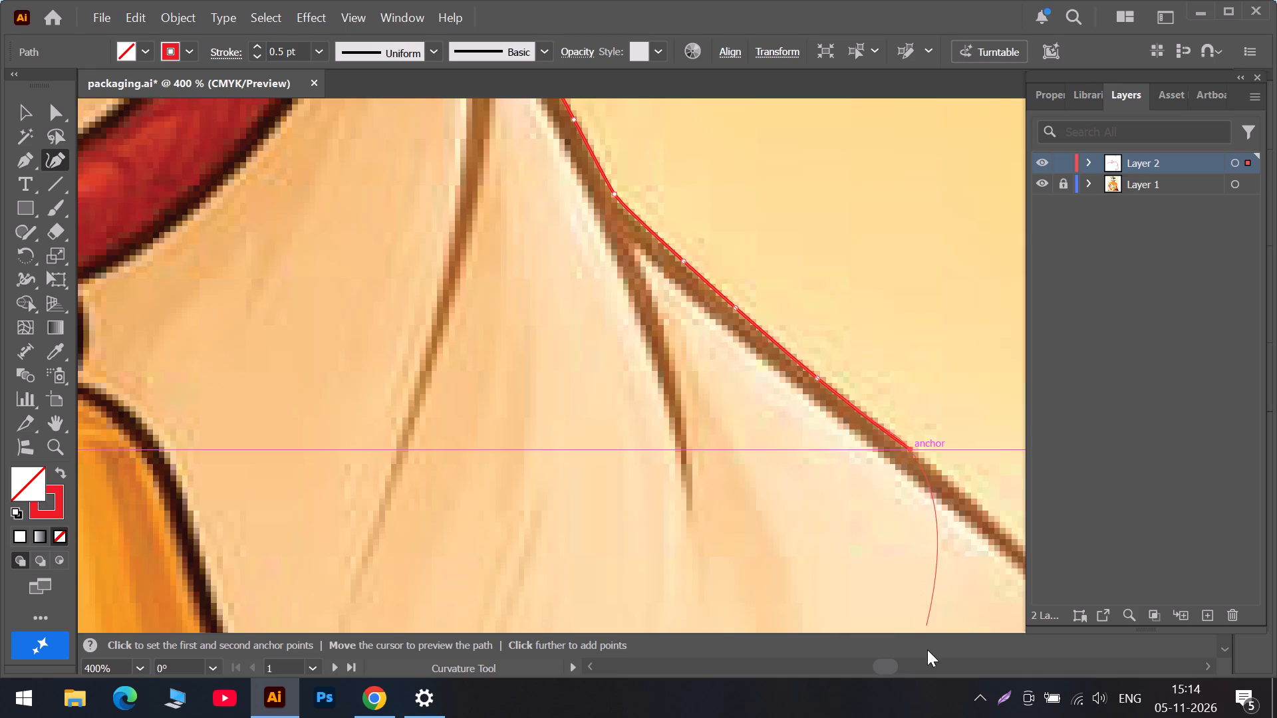
pyautogui.click(916, 673)
pyautogui.scroll(-7, 552, 526)
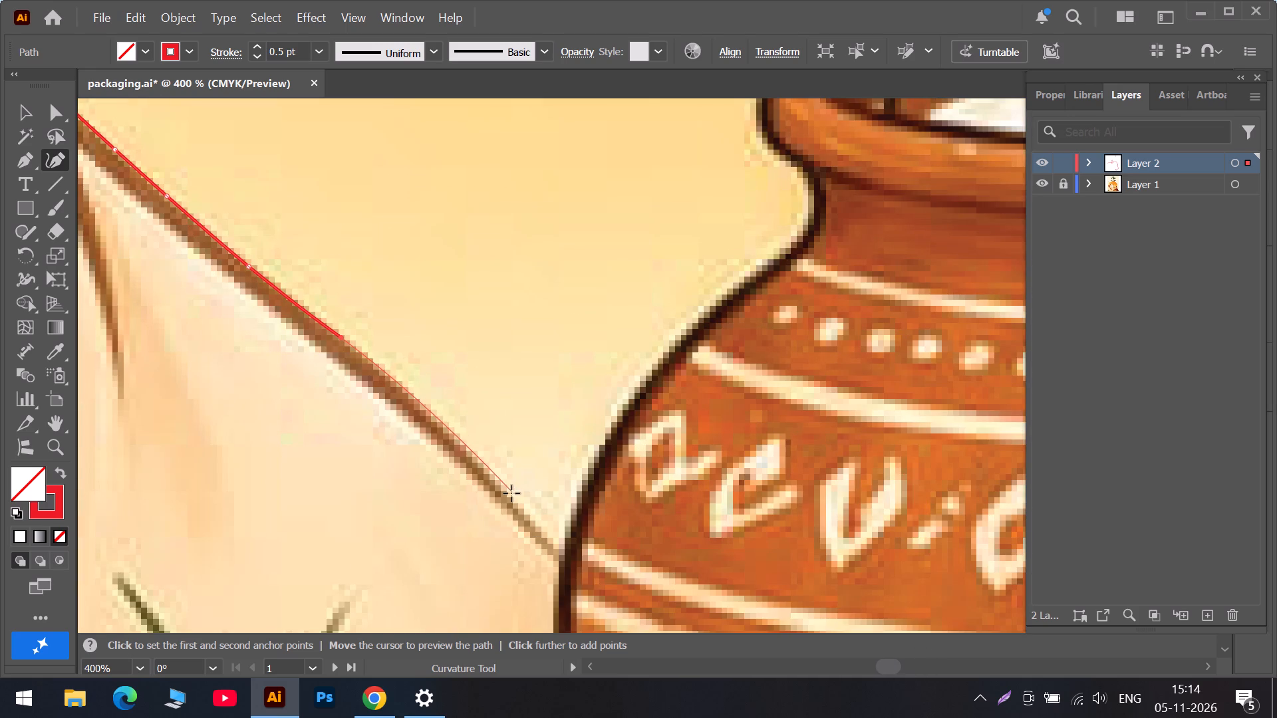
pyautogui.click(508, 499)
pyautogui.scroll(-4, 522, 506)
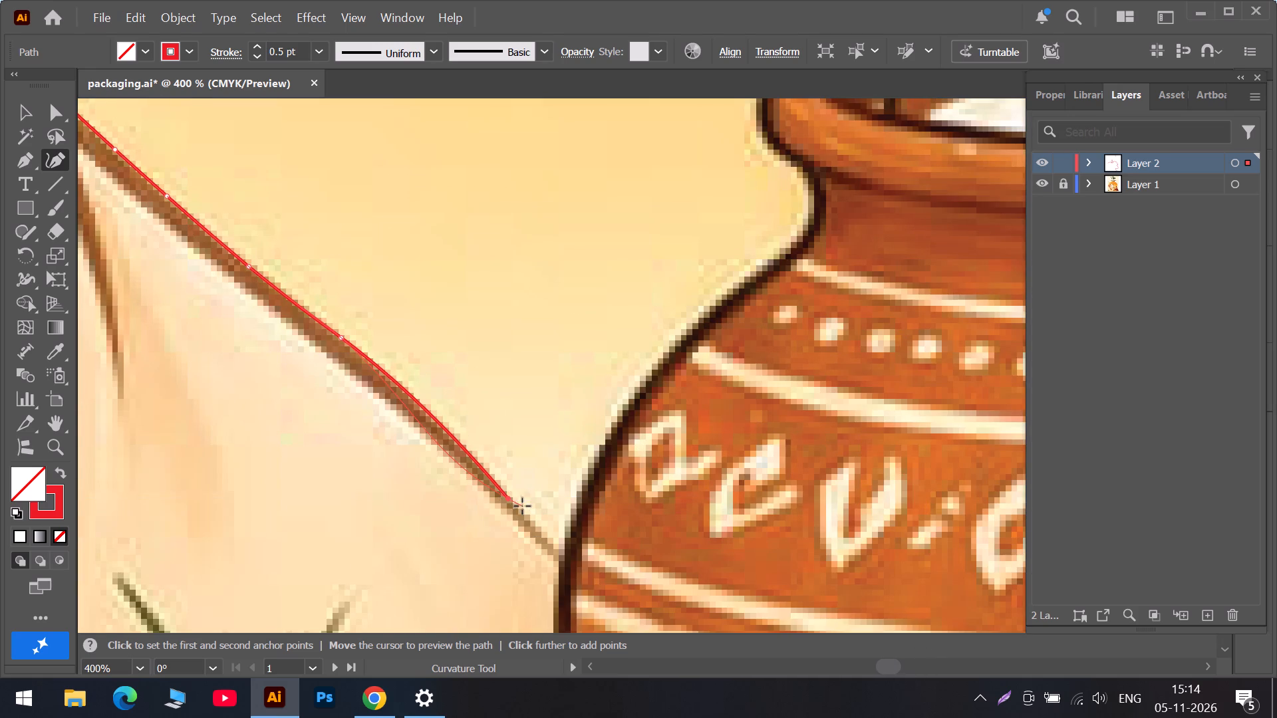
pyautogui.scroll(-3, 522, 506)
pyautogui.doubleClick(557, 440)
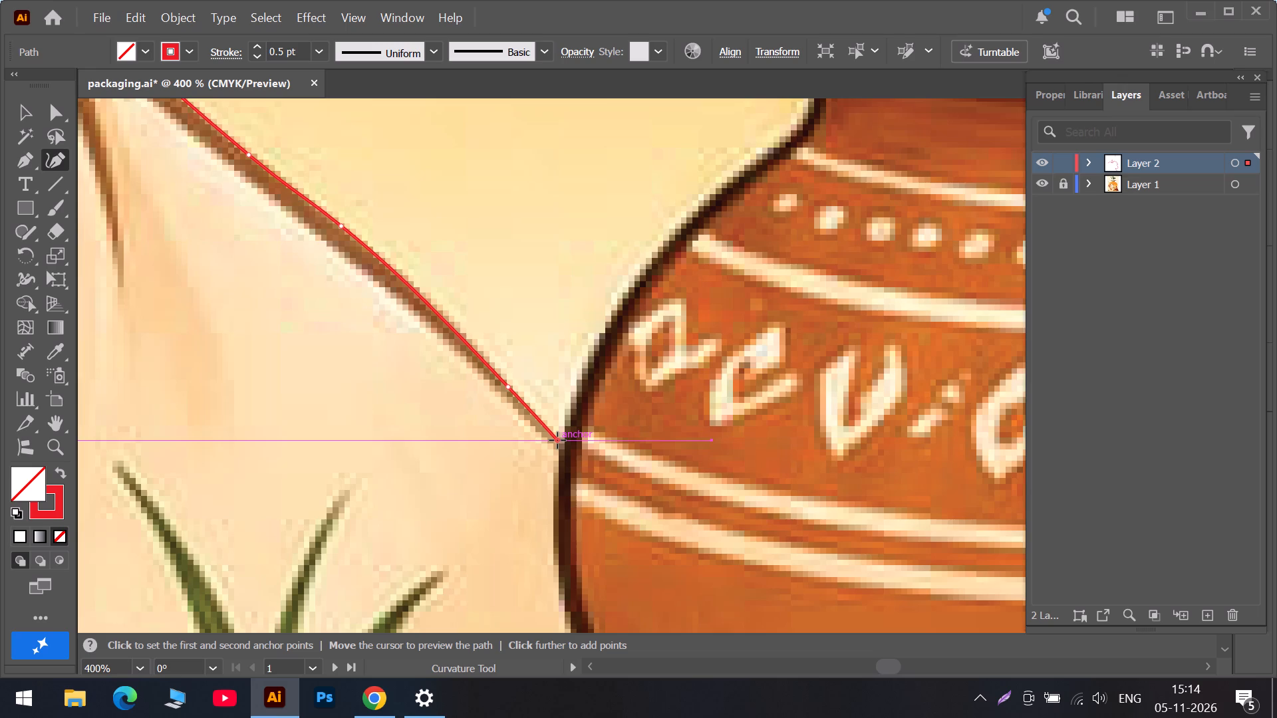
pyautogui.keyDown('alt'); pyautogui.scroll(-4, 557, 441); pyautogui.keyUp('alt')
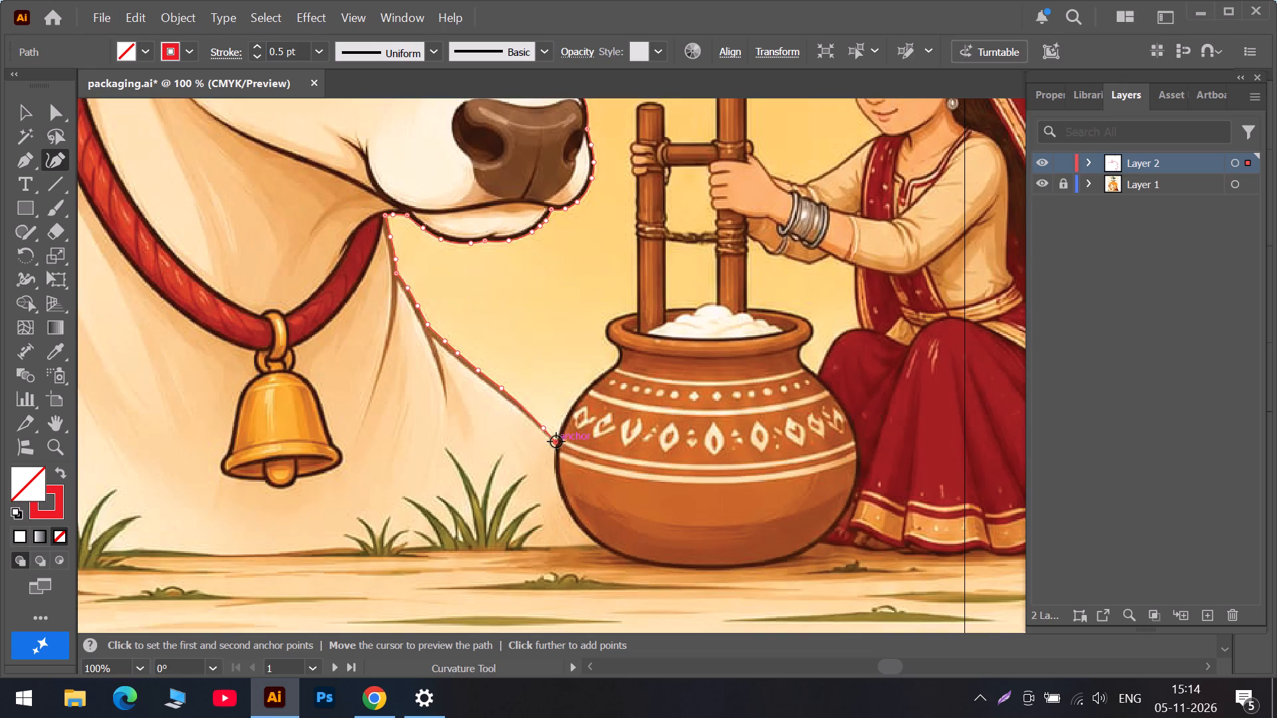
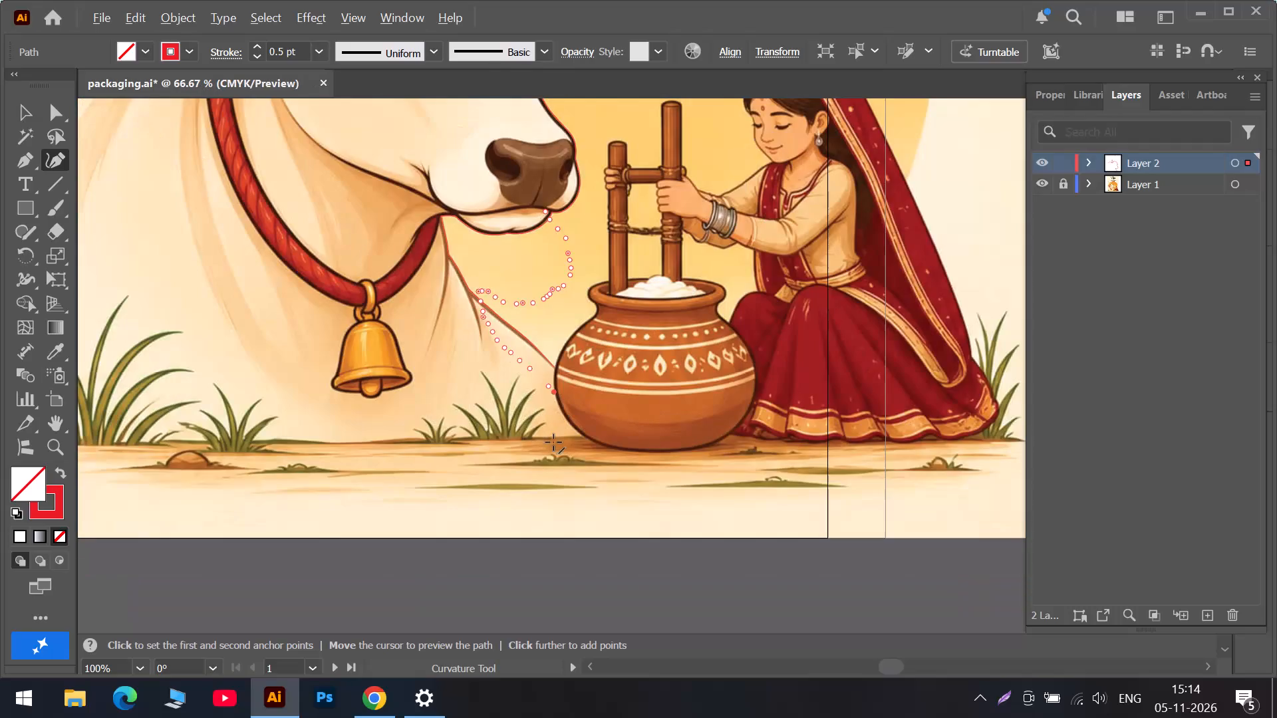
# Examine the traced outline between the cow's head and the clay pot for spots that need correcting.
pyautogui.keyDown('alt'); pyautogui.scroll(-2, 553, 441); pyautogui.keyUp('alt')
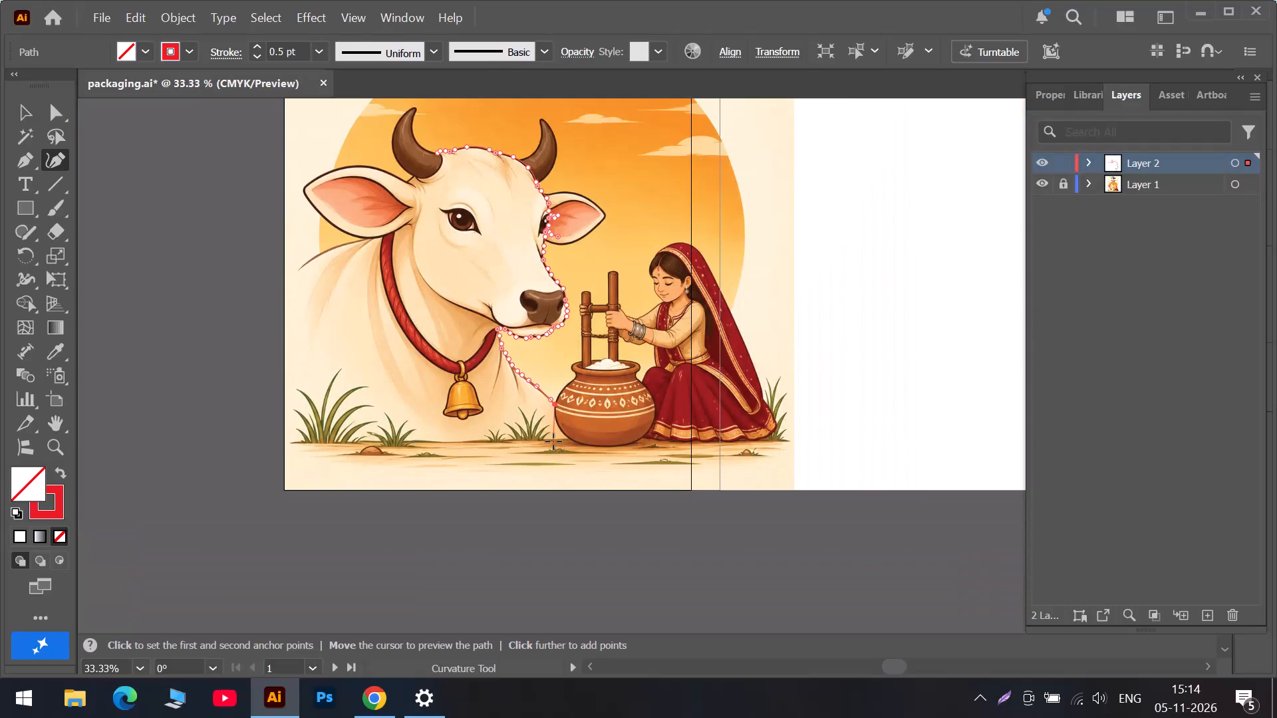
pyautogui.keyDown('alt'); pyautogui.scroll(2, 553, 441); pyautogui.keyUp('alt')
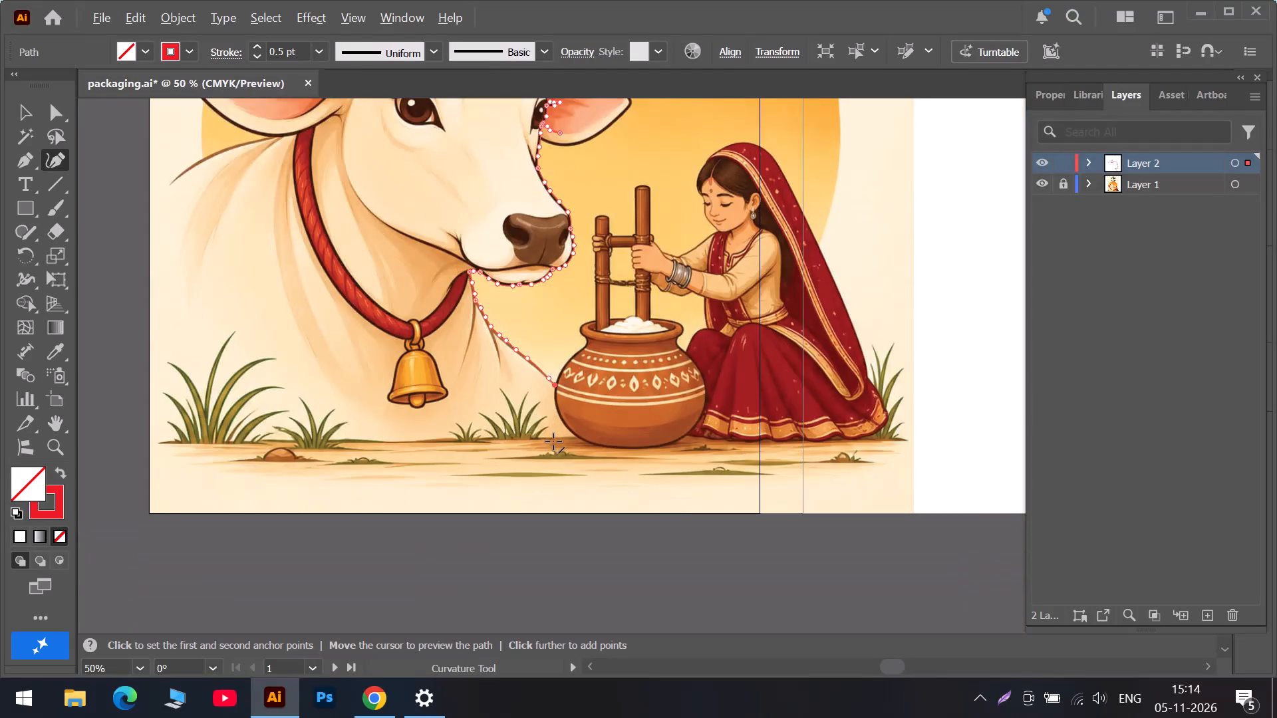
pyautogui.keyDown('alt'); pyautogui.scroll(3, 553, 441); pyautogui.keyUp('alt')
pyautogui.scroll(14, 553, 425)
pyautogui.scroll(-4, 545, 406)
pyautogui.scroll(6, 522, 370)
pyautogui.scroll(13, 536, 302)
pyautogui.scroll(-8, 601, 395)
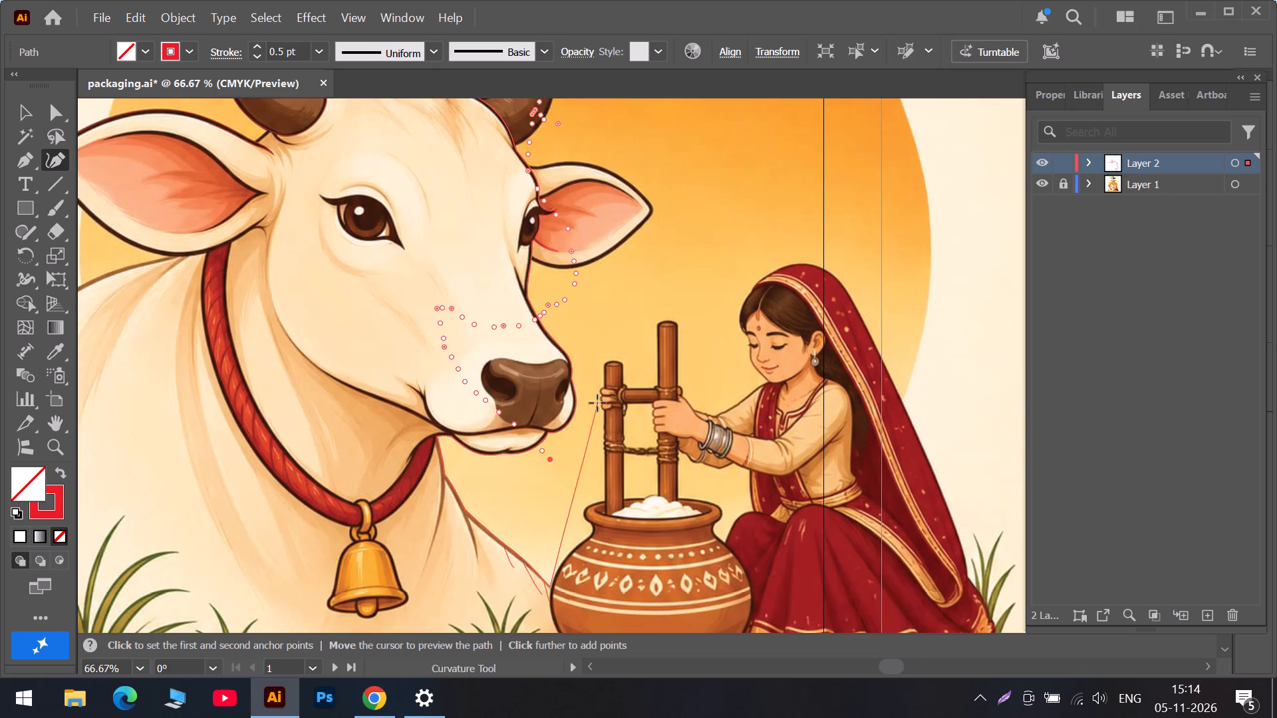
pyautogui.scroll(-13, 597, 404)
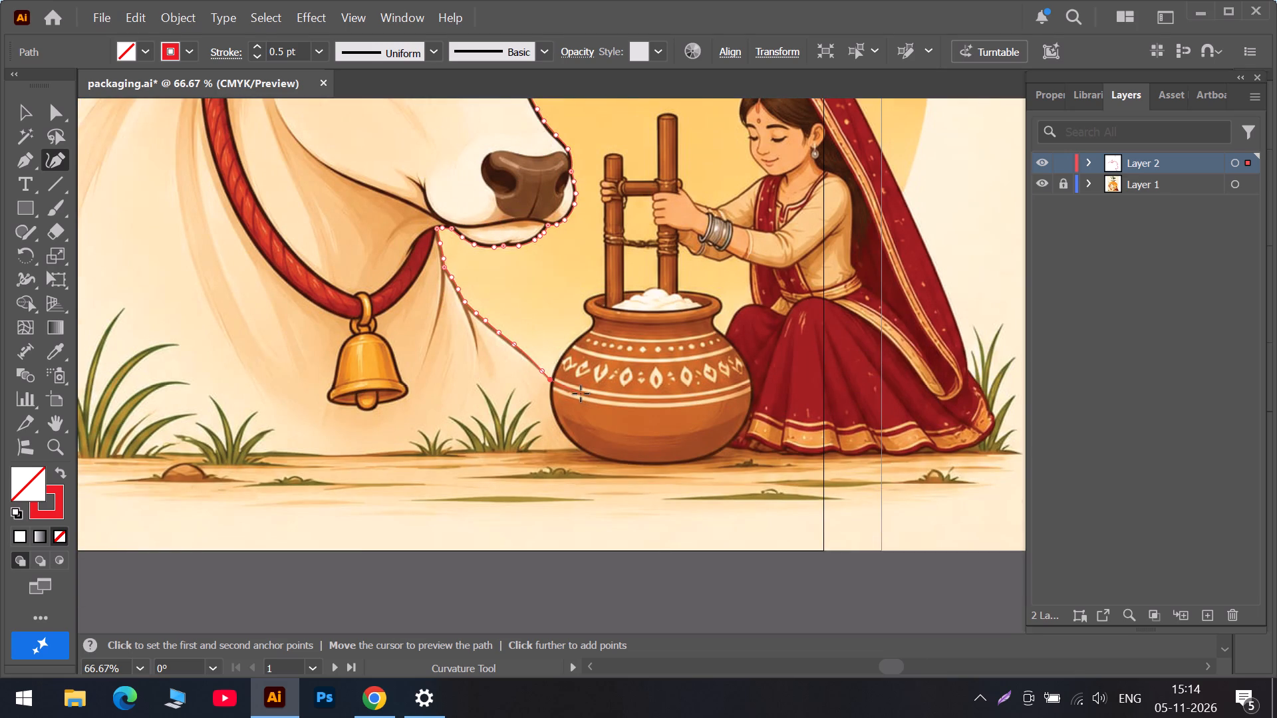
pyautogui.scroll(6, 575, 374)
pyautogui.scroll(9, 481, 295)
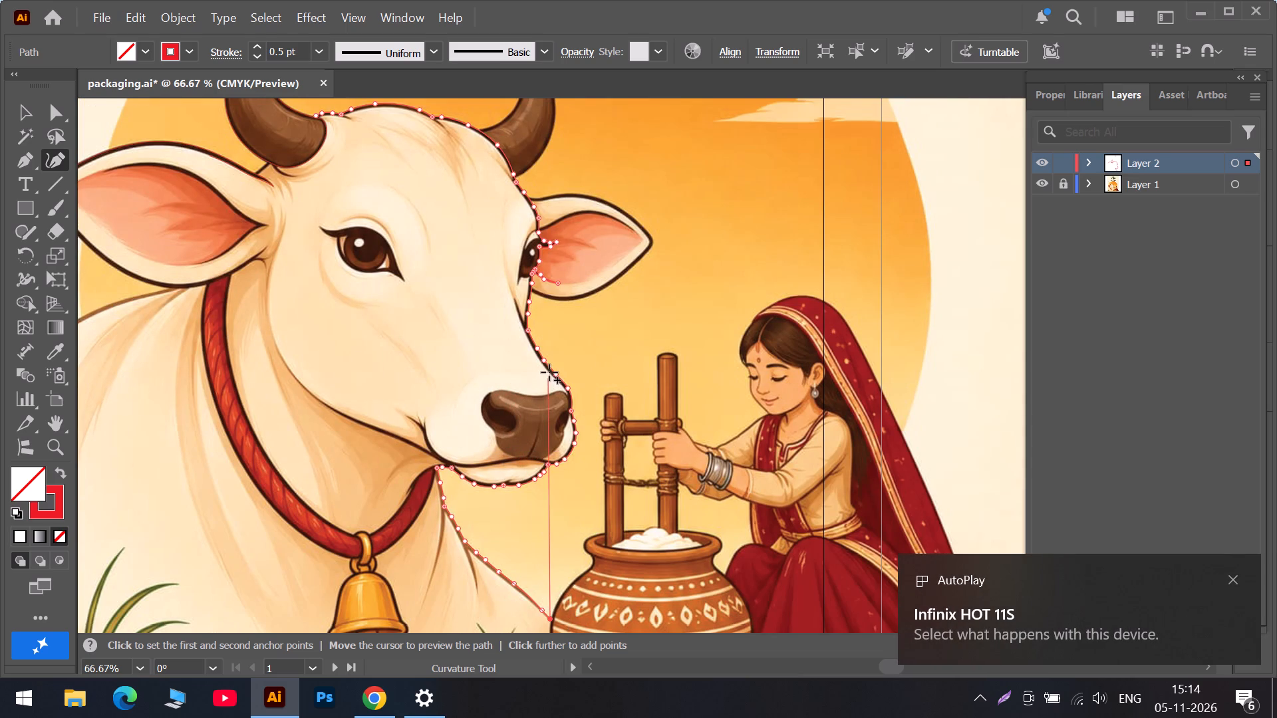
pyautogui.press('Escape')
# Pull the outline's corner below the far eye up the dark cheek crease to its tip and add a second corner anchor there.
pyautogui.keyDown('alt'); pyautogui.scroll(3, 529, 335); pyautogui.keyUp('alt')
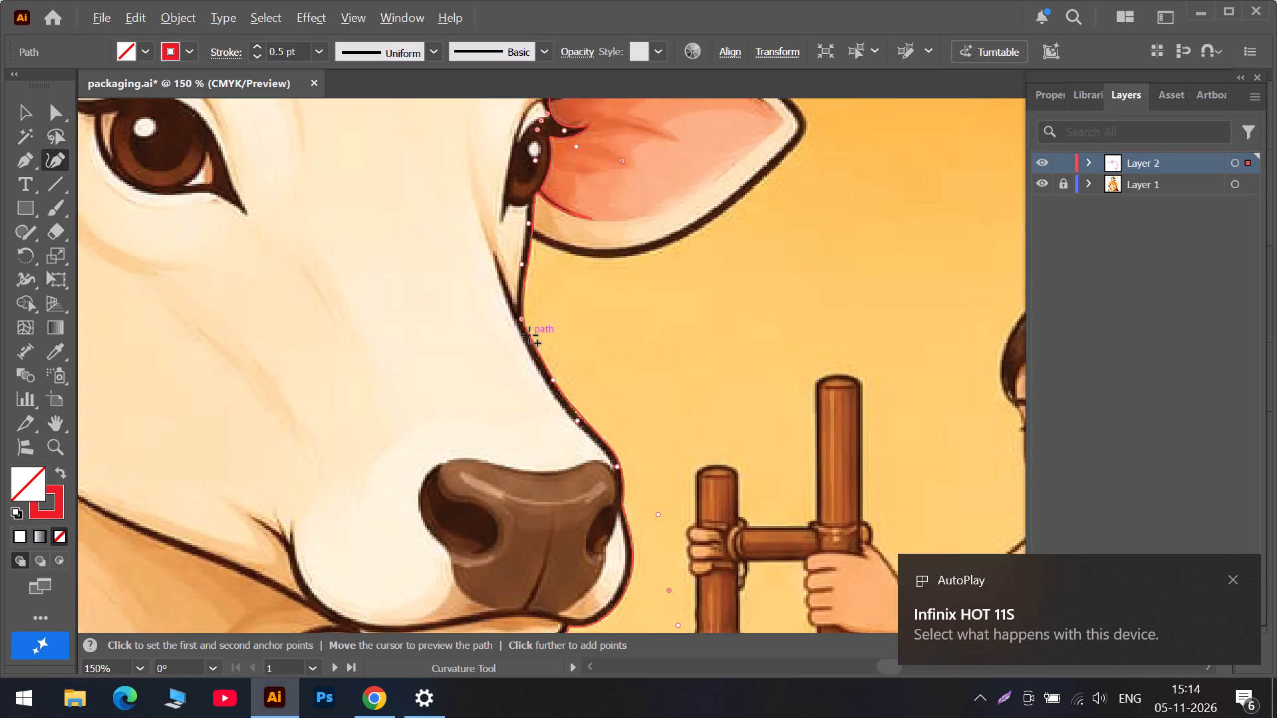
pyautogui.keyDown('alt'); pyautogui.scroll(3, 529, 335); pyautogui.keyUp('alt')
pyautogui.moveTo(507, 295); pyautogui.dragTo(493, 271)
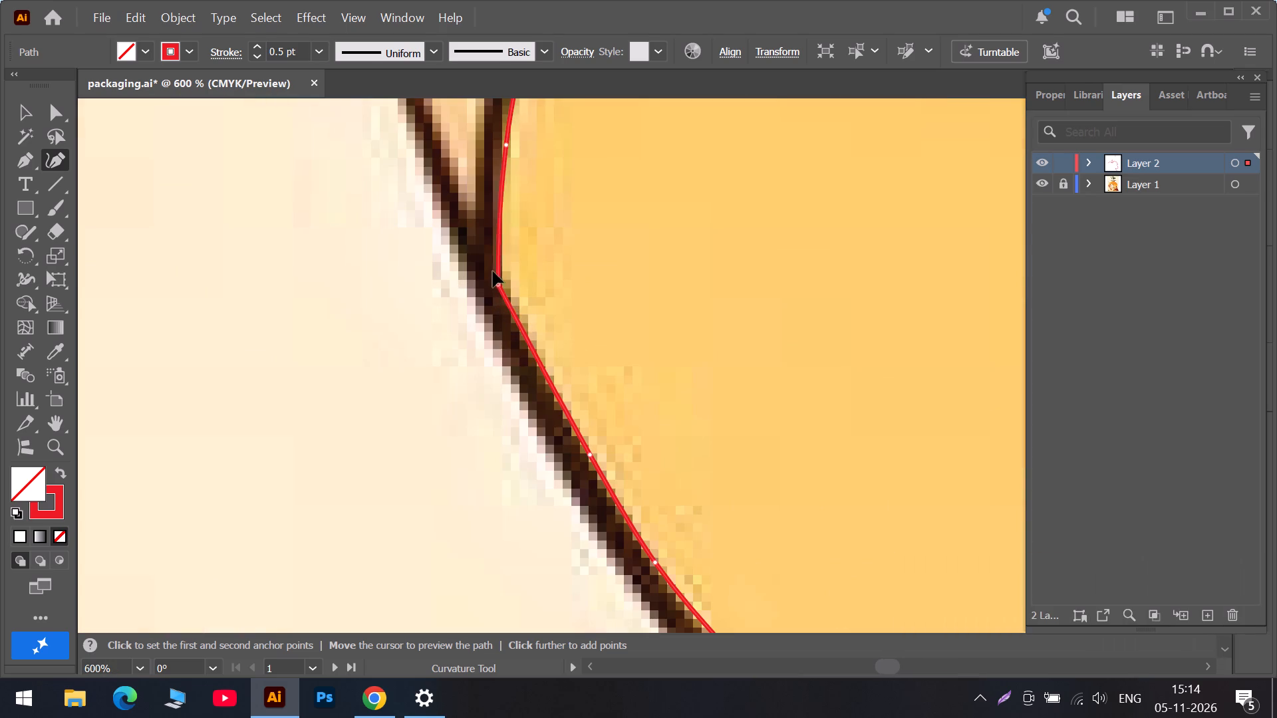
pyautogui.moveTo(493, 271); pyautogui.dragTo(428, 132)
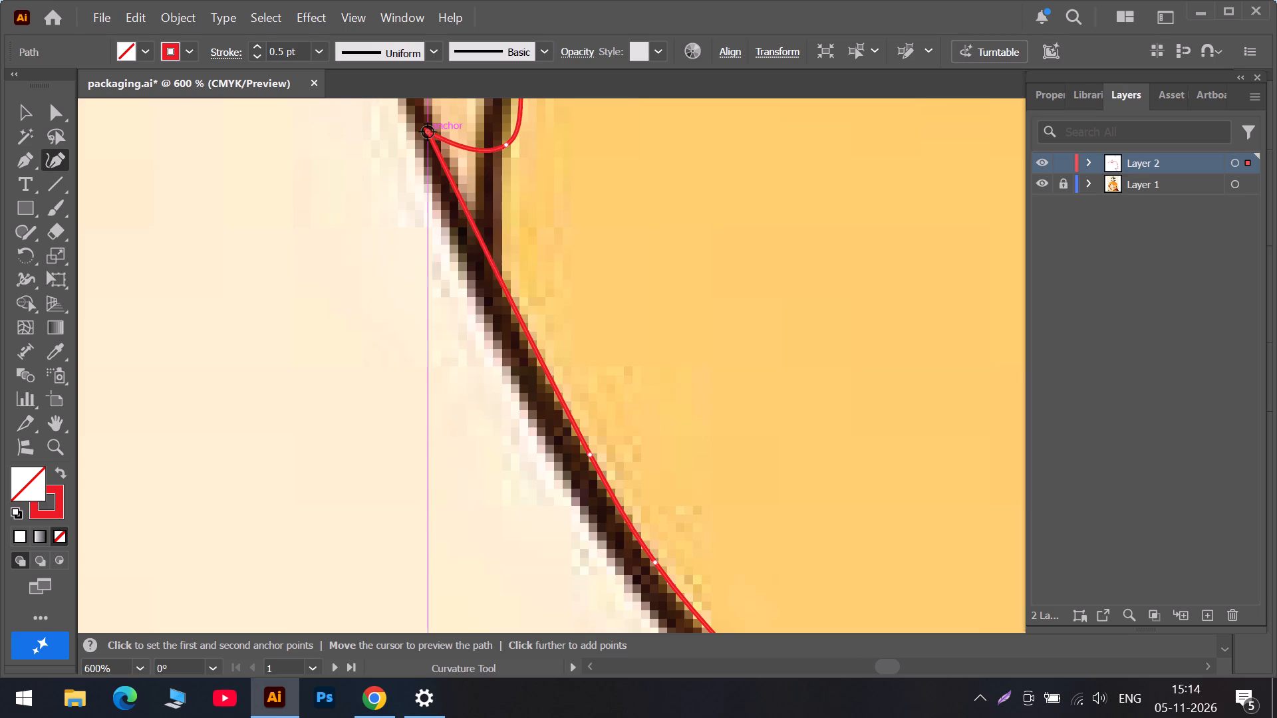
pyautogui.scroll(7, 428, 132)
pyautogui.scroll(7, 443, 249)
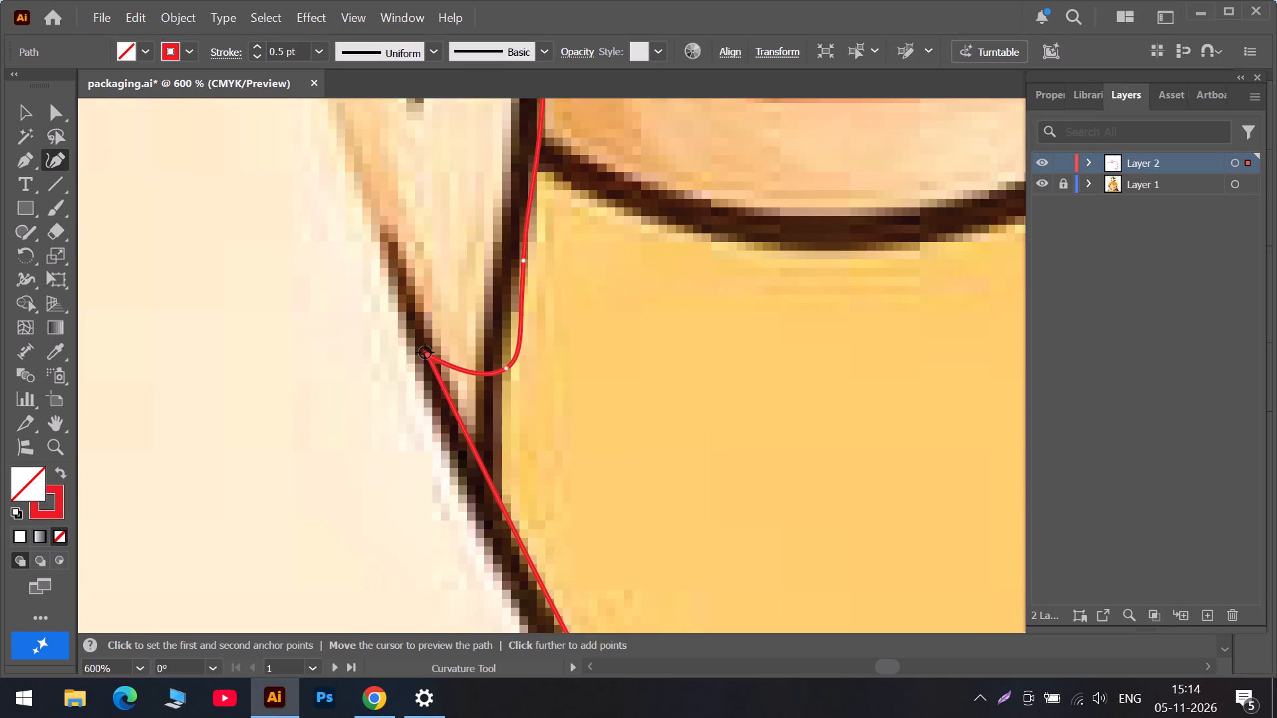
pyautogui.moveTo(426, 353); pyautogui.dragTo(394, 243)
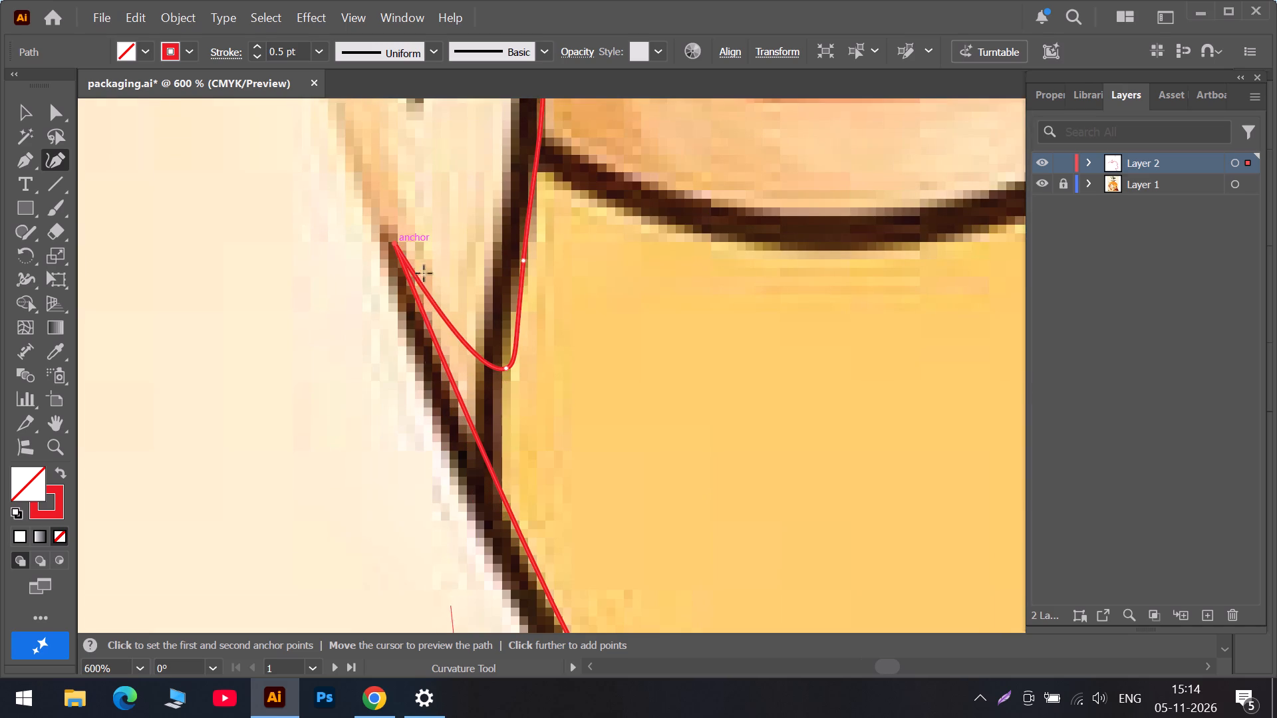
pyautogui.moveTo(422, 288); pyautogui.dragTo(398, 232)
pyautogui.moveTo(394, 241); pyautogui.dragTo(384, 246)
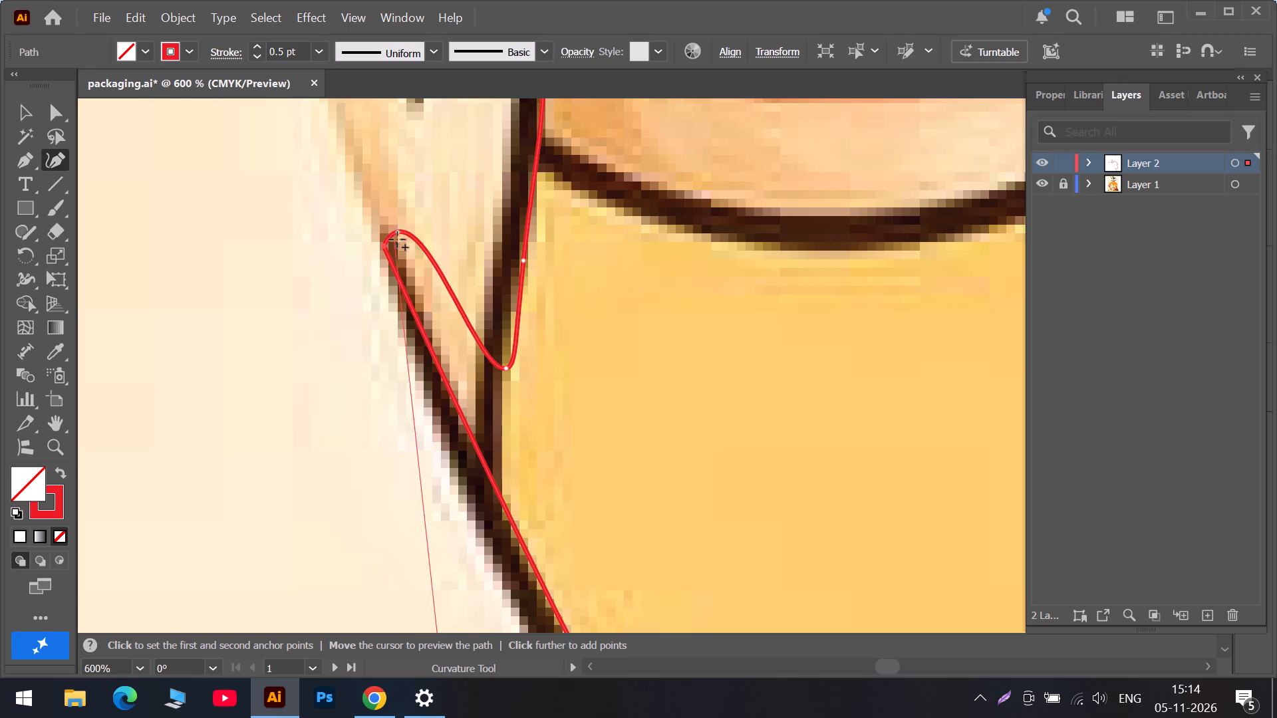
pyautogui.doubleClick(400, 232)
pyautogui.moveTo(400, 232); pyautogui.dragTo(390, 241)
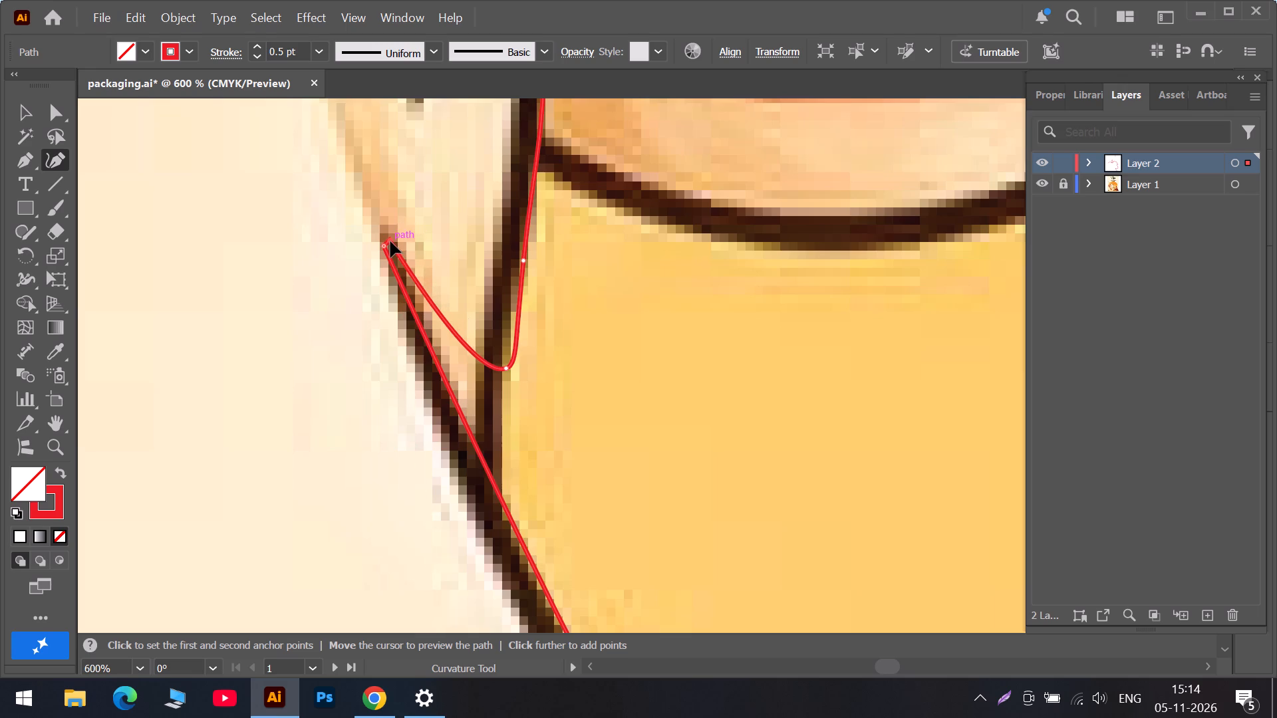
pyautogui.moveTo(390, 241); pyautogui.dragTo(390, 241)
# Move the anchor below the far ear down to the crease junction as a corner point, fitting the anchor above it to the line's outer edge.
pyautogui.moveTo(505, 368); pyautogui.dragTo(498, 414)
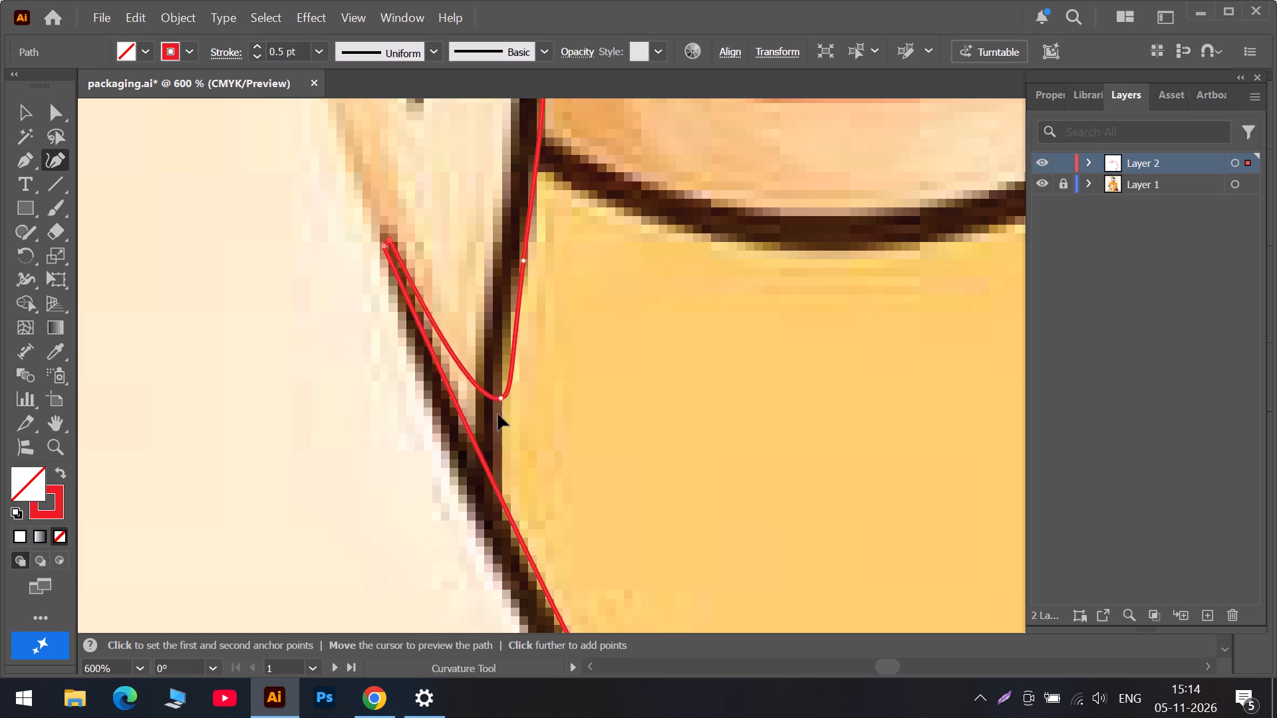
pyautogui.moveTo(498, 414); pyautogui.dragTo(498, 480)
pyautogui.doubleClick(498, 480)
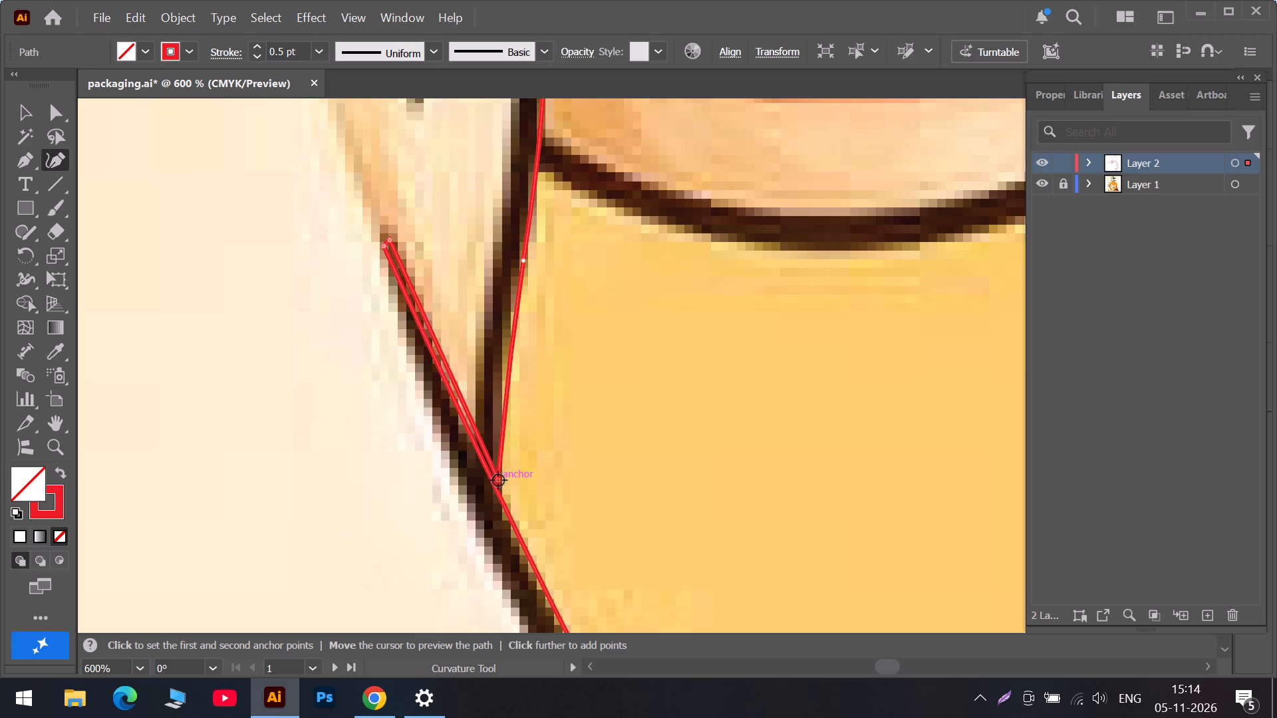
pyautogui.moveTo(498, 480); pyautogui.dragTo(501, 501)
pyautogui.moveTo(523, 260); pyautogui.dragTo(521, 268)
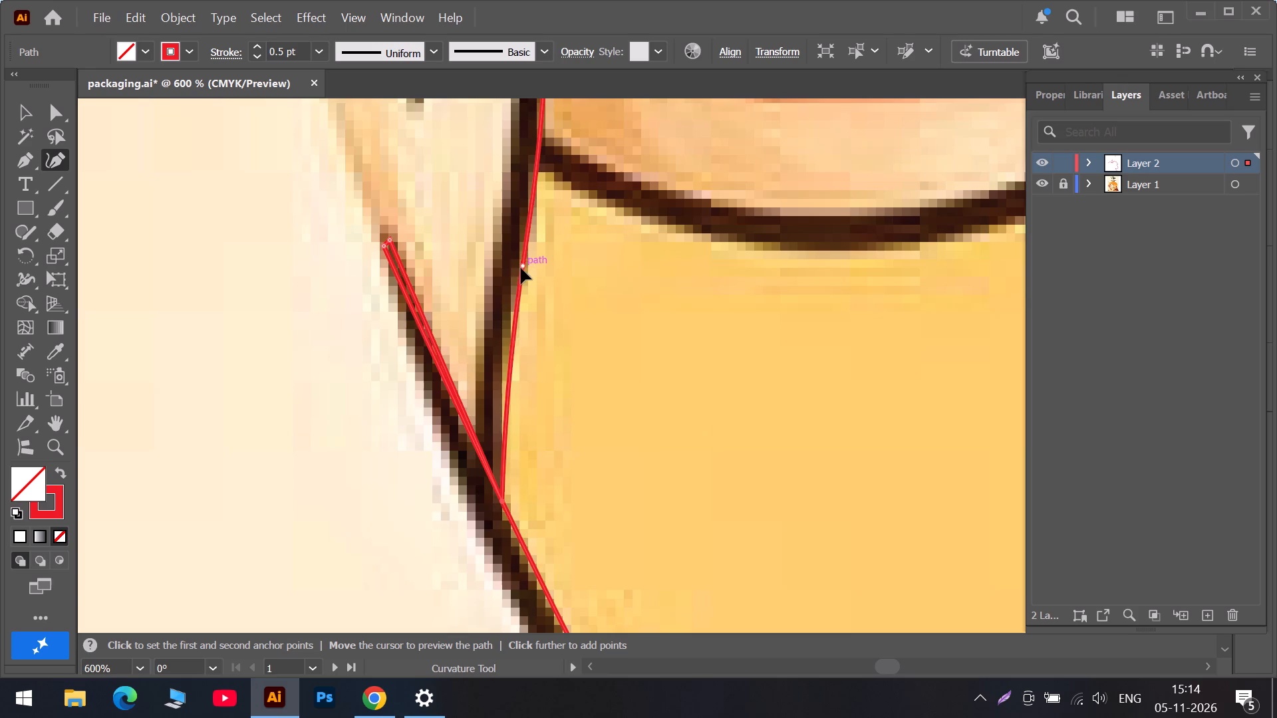
pyautogui.moveTo(521, 268); pyautogui.dragTo(515, 287)
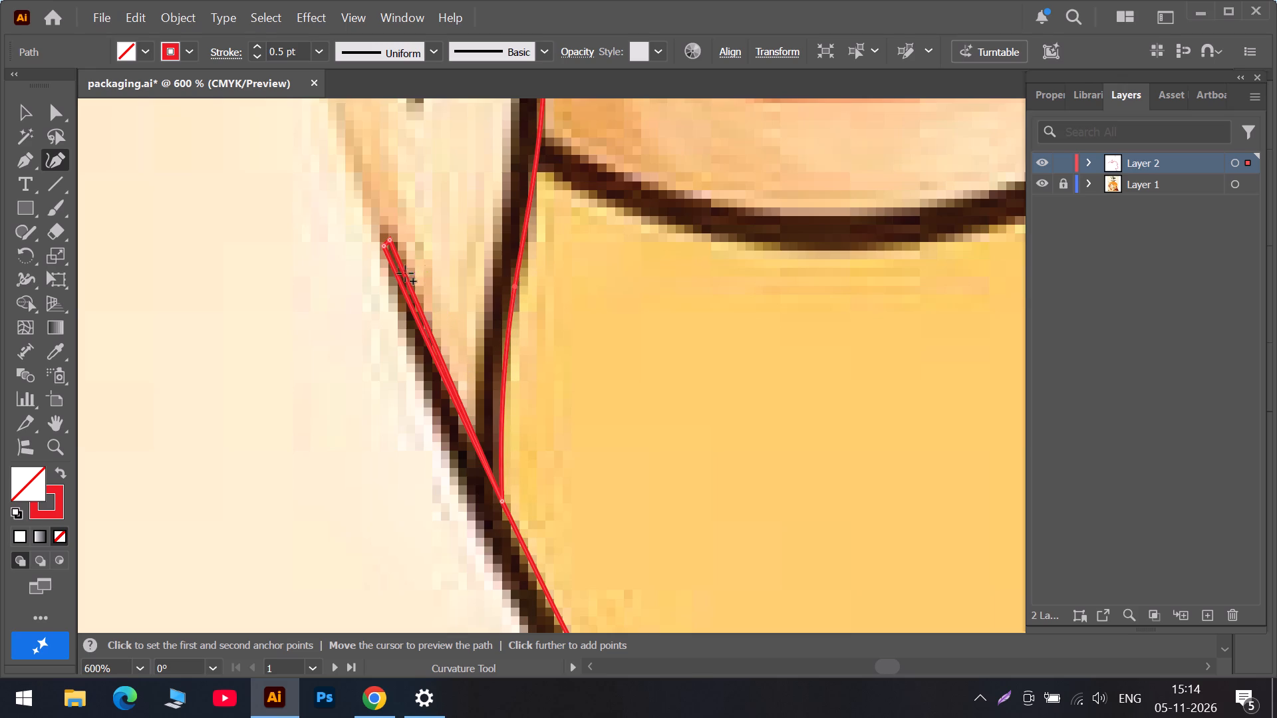
pyautogui.click(389, 241)
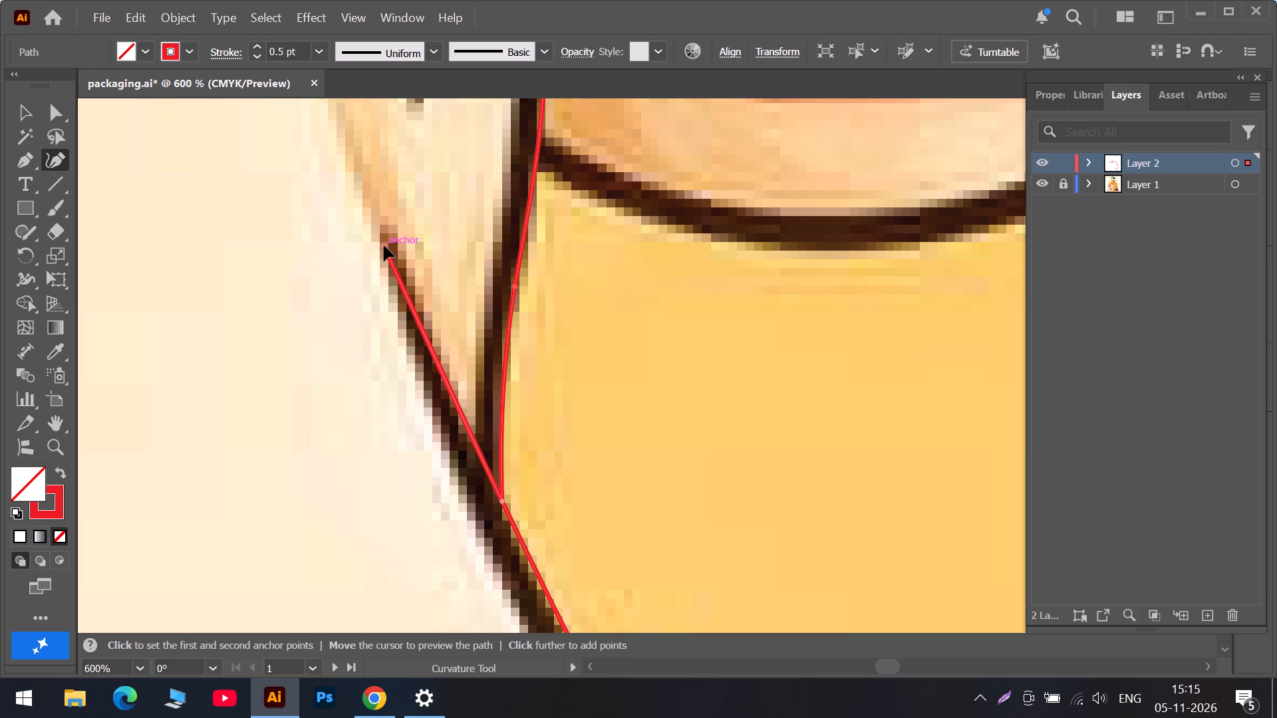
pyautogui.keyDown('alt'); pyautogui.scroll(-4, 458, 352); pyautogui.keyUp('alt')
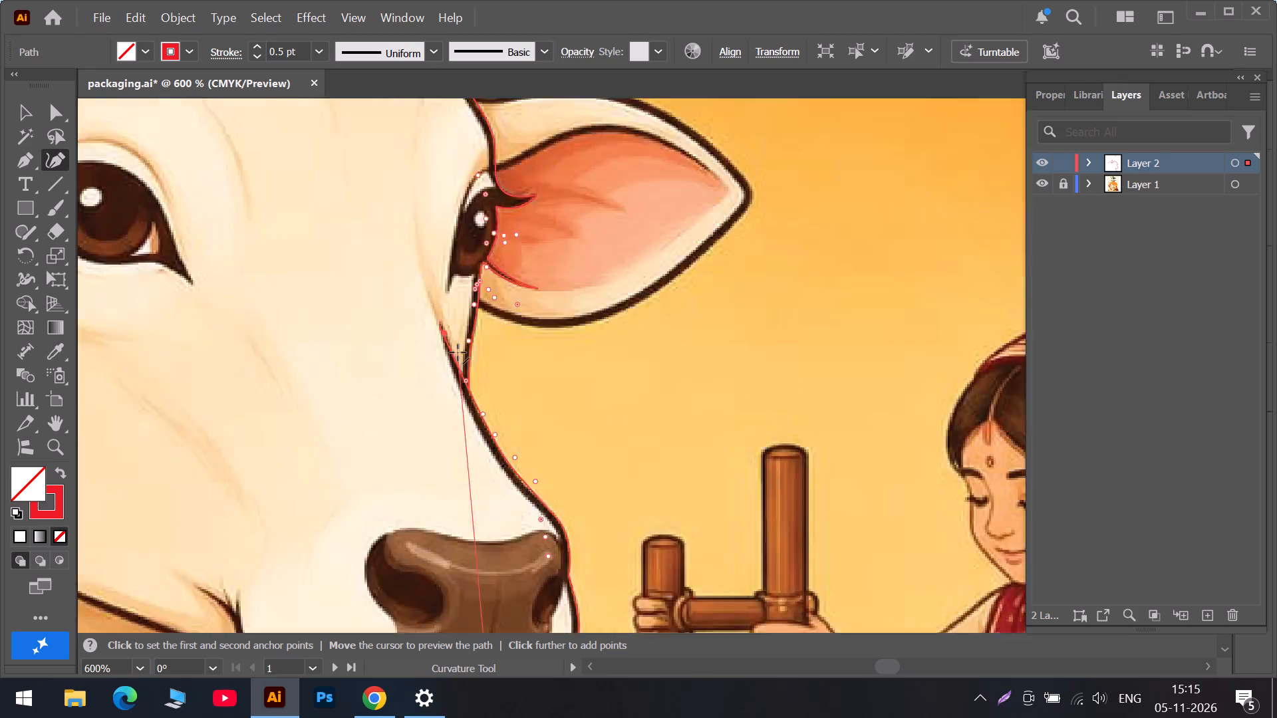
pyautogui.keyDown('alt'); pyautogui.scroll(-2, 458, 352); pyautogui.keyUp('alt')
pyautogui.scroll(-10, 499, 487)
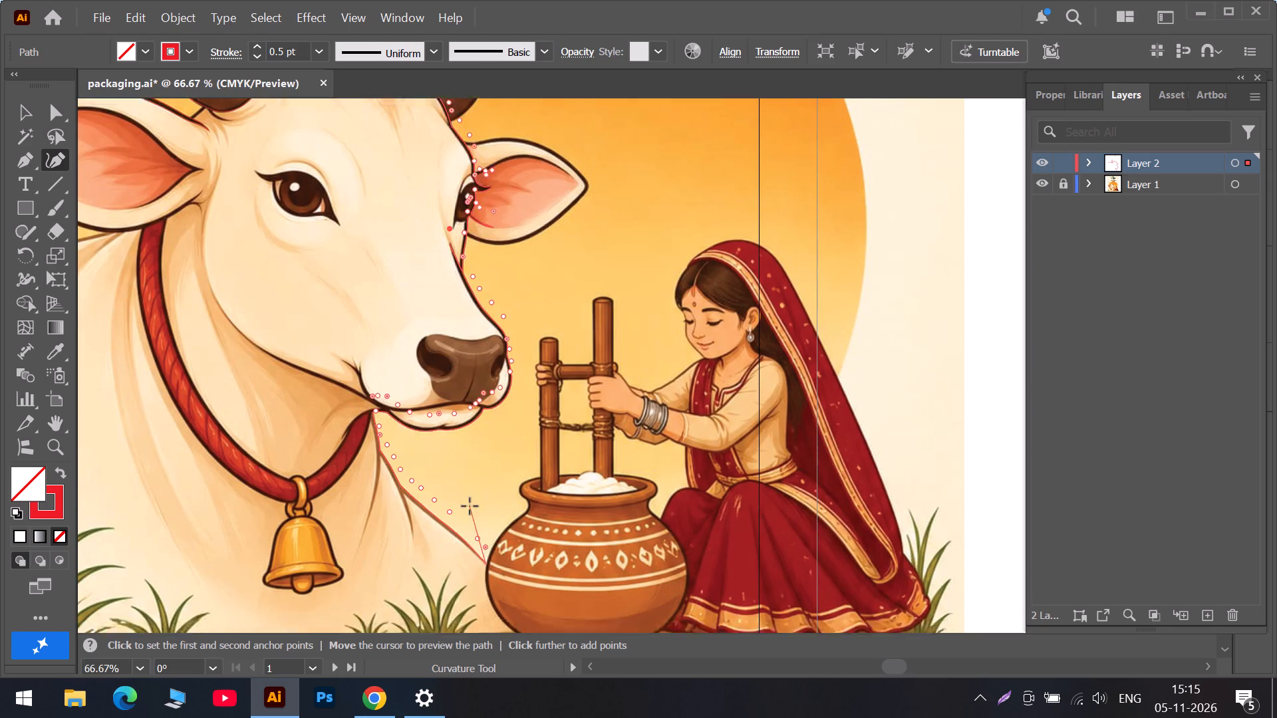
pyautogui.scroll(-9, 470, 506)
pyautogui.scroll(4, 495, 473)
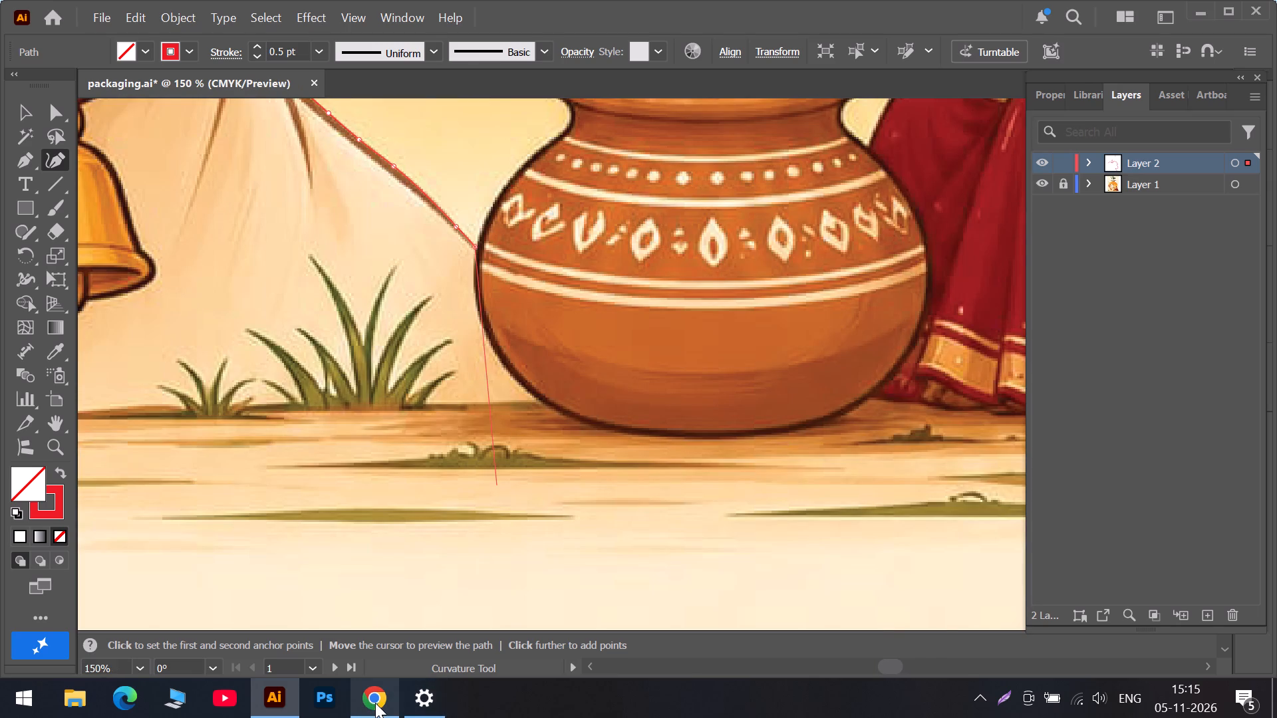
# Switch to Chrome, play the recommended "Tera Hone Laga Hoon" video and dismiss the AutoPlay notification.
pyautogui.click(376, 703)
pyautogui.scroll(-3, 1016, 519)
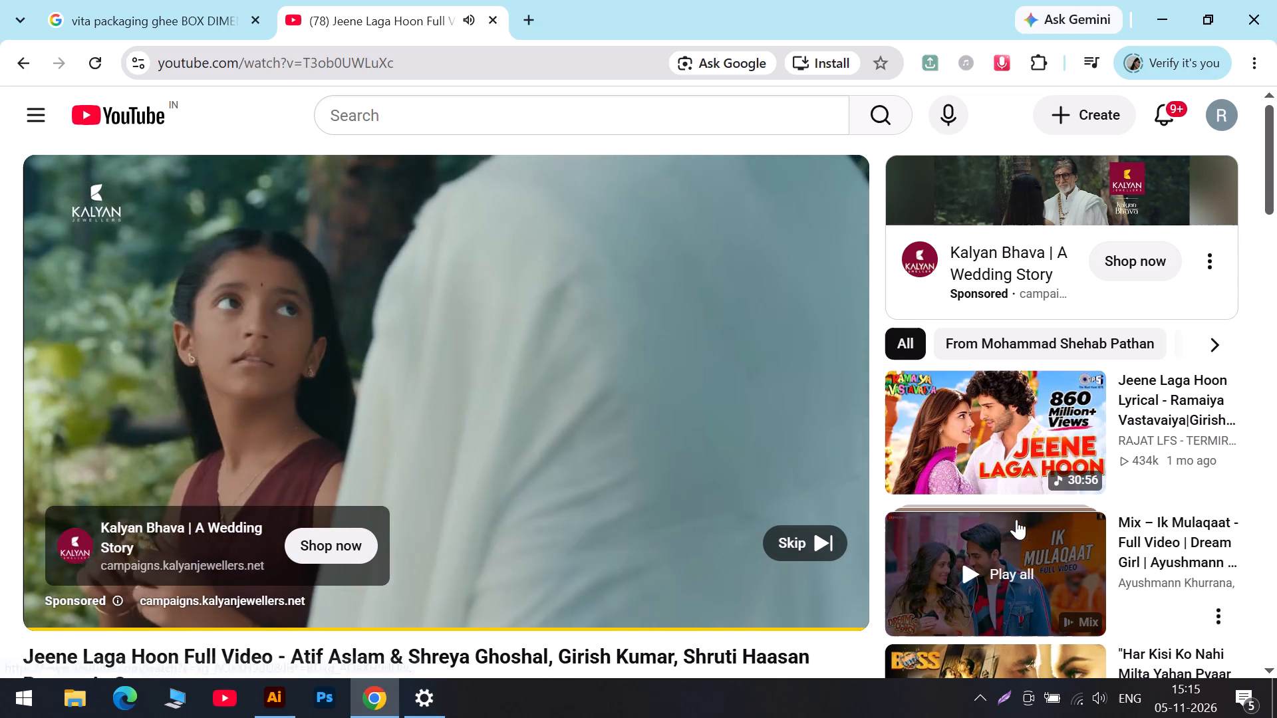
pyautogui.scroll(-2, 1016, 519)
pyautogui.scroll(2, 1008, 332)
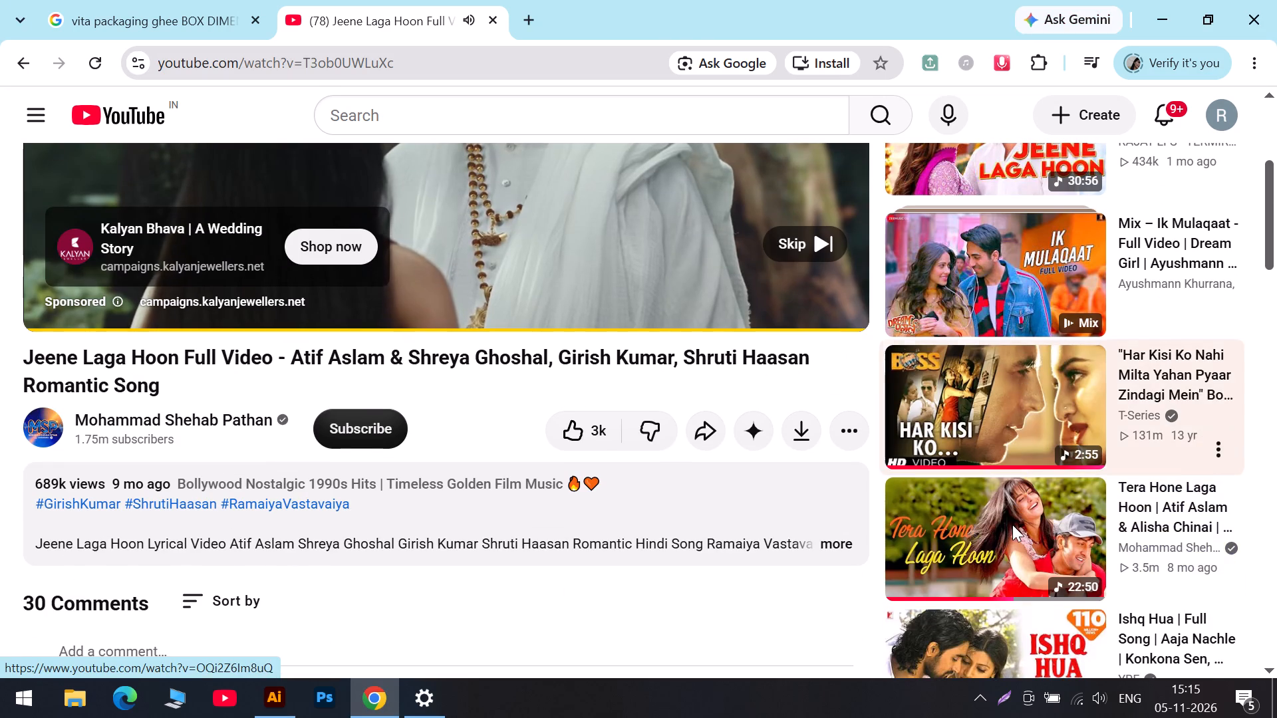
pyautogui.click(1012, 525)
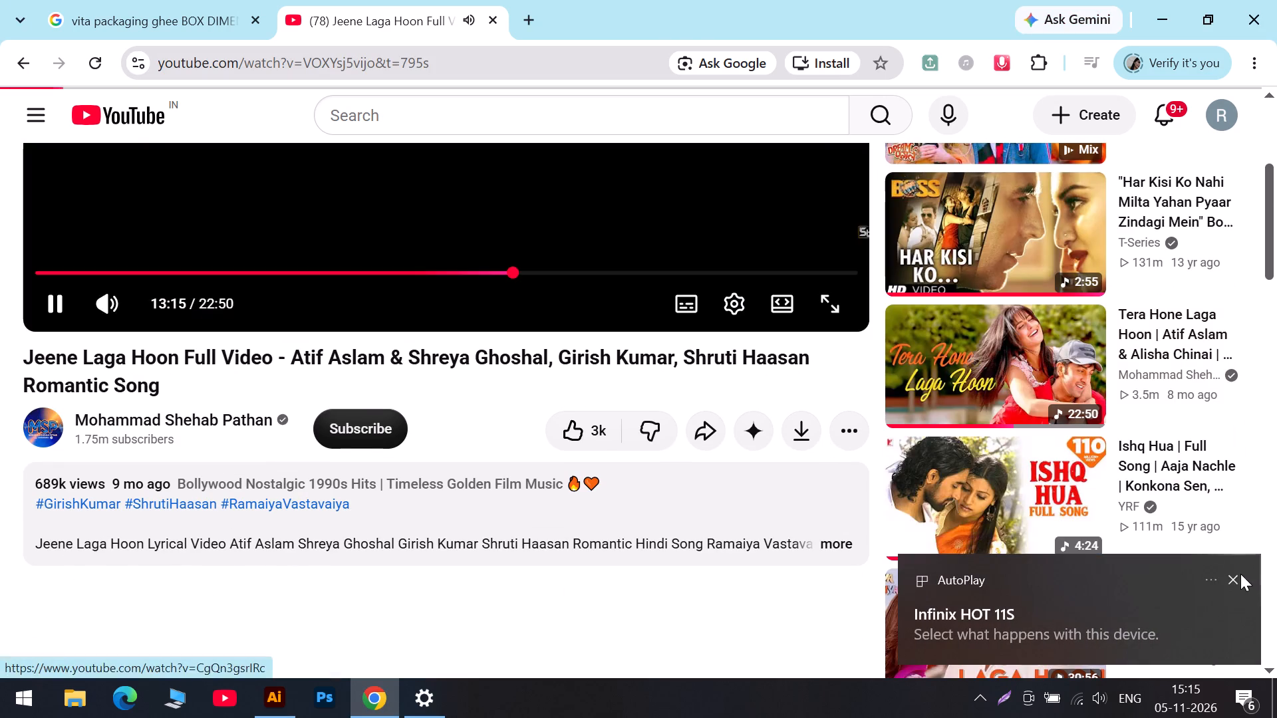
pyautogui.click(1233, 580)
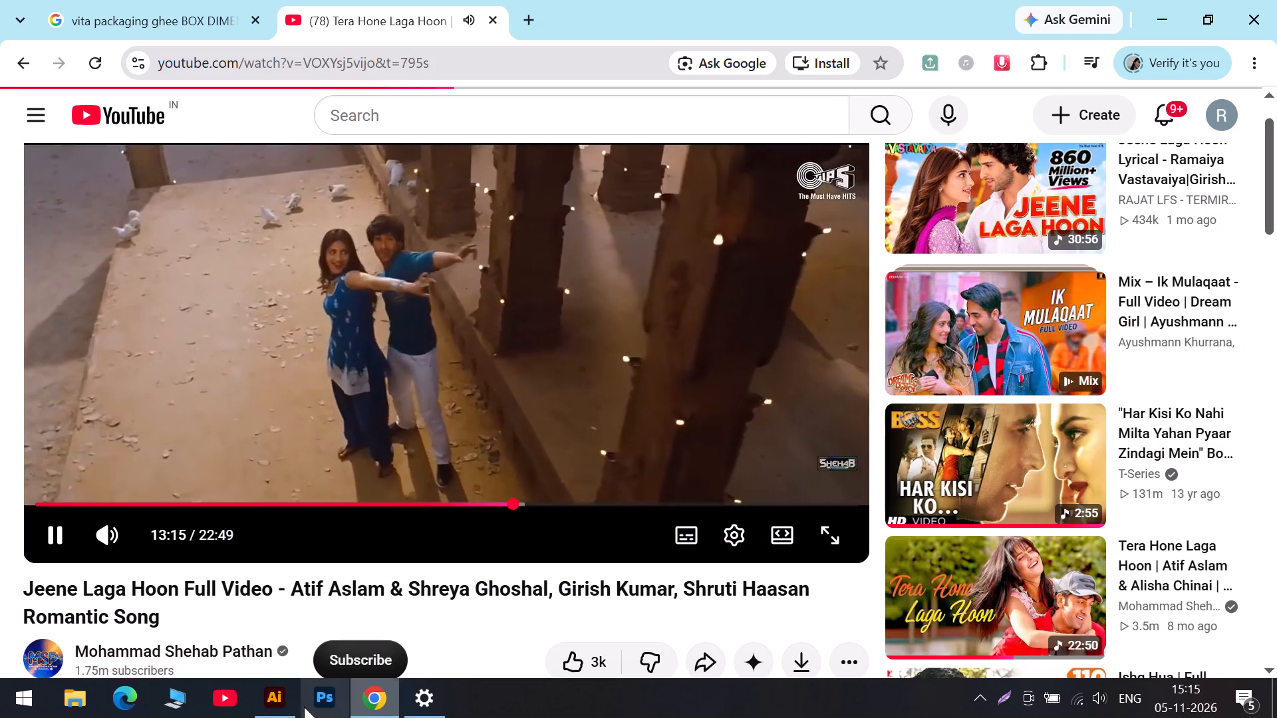
# Return to Illustrator and toggle the path's end anchor at the clay pot's outline to a corner point.
pyautogui.click(283, 706)
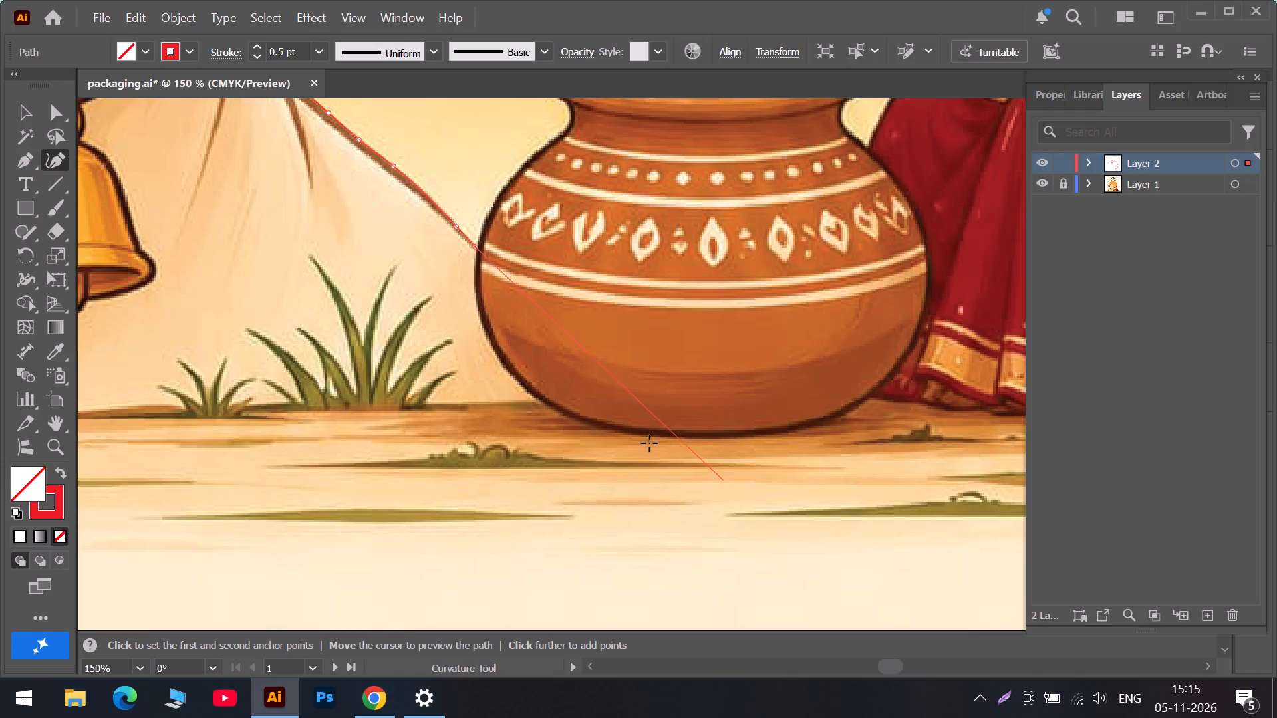
pyautogui.keyDown('alt'); pyautogui.scroll(5, 519, 401); pyautogui.keyUp('alt')
pyautogui.scroll(7, 477, 308)
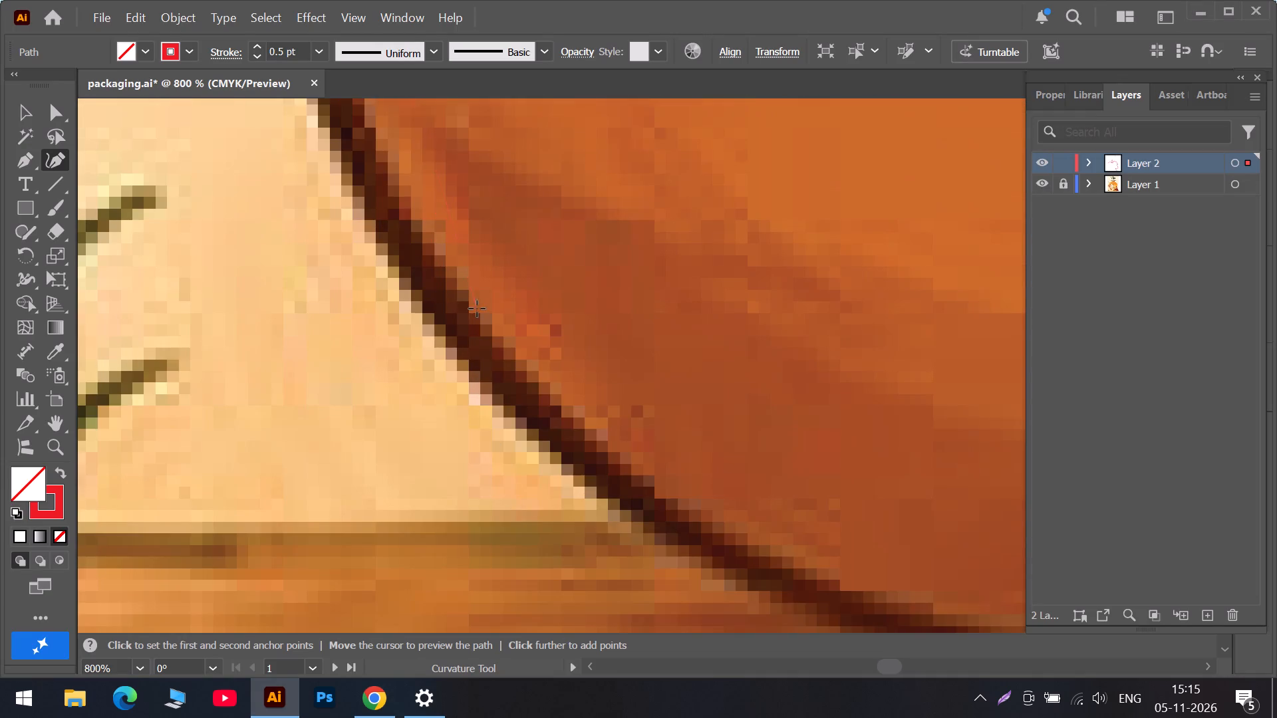
pyautogui.scroll(7, 457, 308)
pyautogui.keyDown('alt'); pyautogui.scroll(-3, 392, 308); pyautogui.keyUp('alt')
pyautogui.scroll(11, 387, 293)
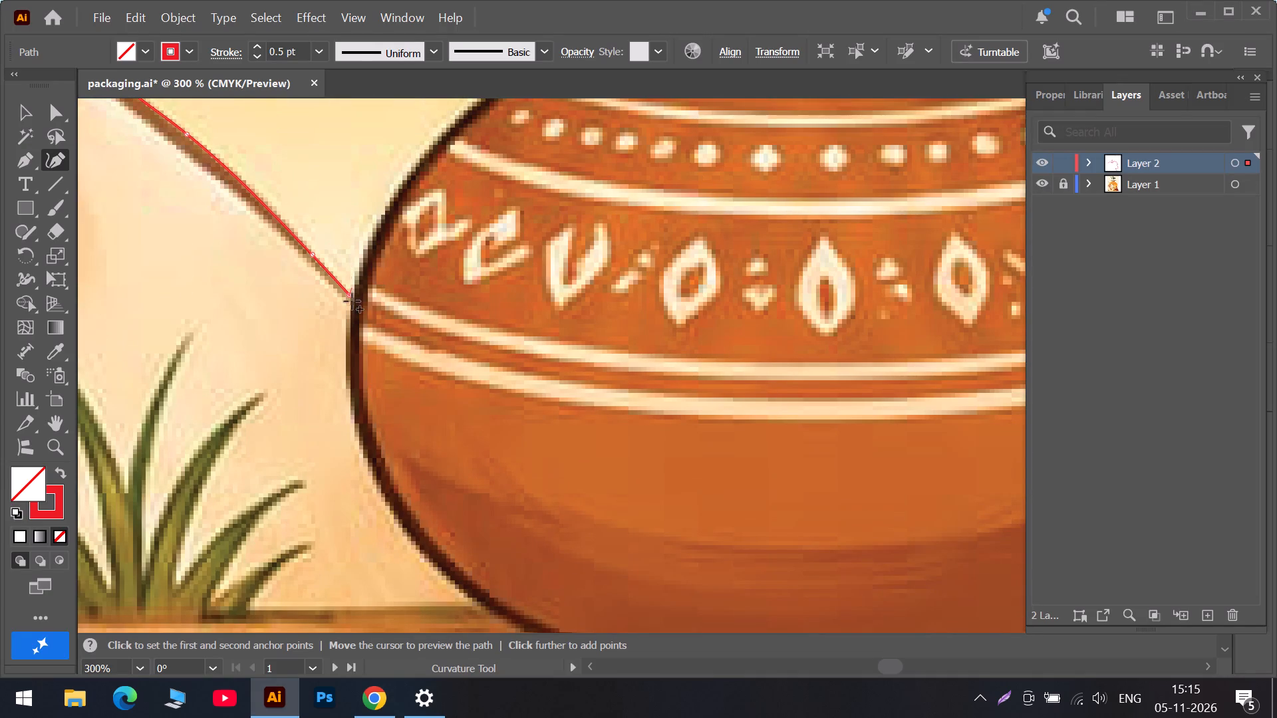
pyautogui.doubleClick(349, 297)
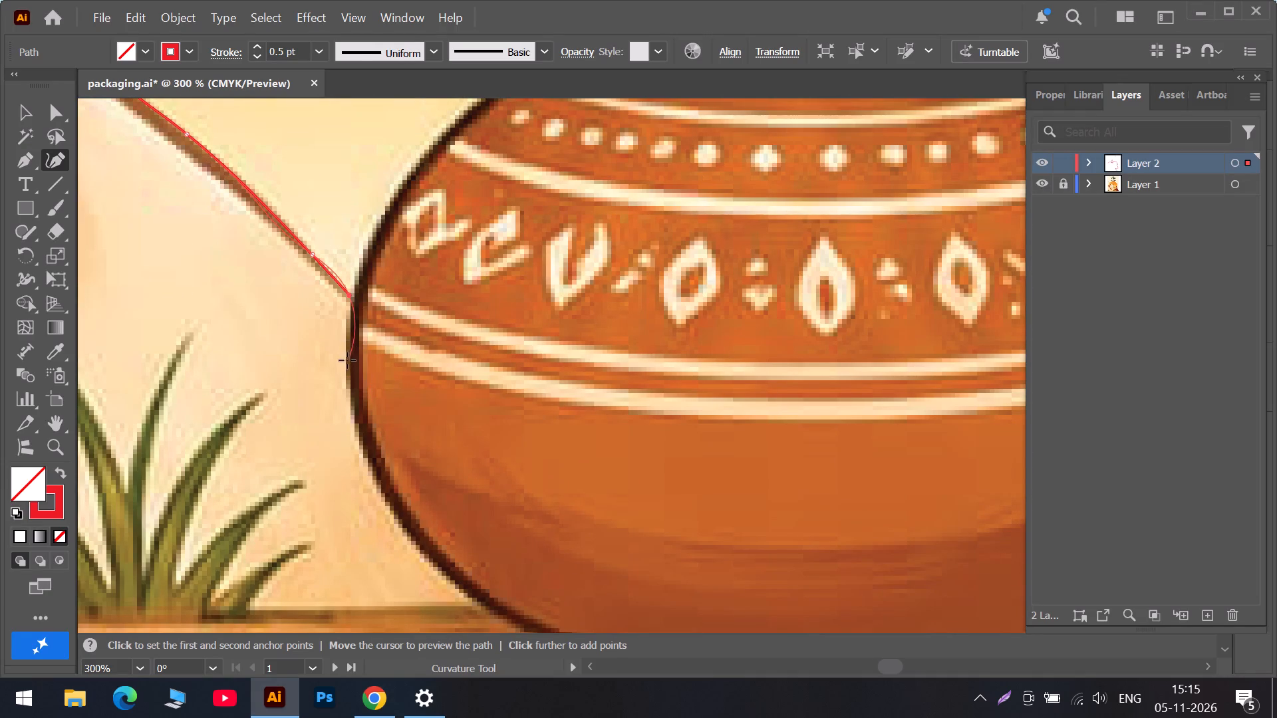
pyautogui.doubleClick(351, 297)
# Trace the clay pot's outer edge from the chest junction down to a corner point where it meets the ground line.
pyautogui.click(345, 351)
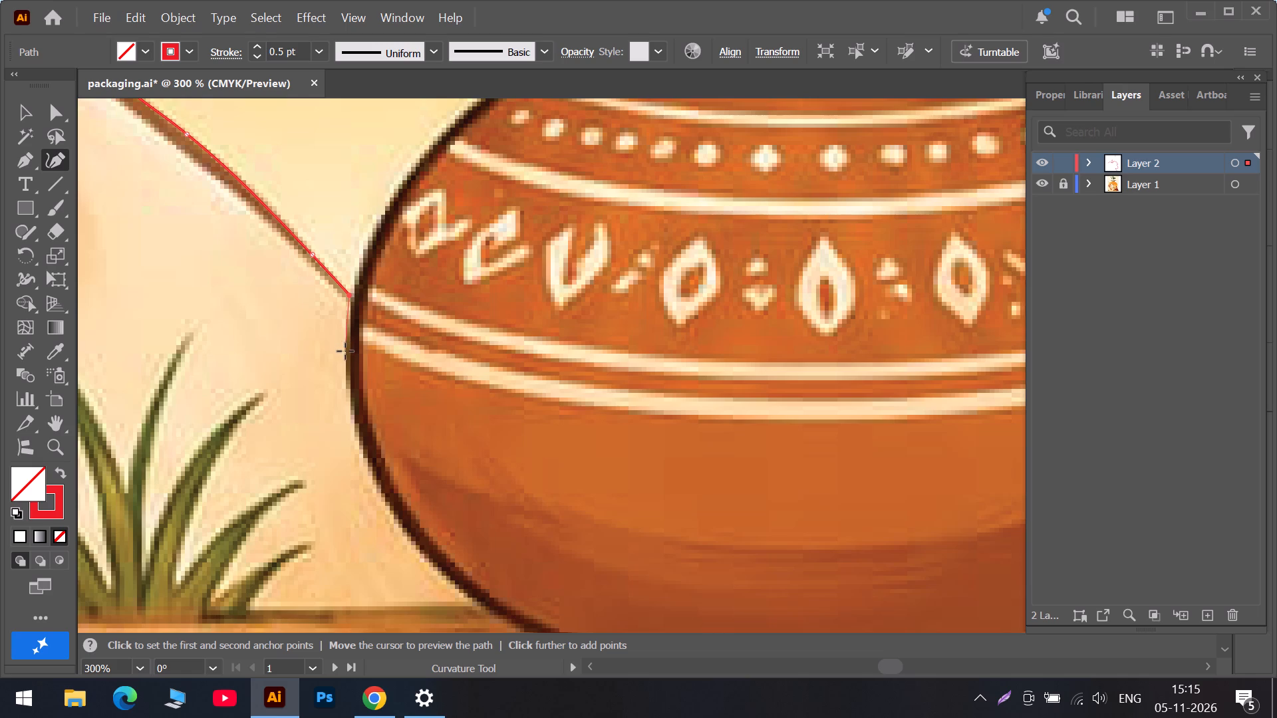
pyautogui.scroll(-4, 345, 377)
pyautogui.click(362, 382)
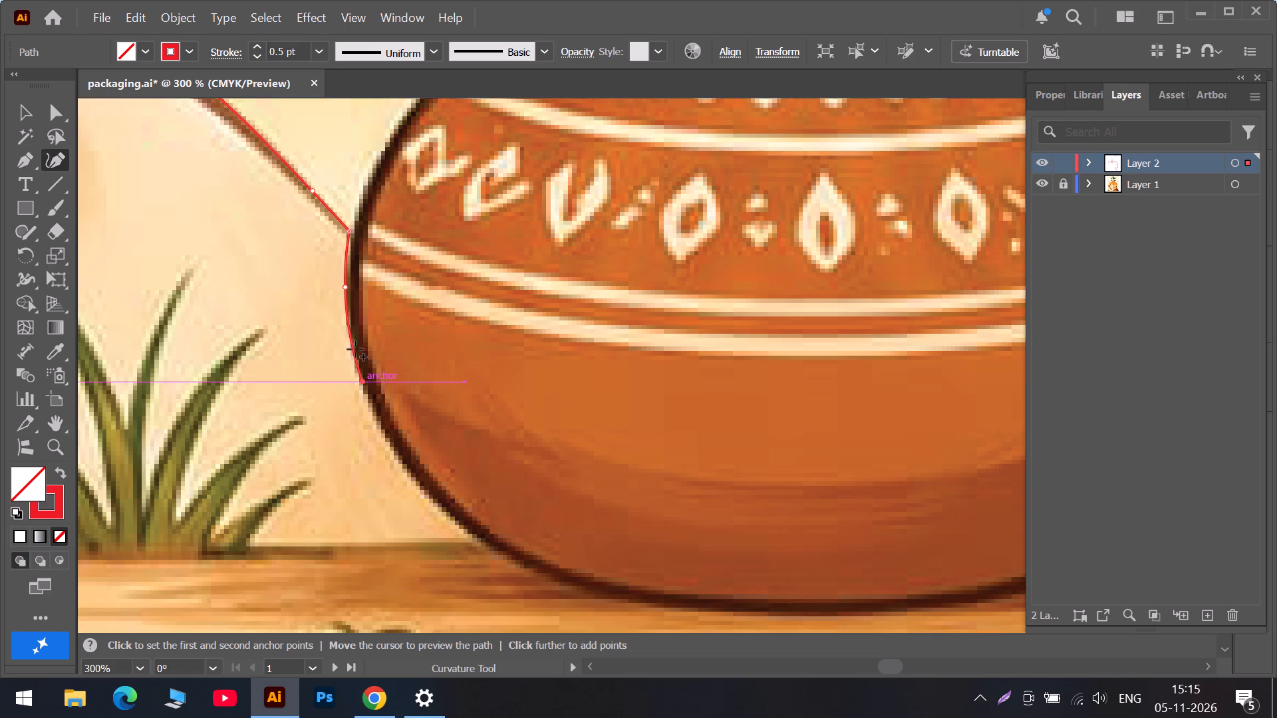
pyautogui.scroll(7, 343, 318)
pyautogui.scroll(6, 273, 275)
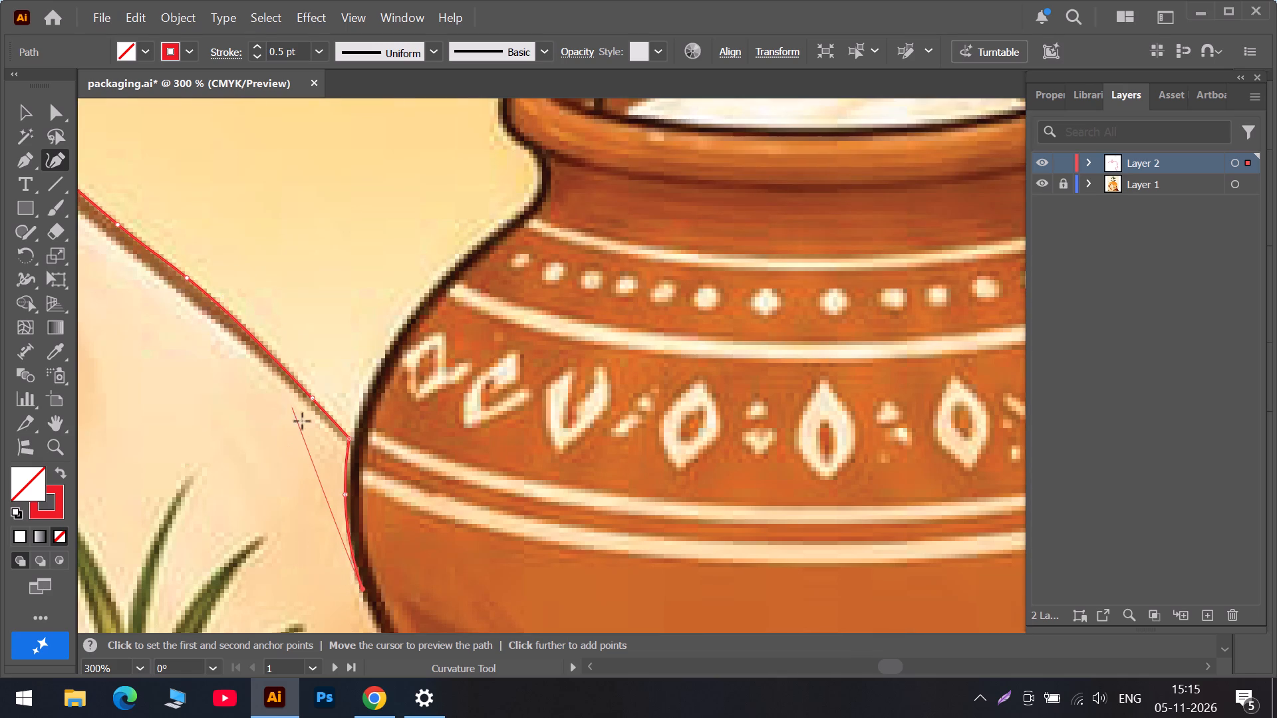
pyautogui.scroll(-12, 319, 439)
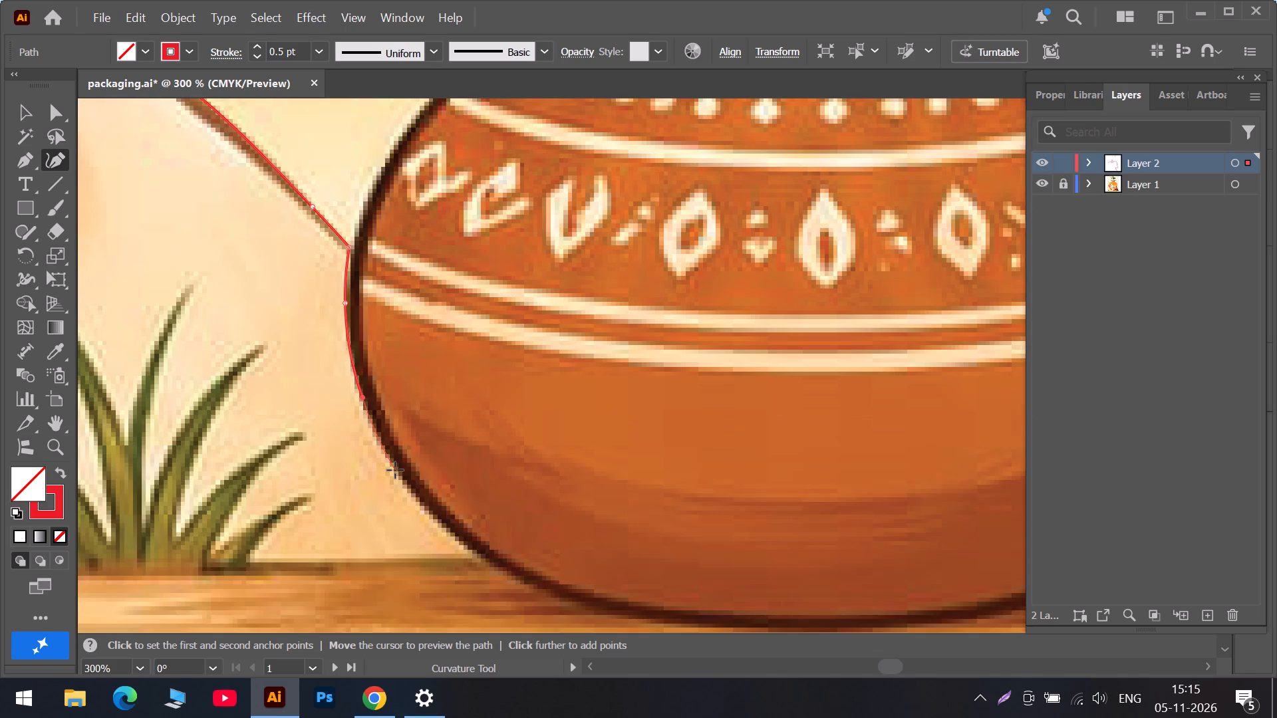
pyautogui.click(395, 470)
pyautogui.scroll(-6, 396, 471)
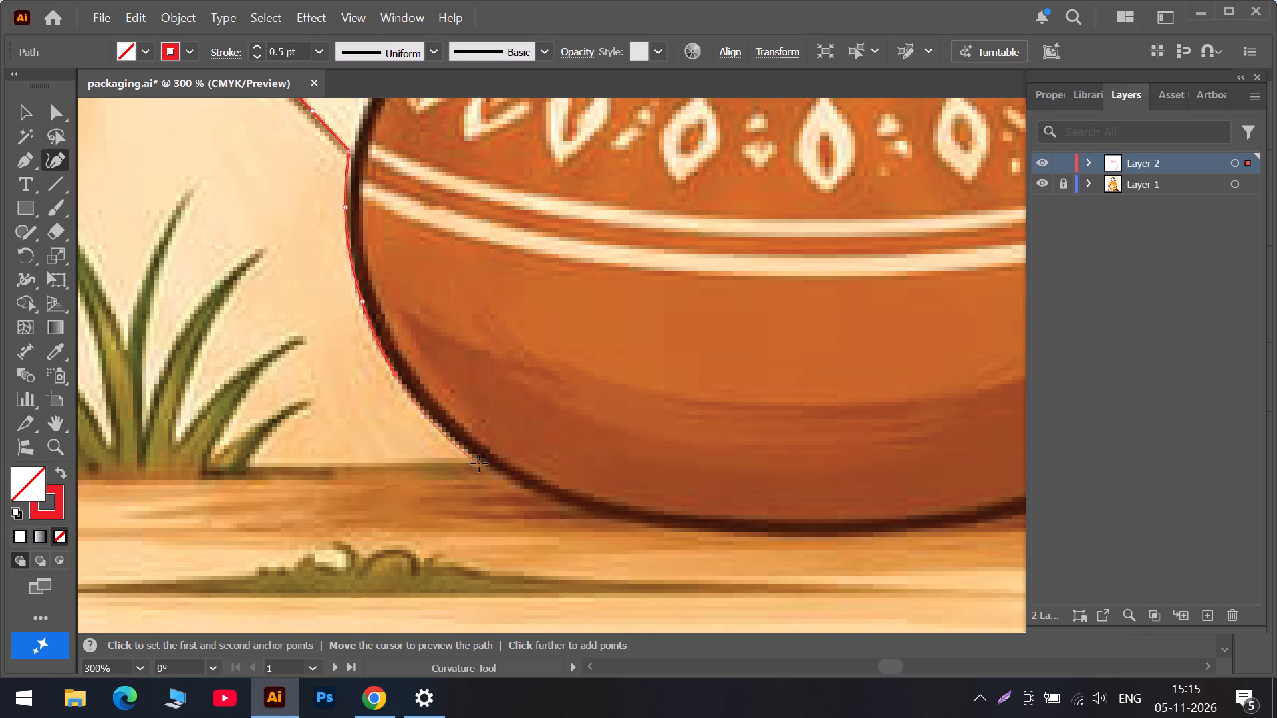
pyautogui.click(447, 437)
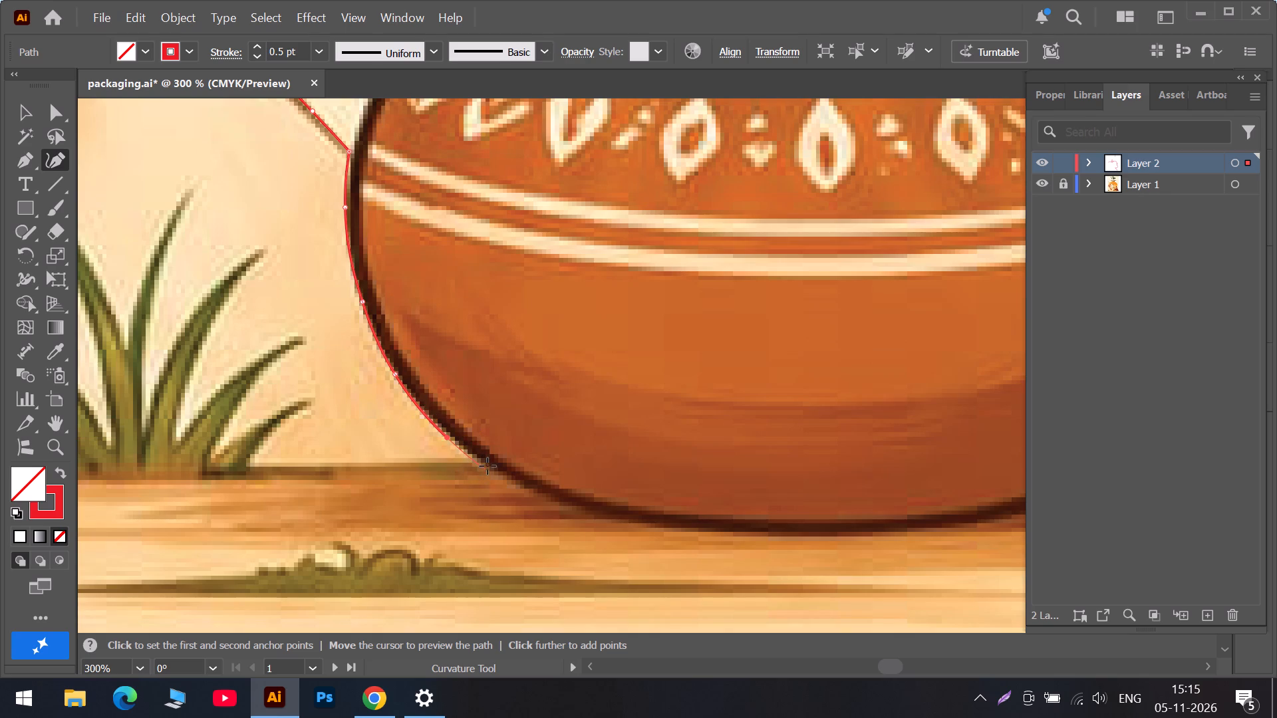
pyautogui.doubleClick(488, 465)
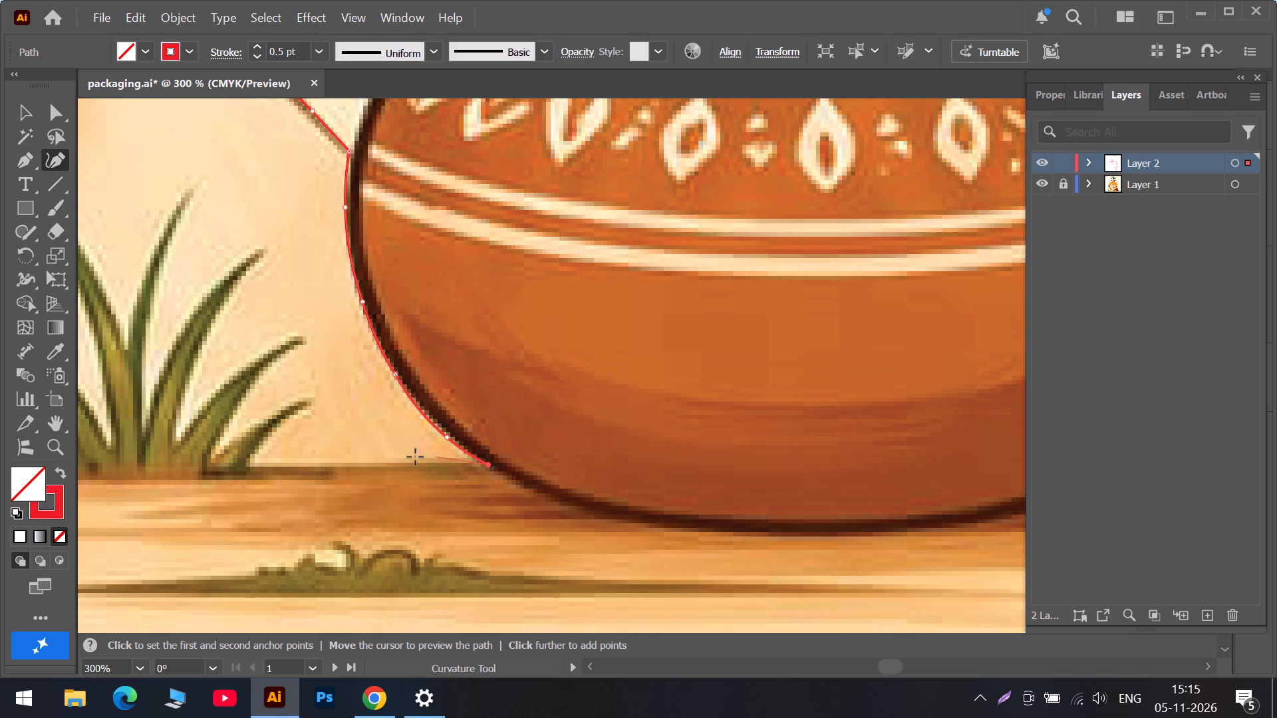
# Trace the ground line from the pot past the small grass tufts to beyond the bell, fitting the lowest pot-side anchor to the pot's outline.
pyautogui.click(391, 463)
pyautogui.moveTo(447, 439); pyautogui.dragTo(443, 428)
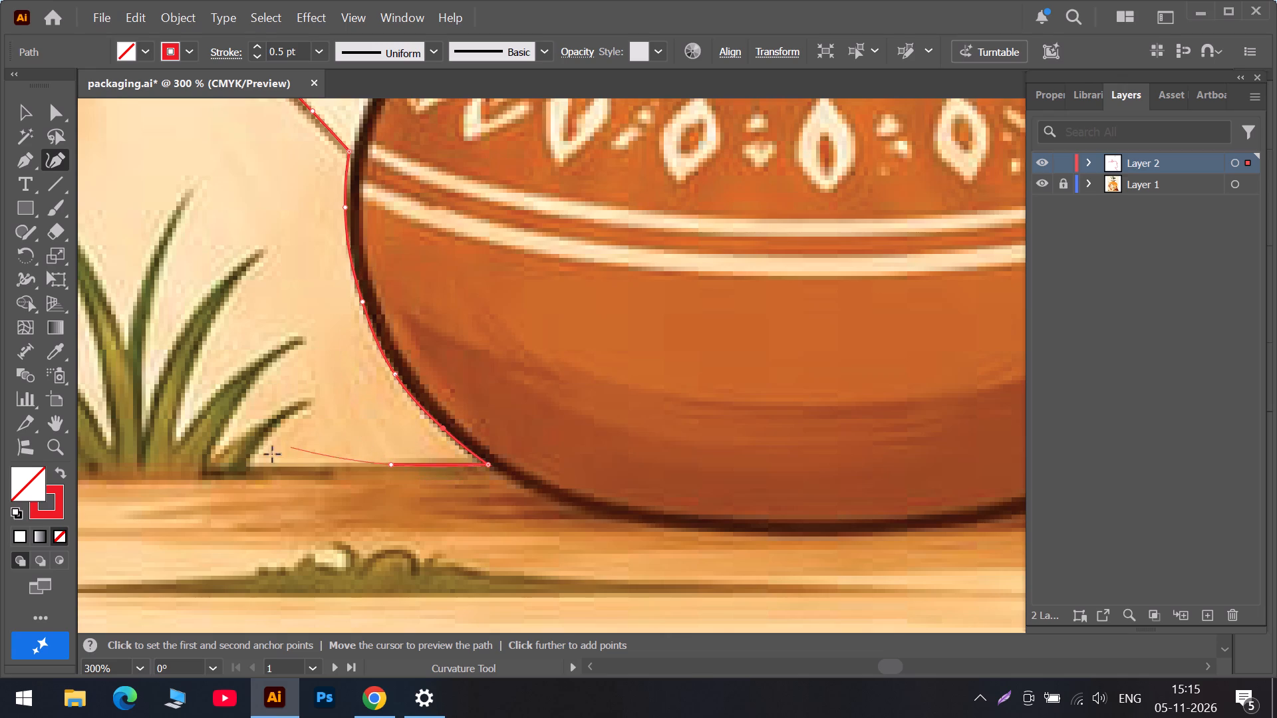
pyautogui.click(256, 467)
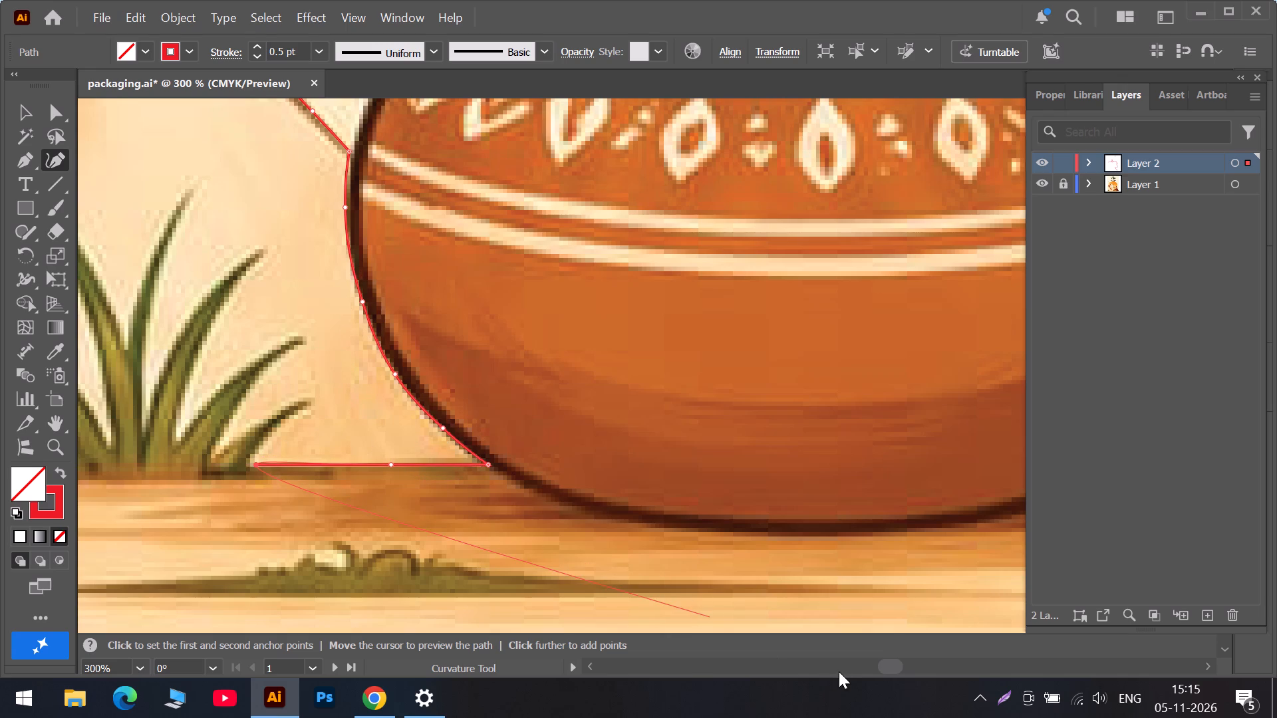
pyautogui.click(844, 666)
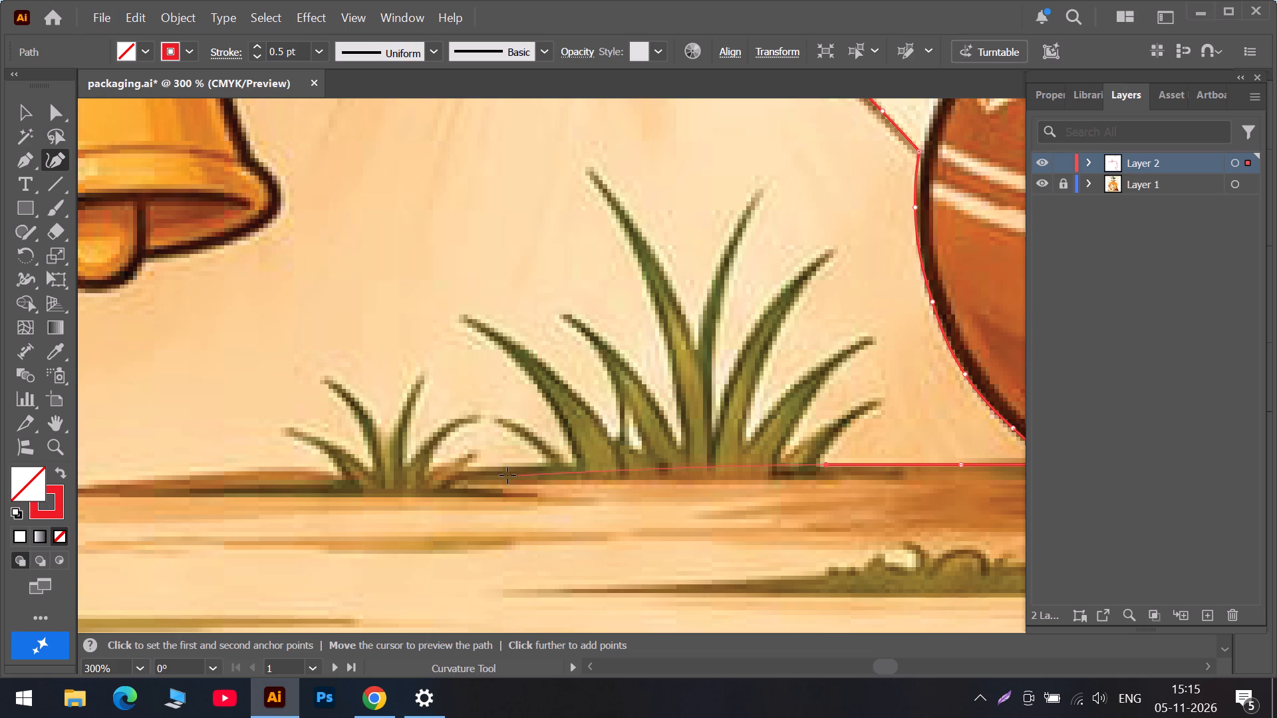
pyautogui.click(476, 470)
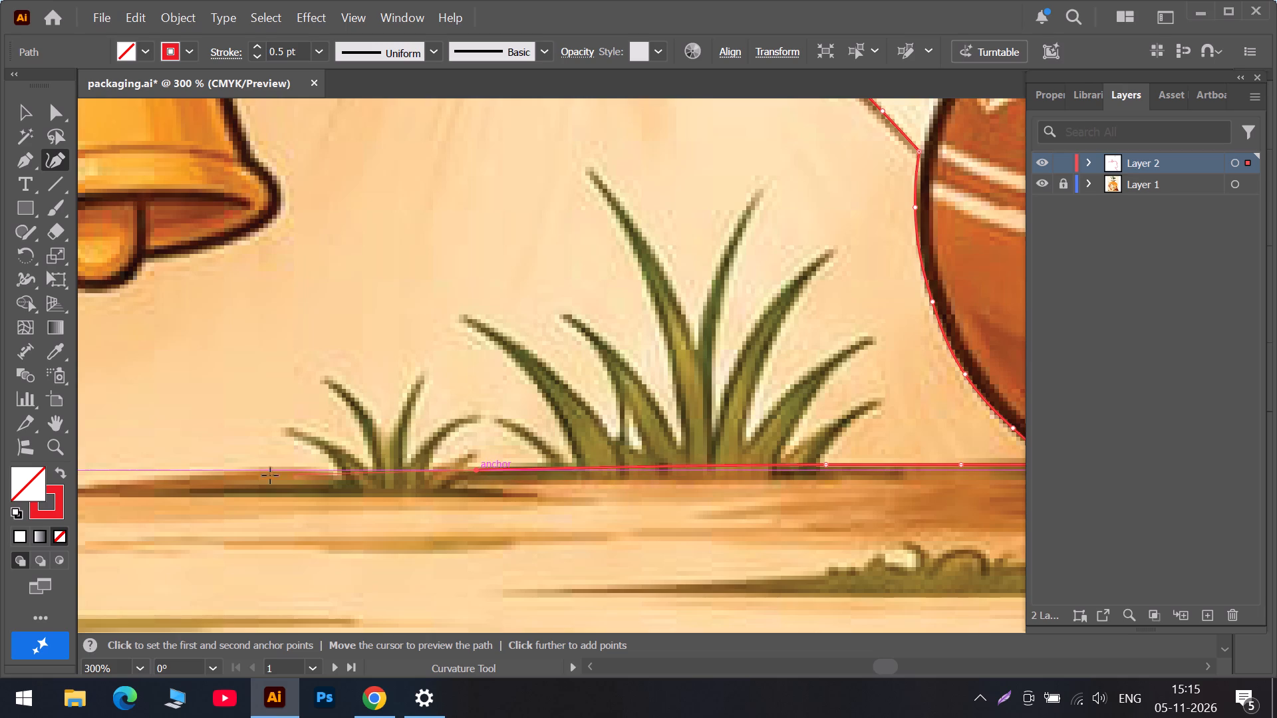
pyautogui.click(241, 475)
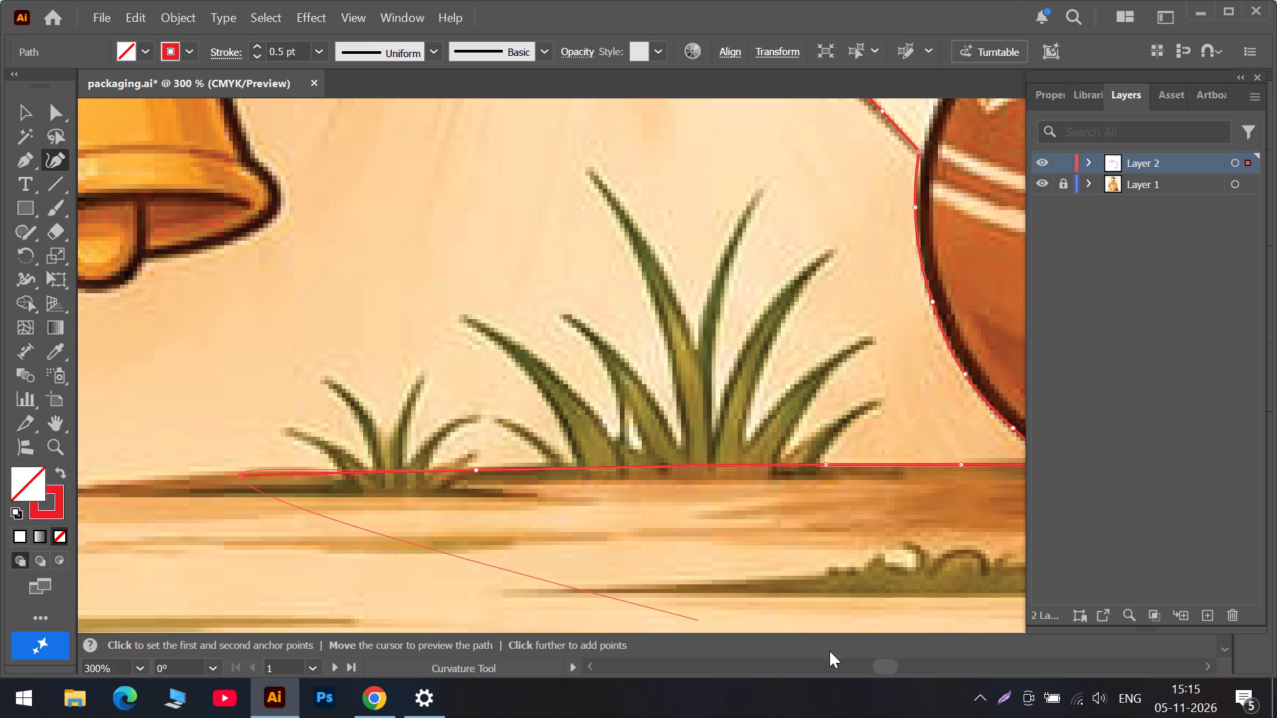
pyautogui.click(845, 667)
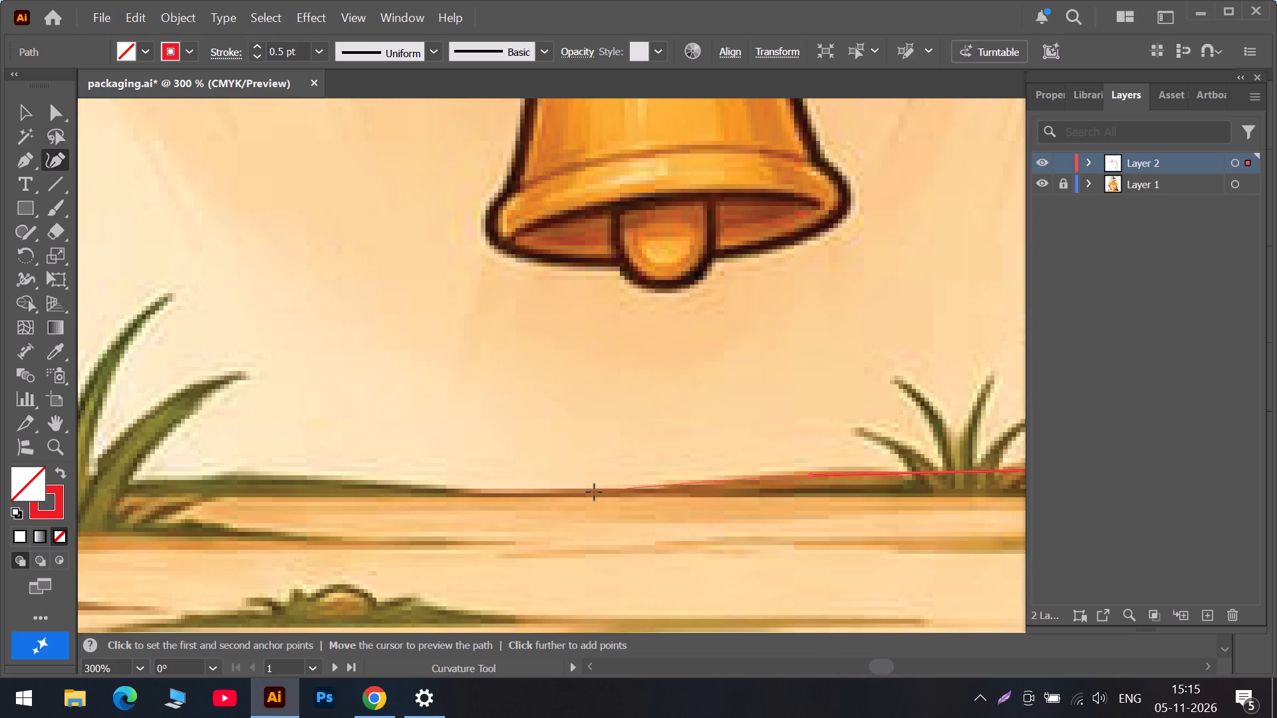
pyautogui.click(594, 492)
pyautogui.click(359, 485)
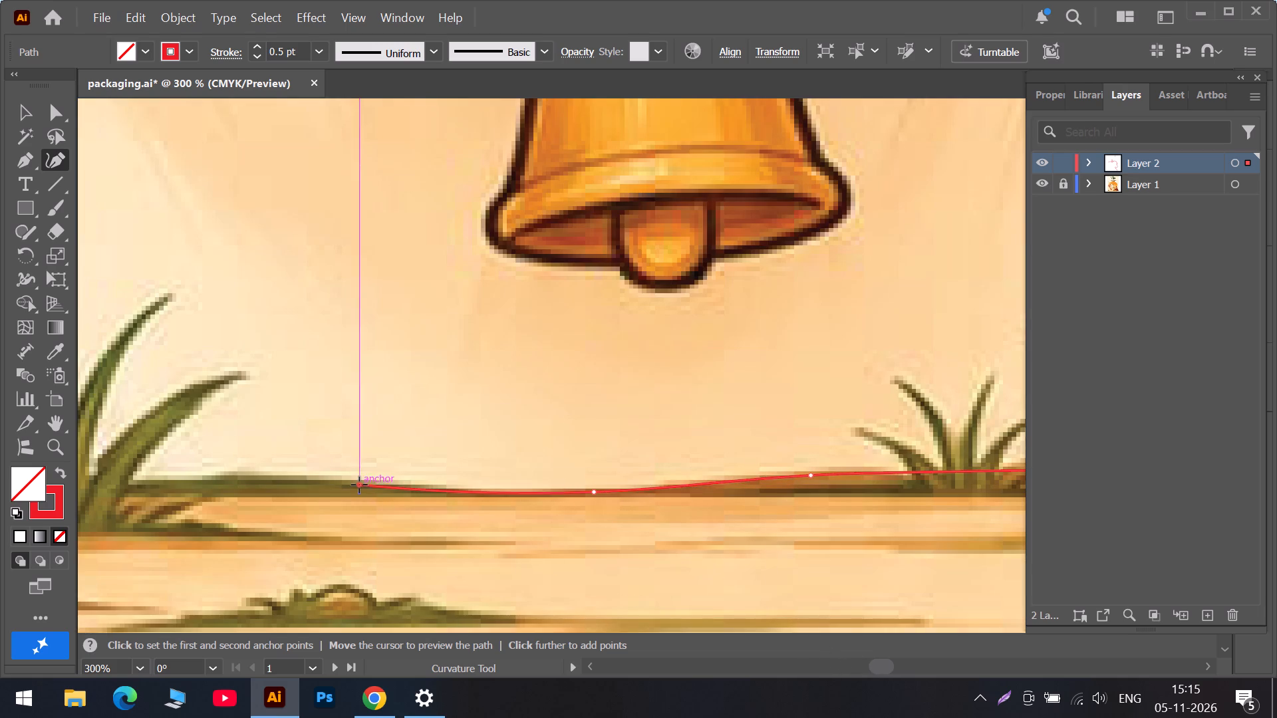
# Continue the path along the ground line behind the larger grass clumps to a corner point on the artboard's left edge.
pyautogui.click(831, 663)
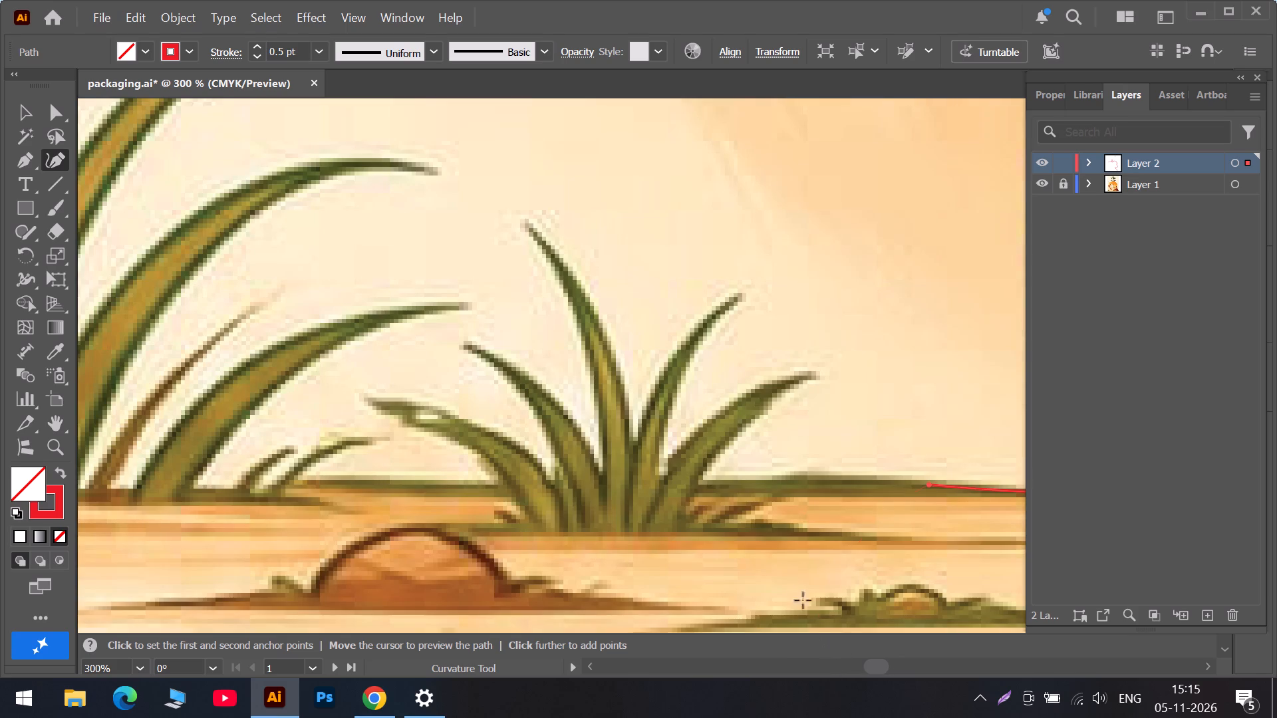
pyautogui.click(702, 479)
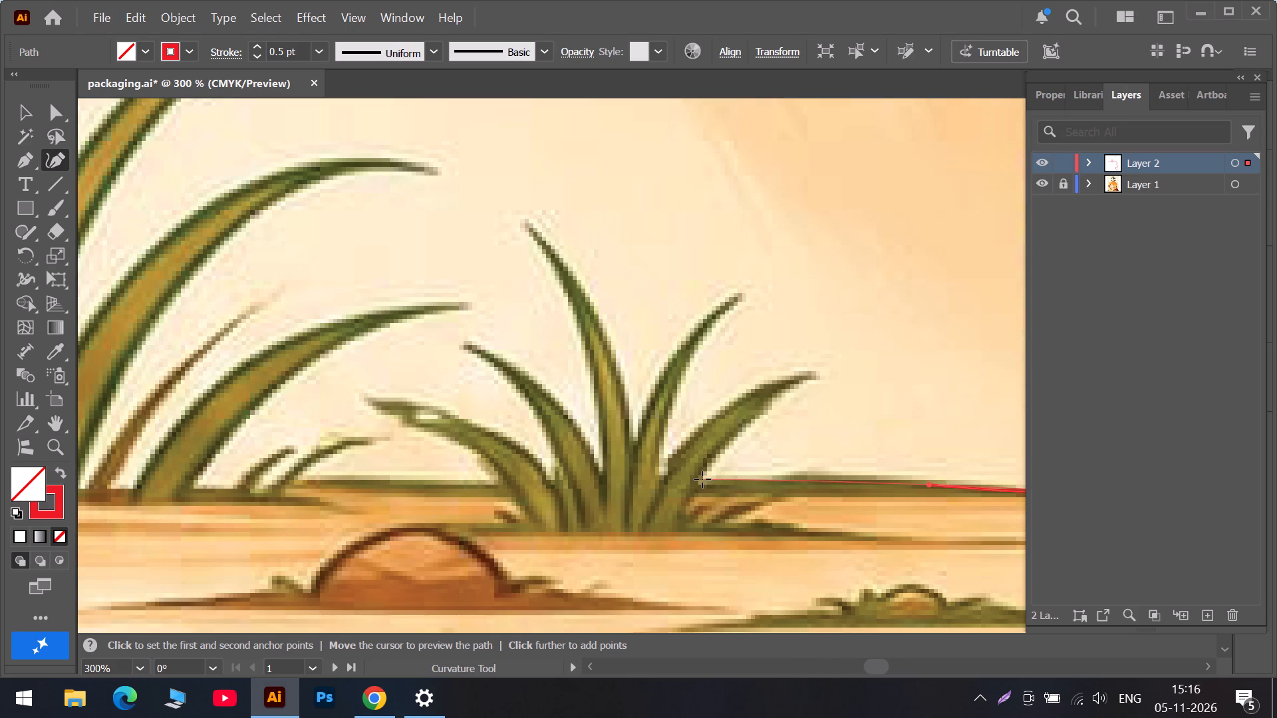
pyautogui.doubleClick(702, 479)
pyautogui.click(467, 483)
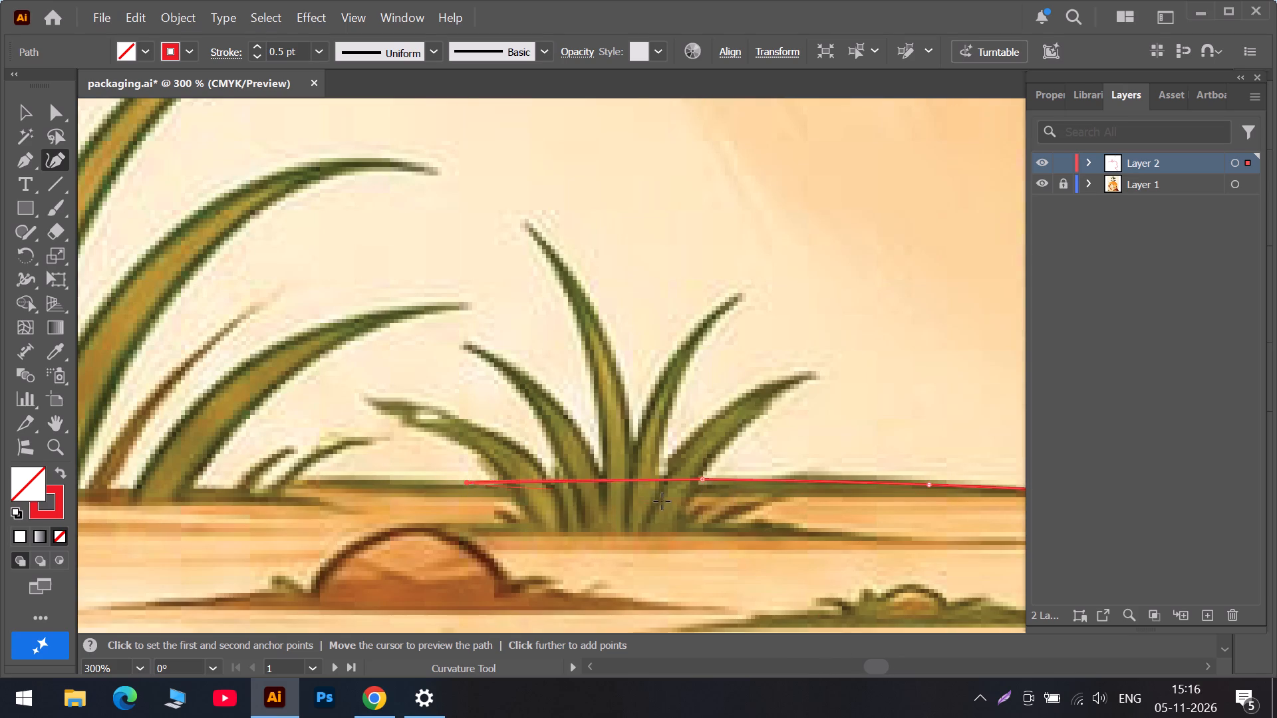
pyautogui.click(837, 661)
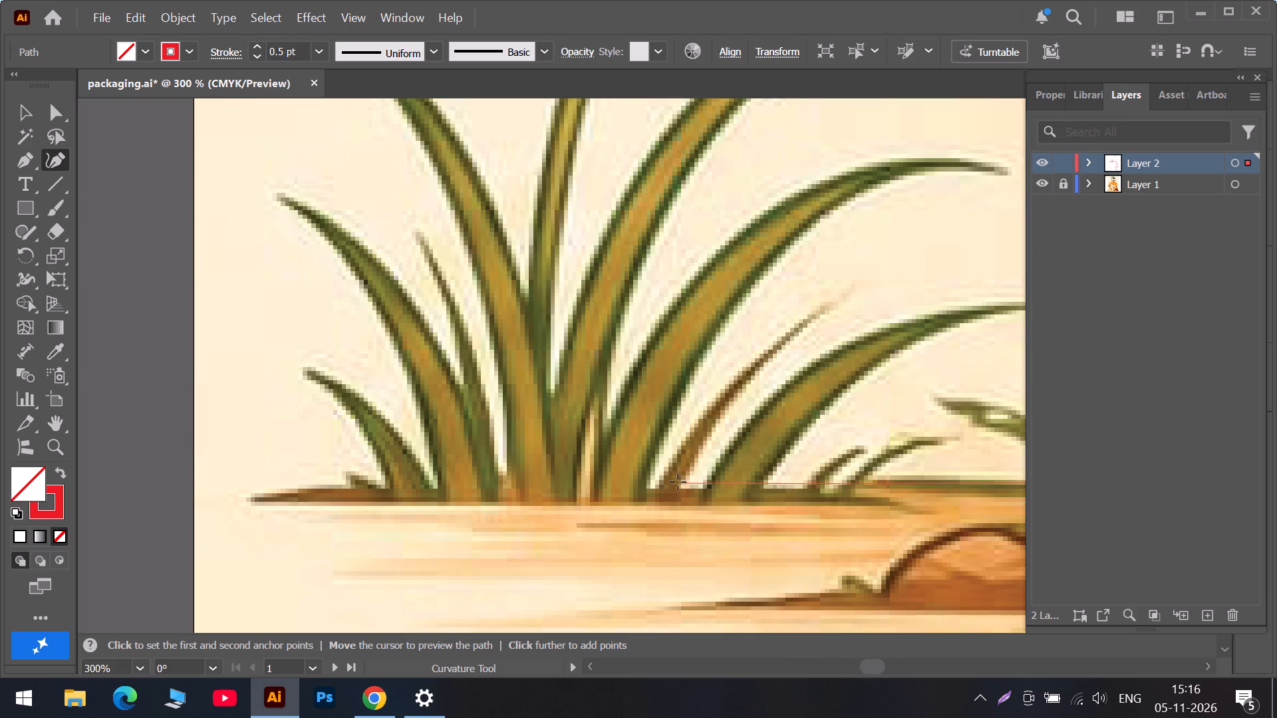
pyautogui.click(662, 491)
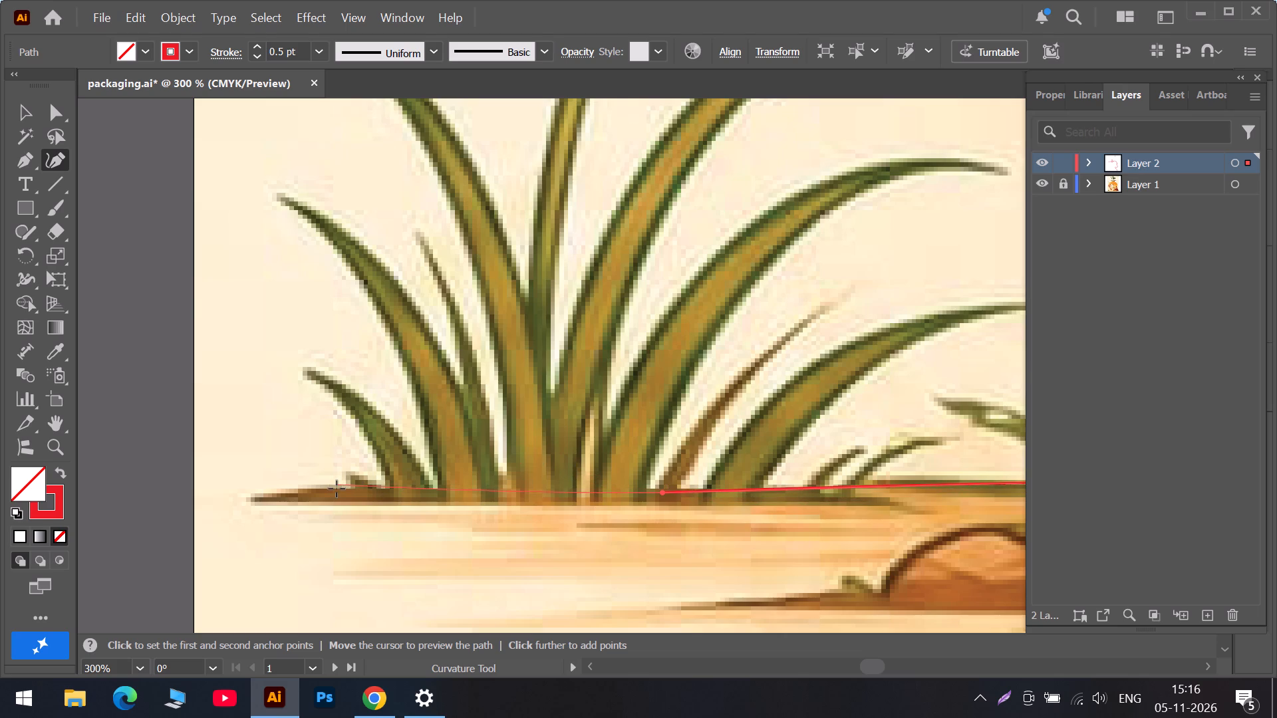
pyautogui.click(305, 487)
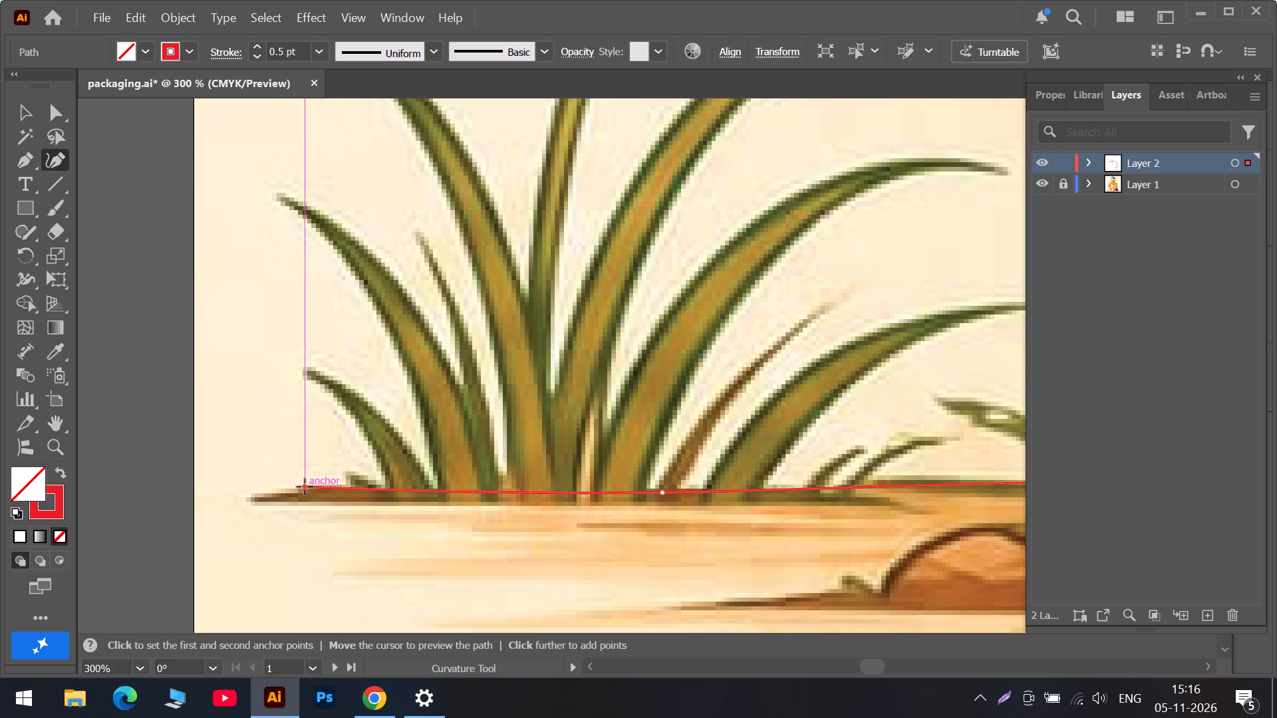
pyautogui.keyDown('alt'); pyautogui.scroll(1, 305, 487); pyautogui.keyUp('alt')
pyautogui.keyDown('alt'); pyautogui.scroll(-3, 304, 487); pyautogui.keyUp('alt')
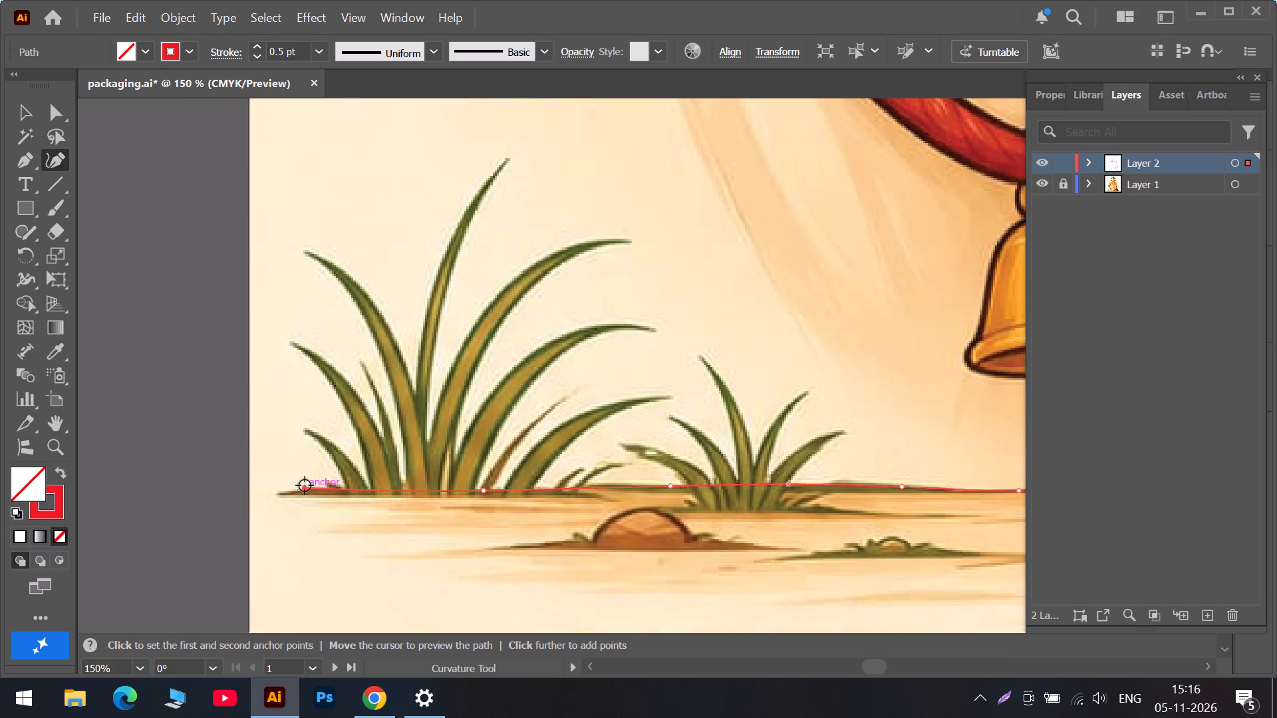
pyautogui.keyDown('alt'); pyautogui.scroll(-2, 305, 485); pyautogui.keyUp('alt')
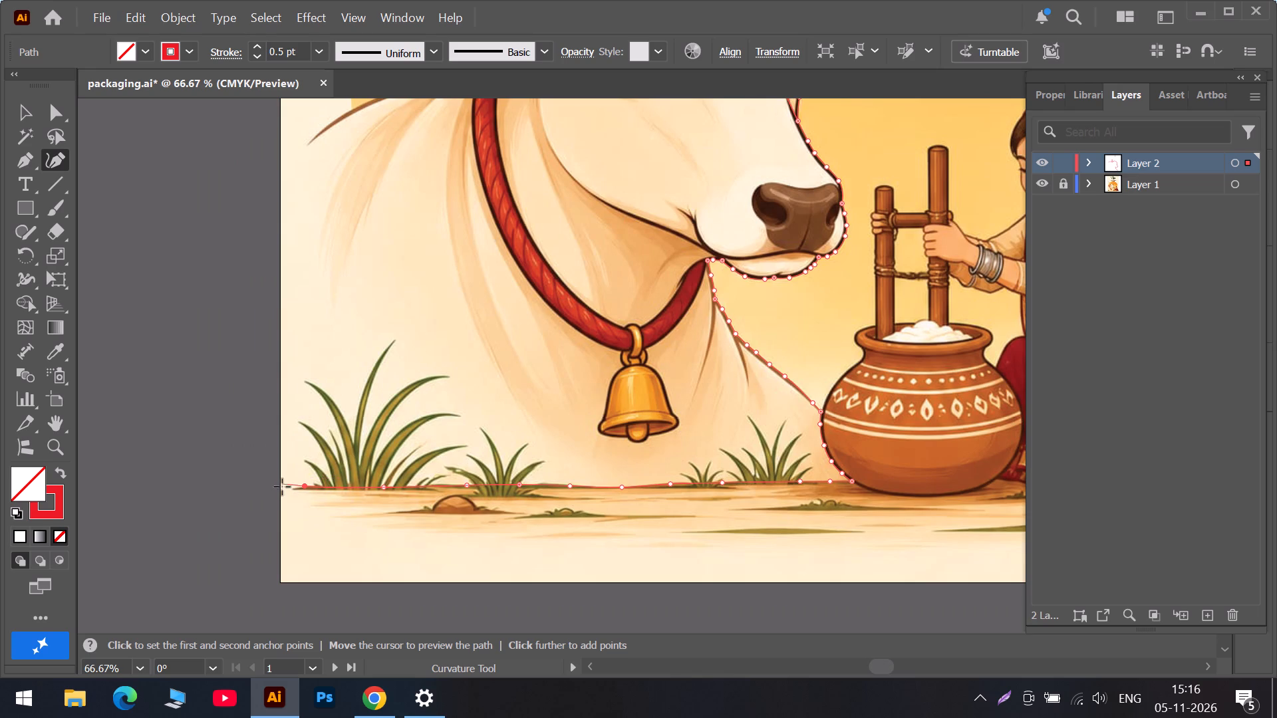
pyautogui.doubleClick(278, 487)
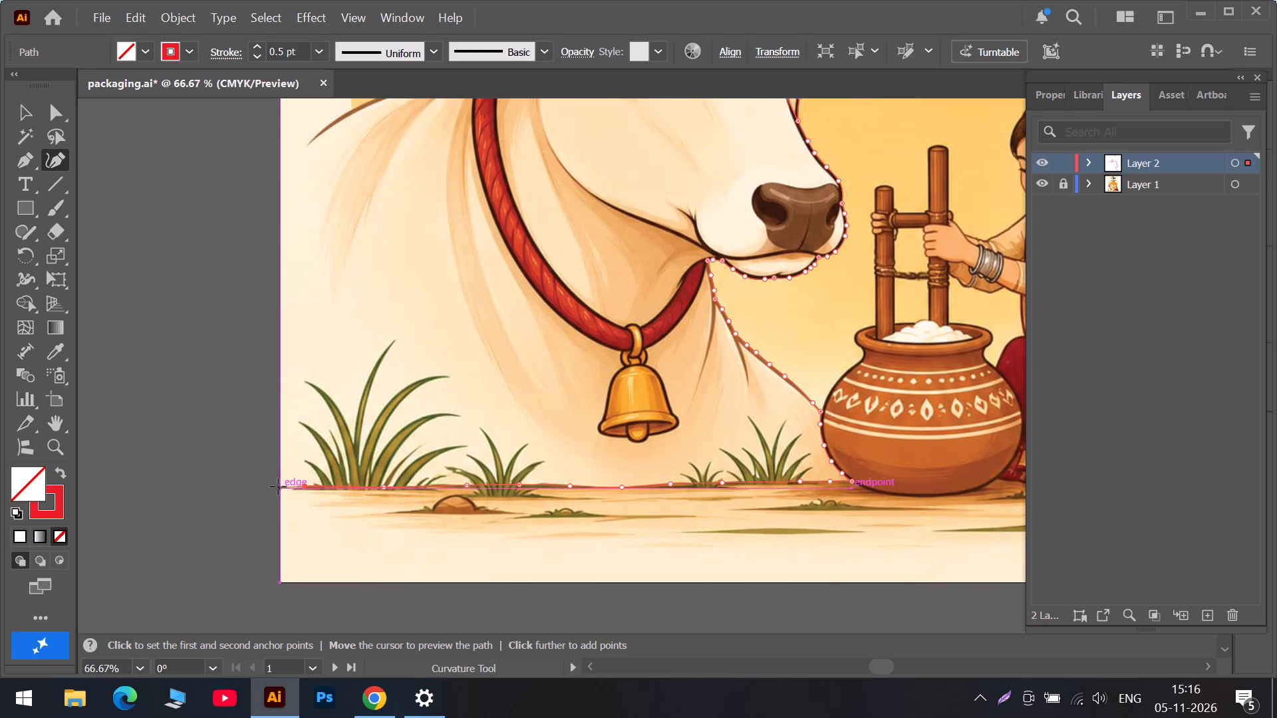
# Run the path straight up the artboard's left edge to a corner point just below the start of the cow's back line.
pyautogui.scroll(5, 288, 235)
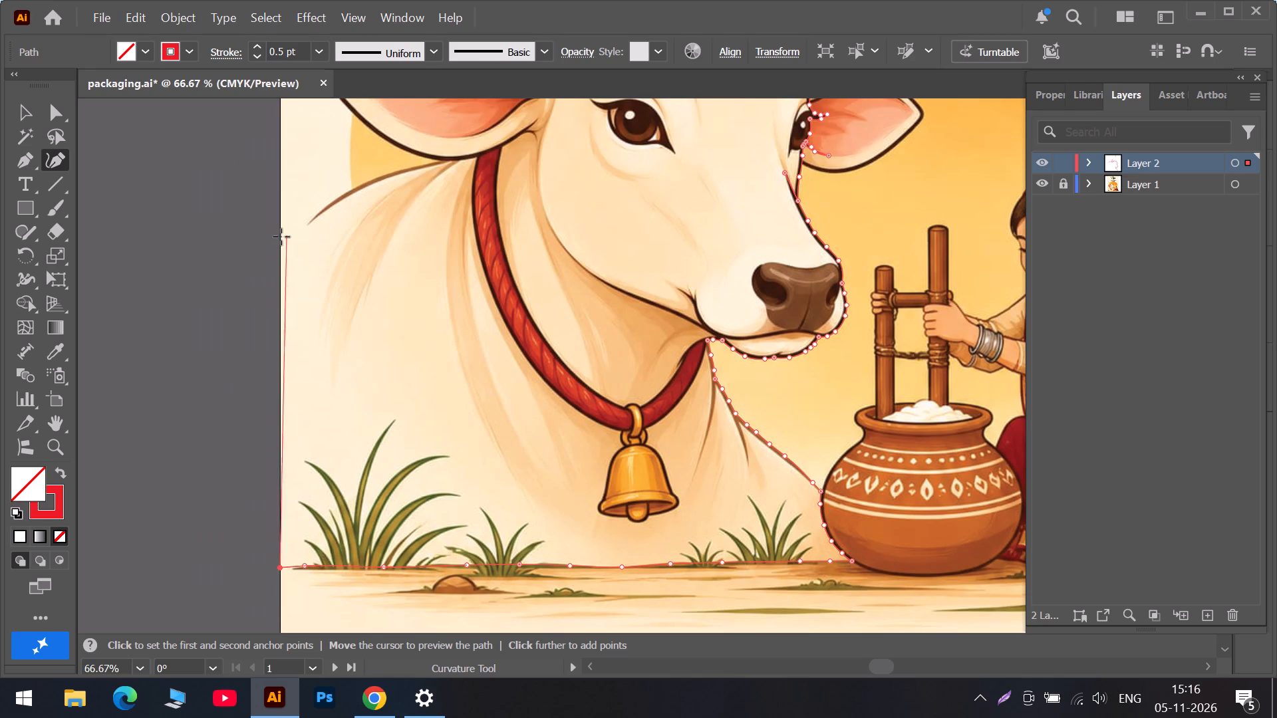
pyautogui.click(281, 243)
pyautogui.scroll(5, 289, 239)
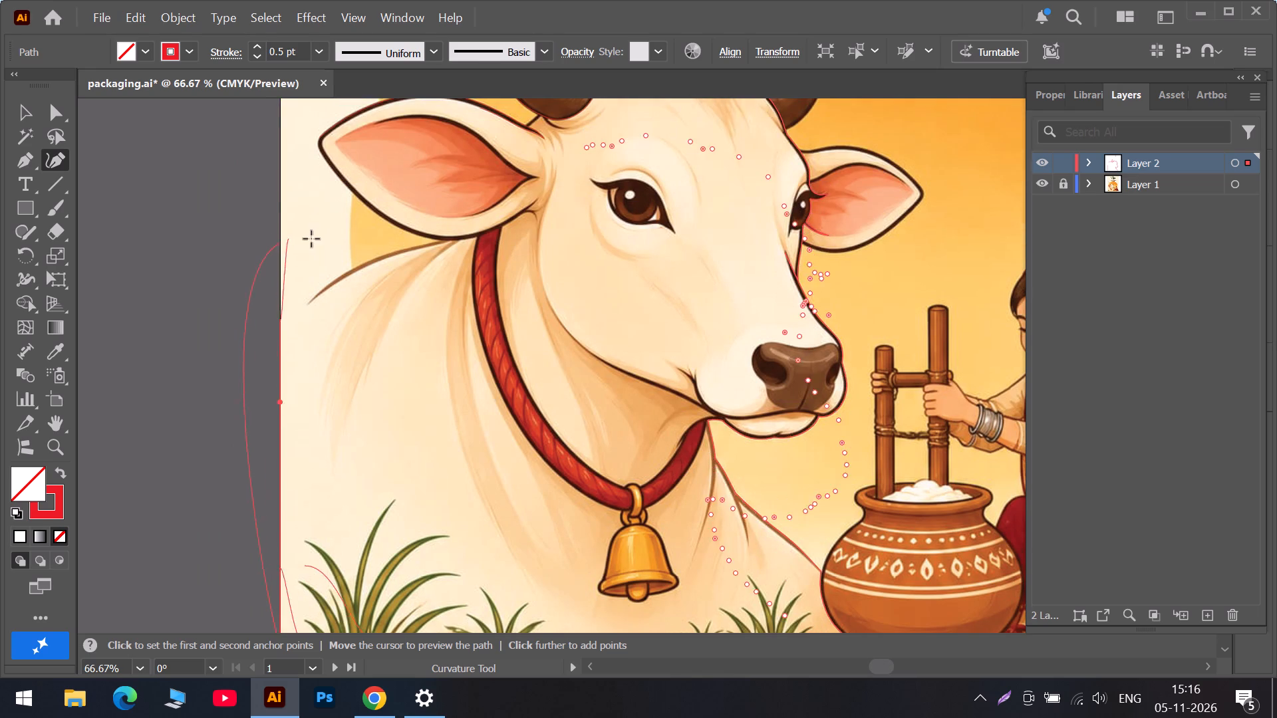
pyautogui.moveTo(281, 322); pyautogui.dragTo(278, 384)
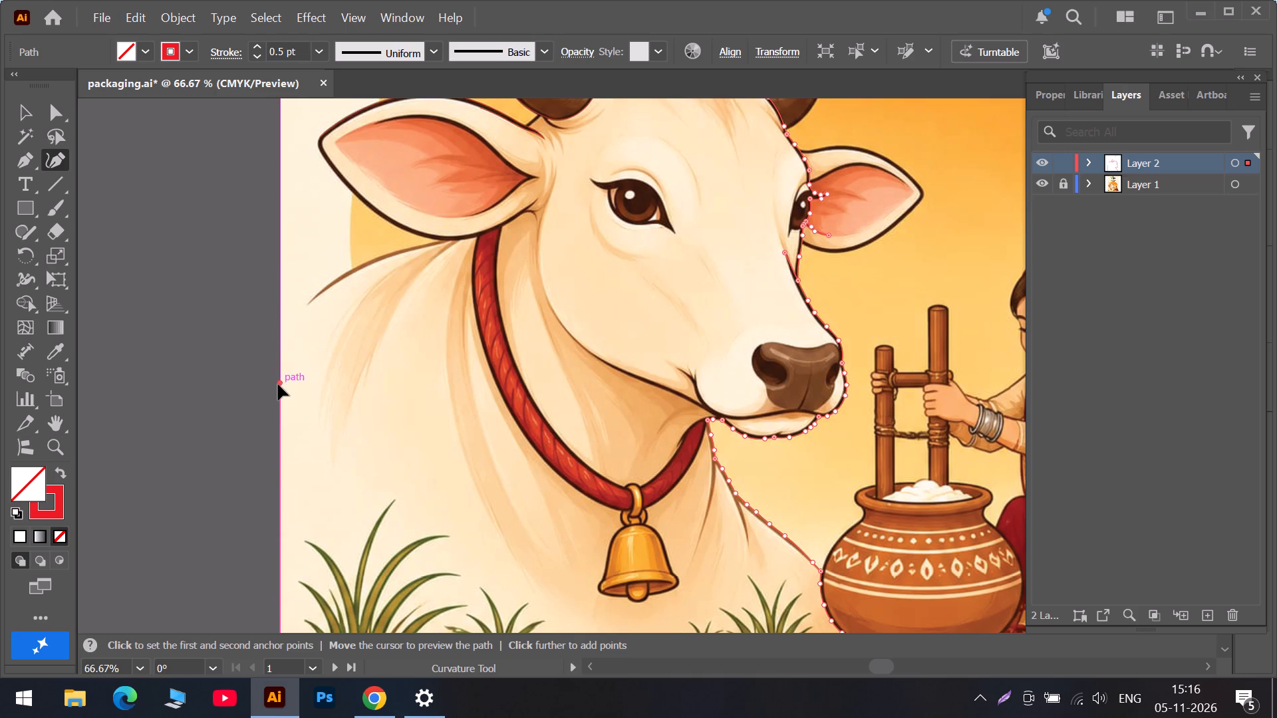
pyautogui.moveTo(278, 384); pyautogui.dragTo(279, 391)
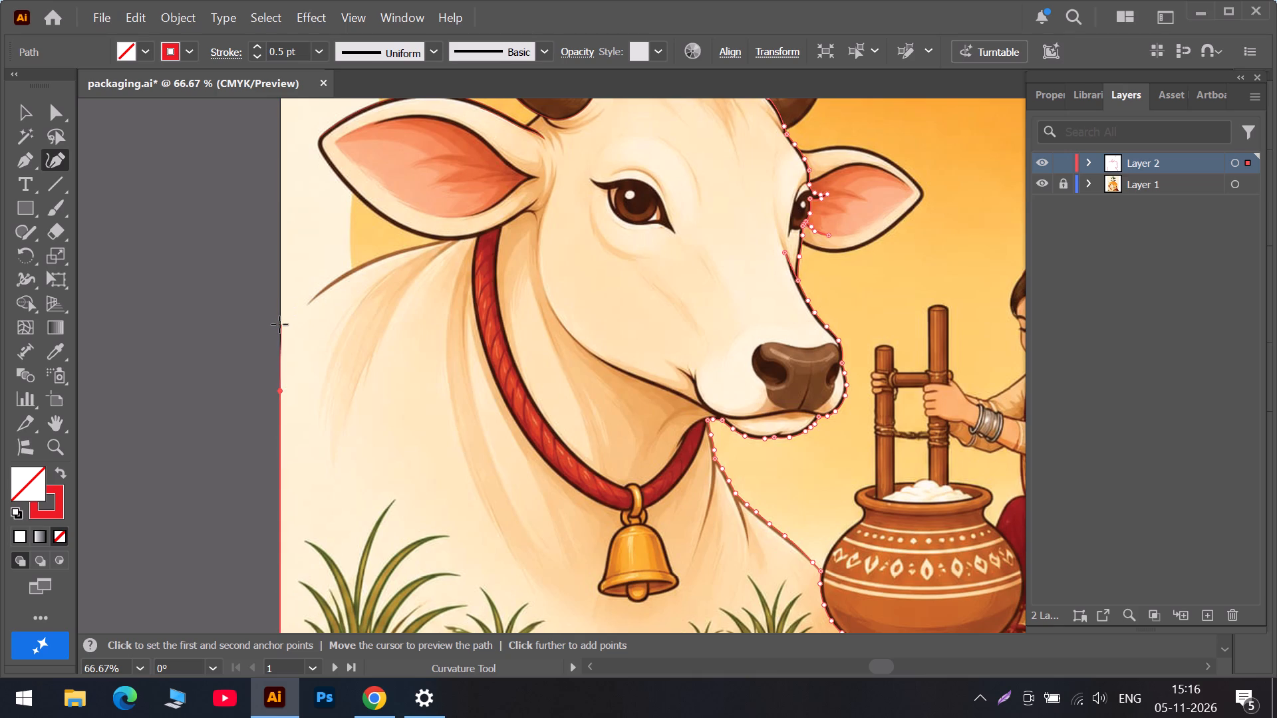
pyautogui.doubleClick(279, 324)
# Trace the upper edge of the cow's back line from the artboard edge to the near ear's underside, fitting the intermediate anchors to the line.
pyautogui.click(327, 287)
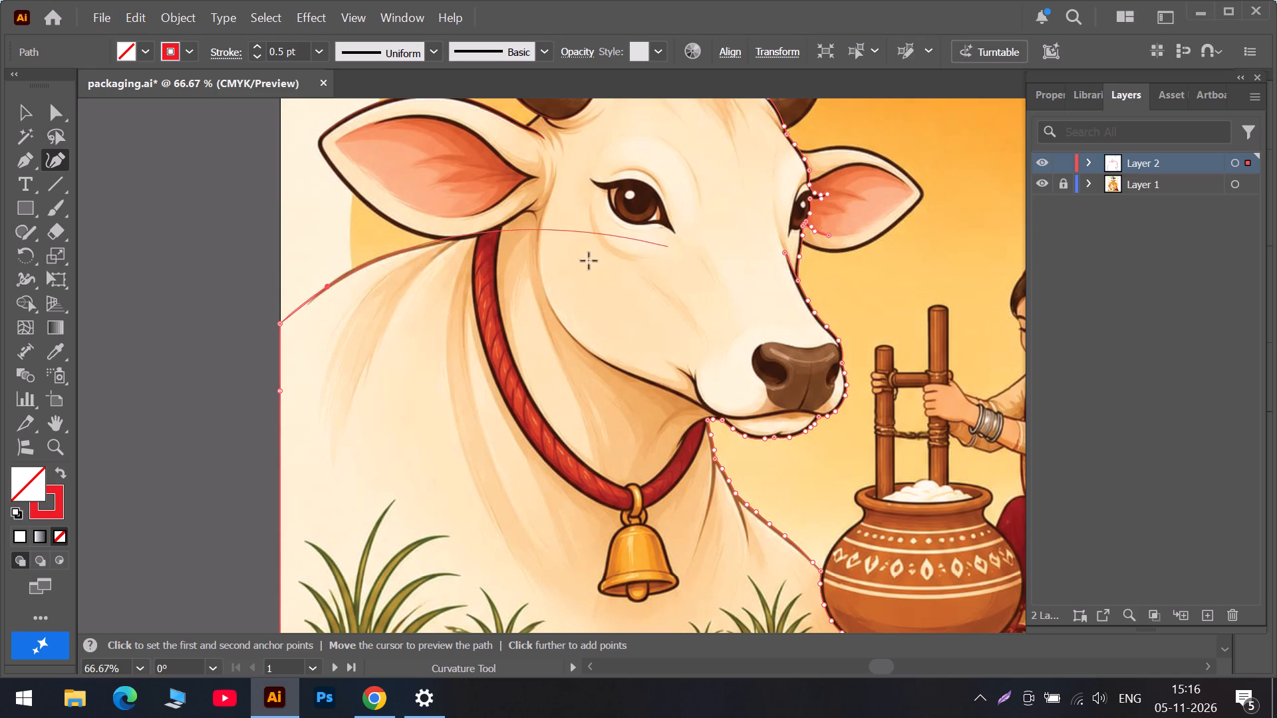
pyautogui.keyDown('alt'); pyautogui.scroll(5, 346, 279); pyautogui.keyUp('alt')
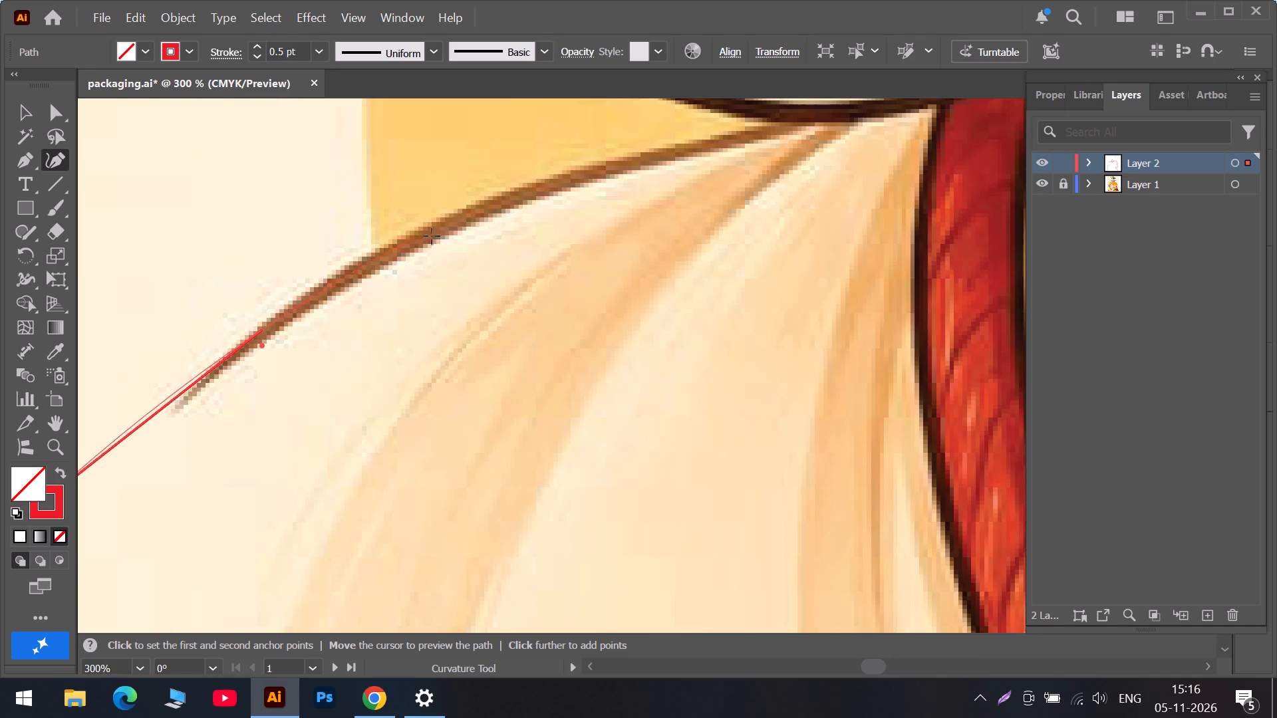
pyautogui.click(435, 224)
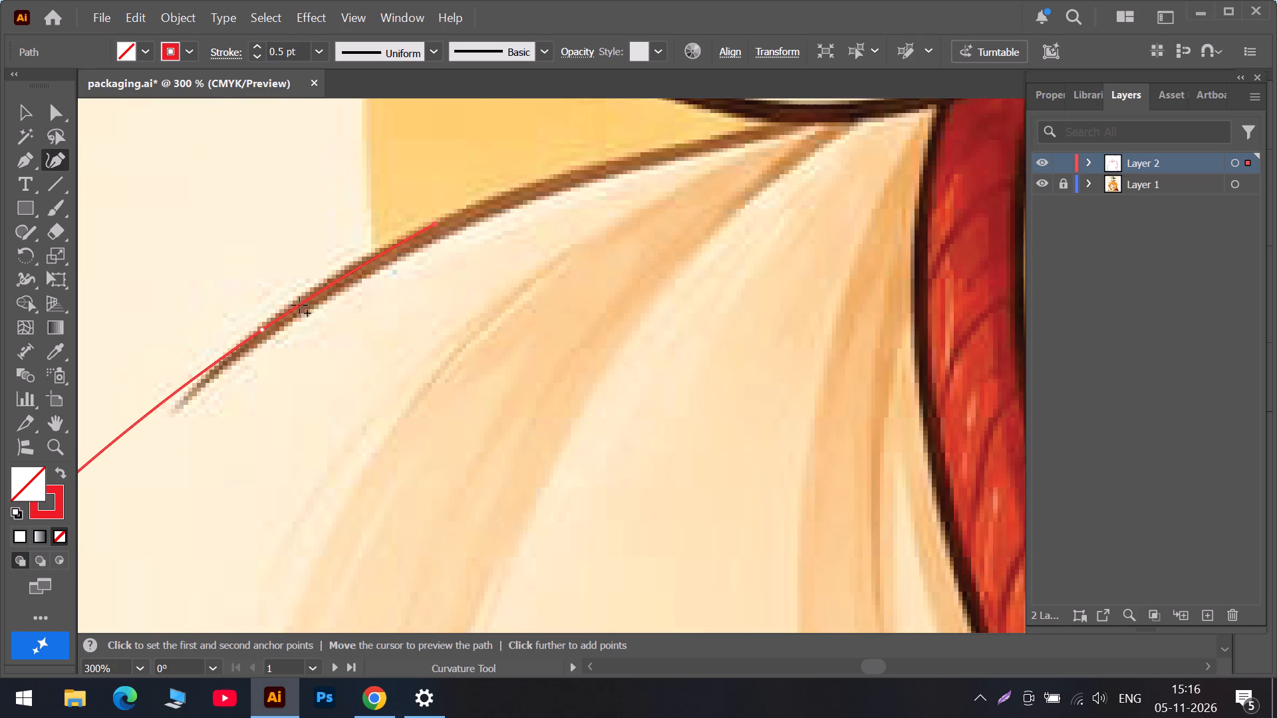
pyautogui.click(262, 328)
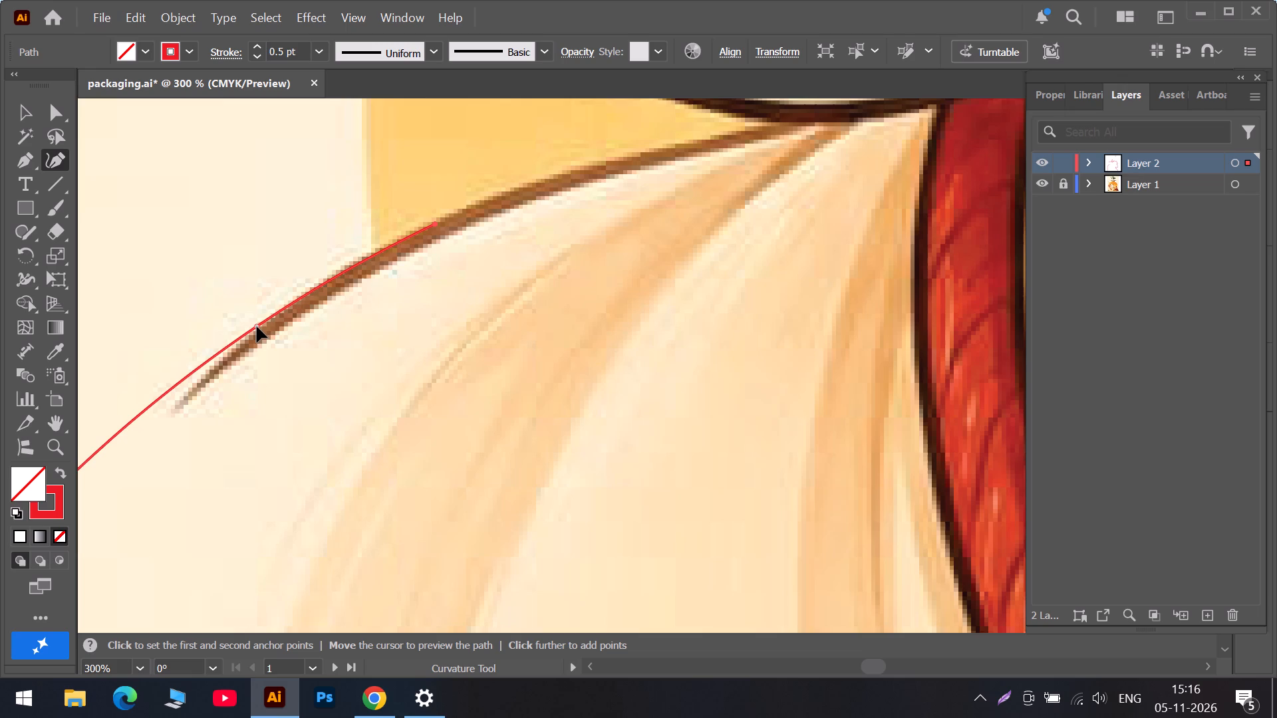
pyautogui.scroll(6, 551, 214)
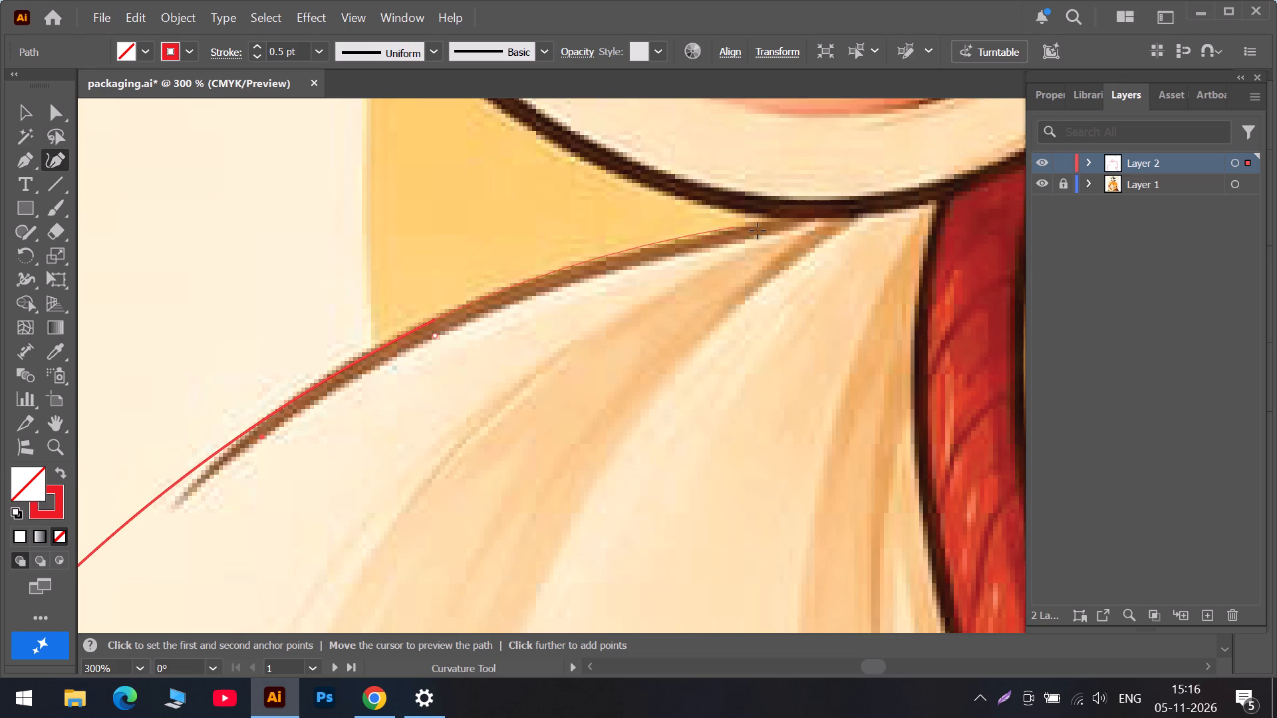
pyautogui.click(780, 222)
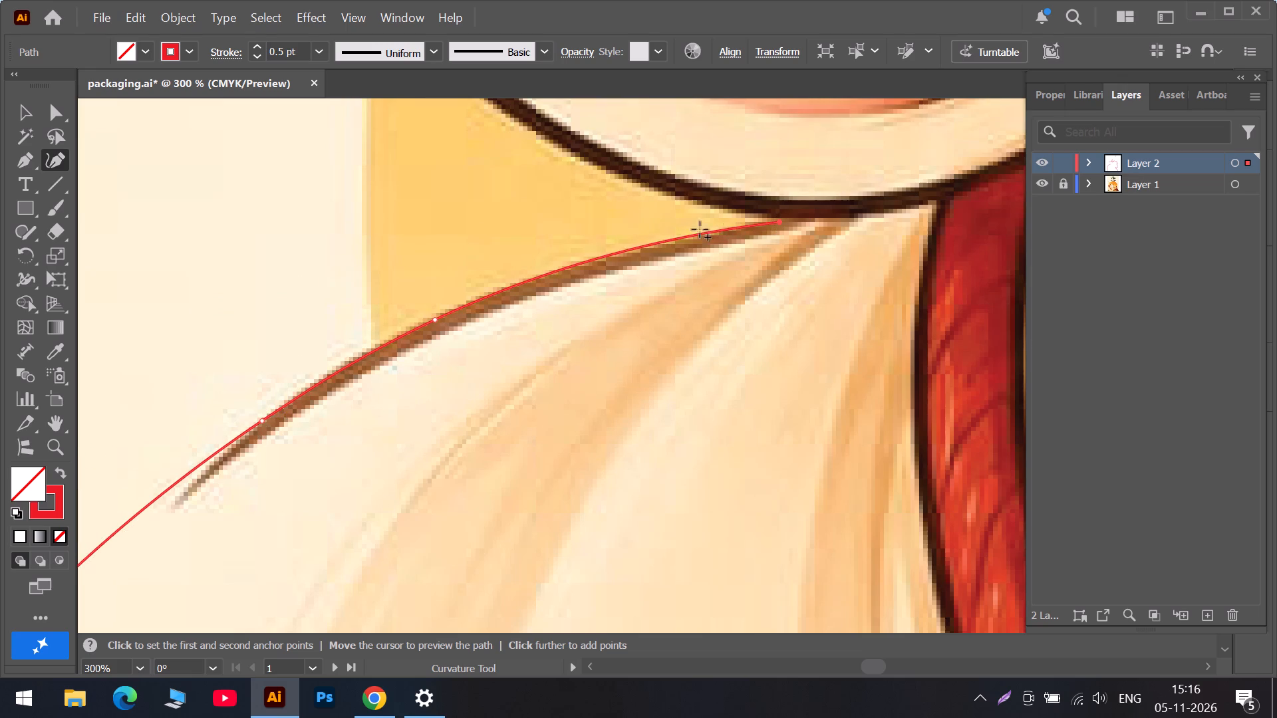
pyautogui.moveTo(619, 249); pyautogui.dragTo(621, 250)
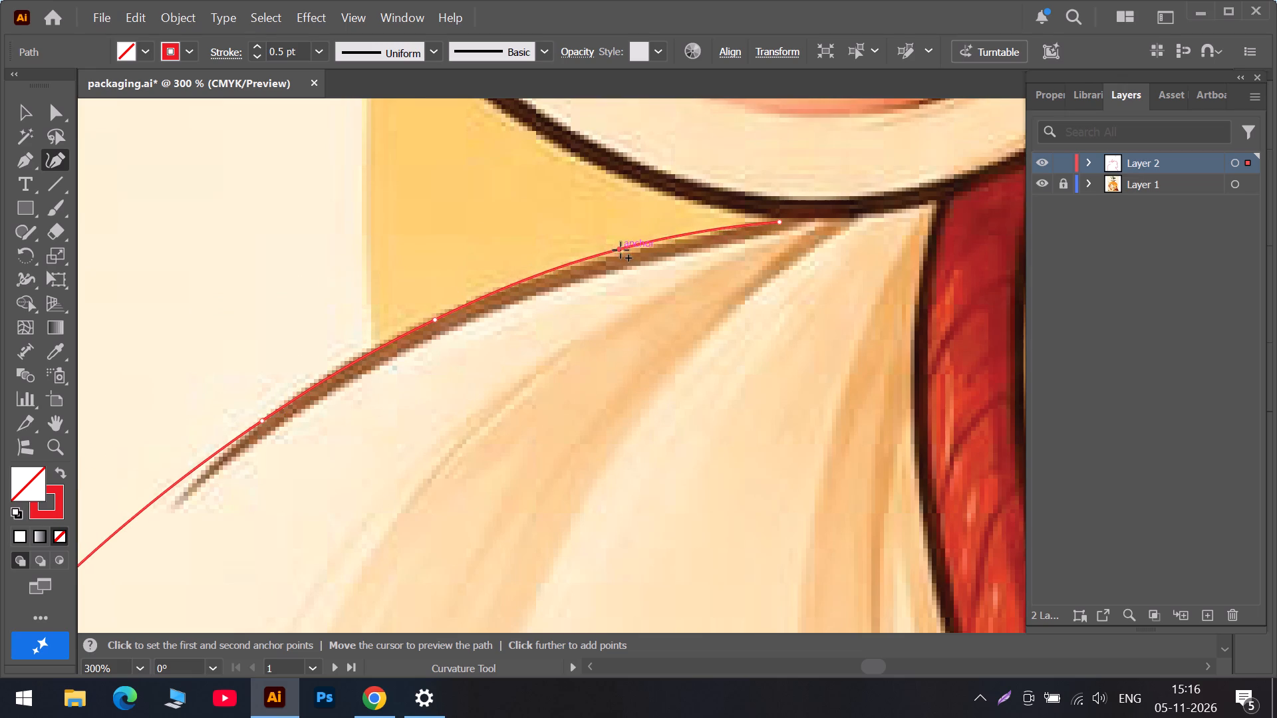
pyautogui.moveTo(621, 250); pyautogui.dragTo(629, 254)
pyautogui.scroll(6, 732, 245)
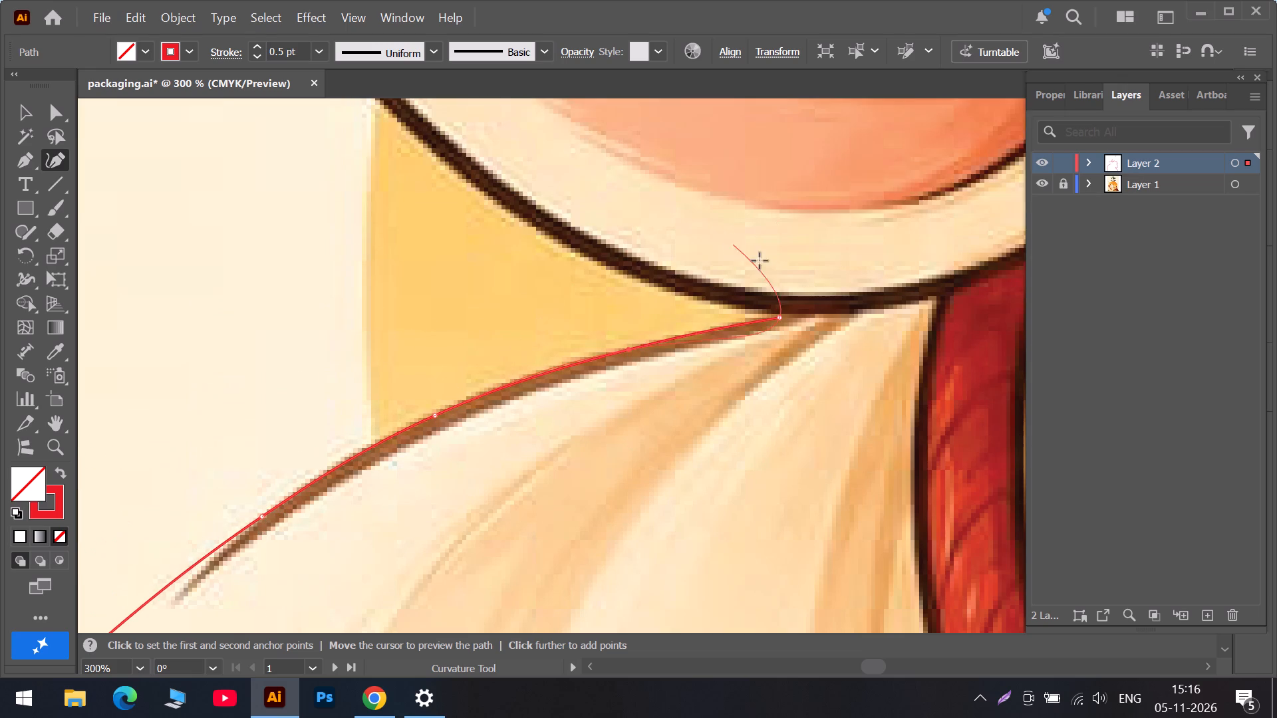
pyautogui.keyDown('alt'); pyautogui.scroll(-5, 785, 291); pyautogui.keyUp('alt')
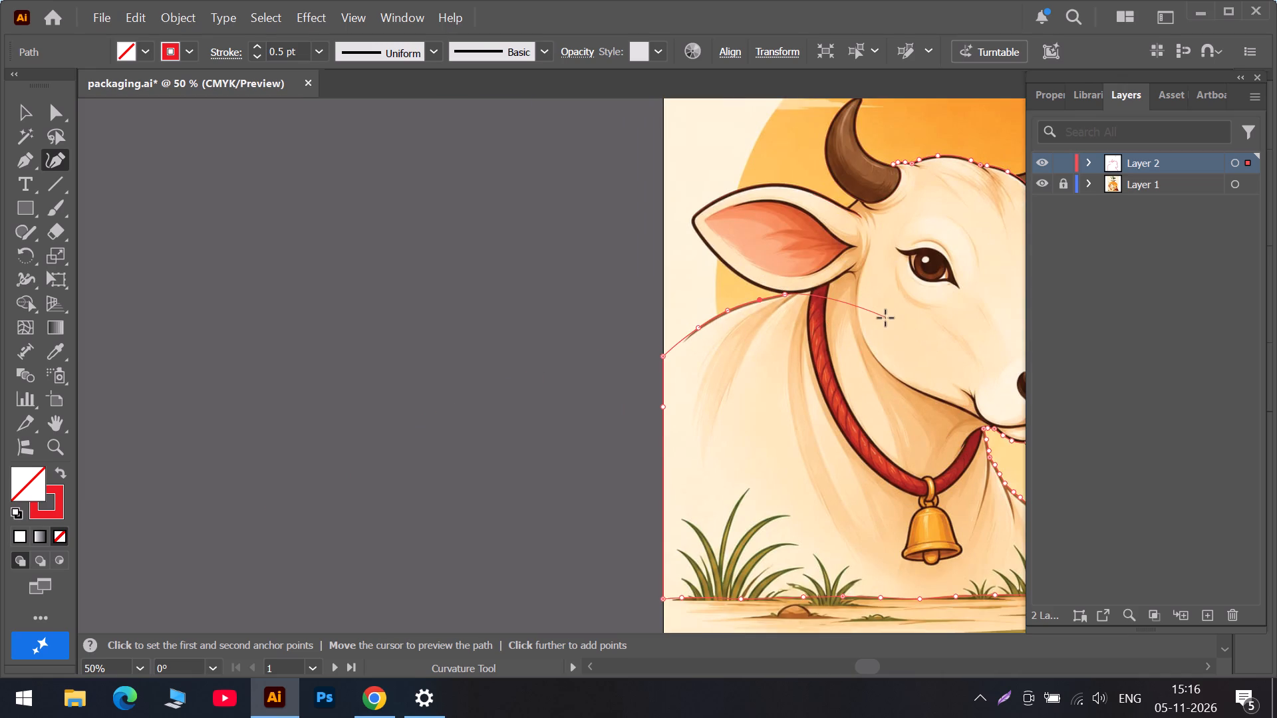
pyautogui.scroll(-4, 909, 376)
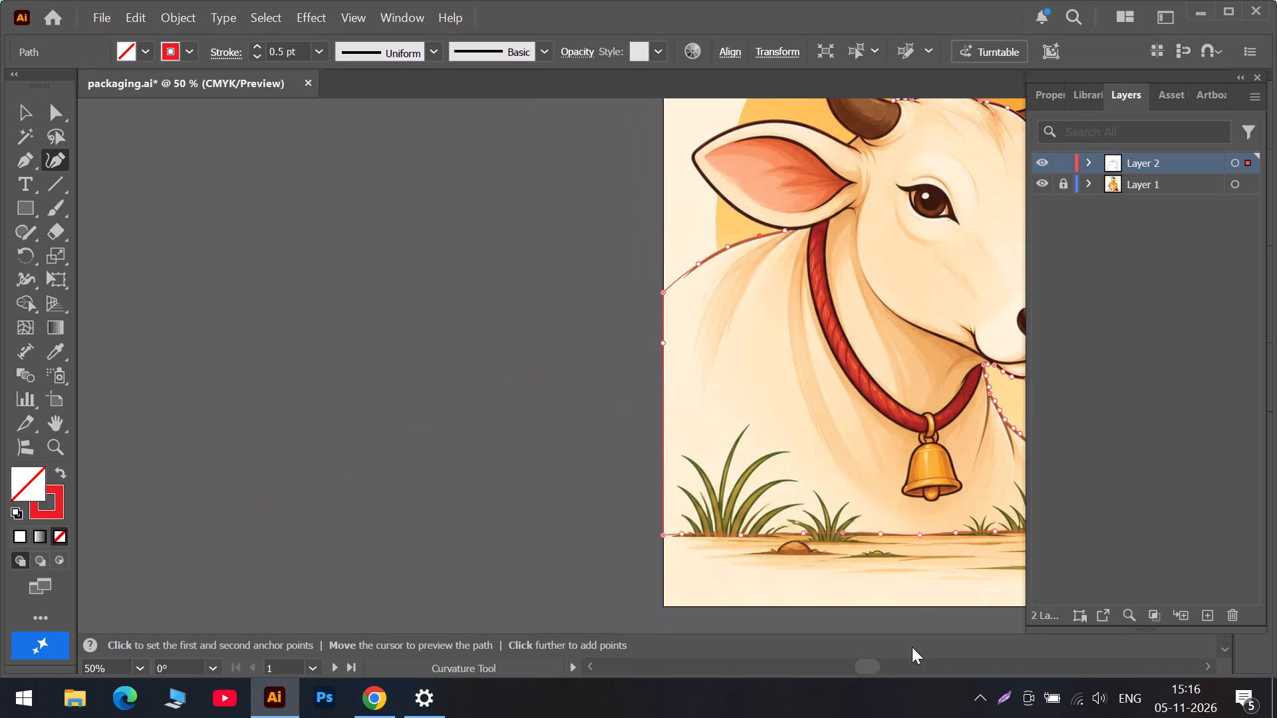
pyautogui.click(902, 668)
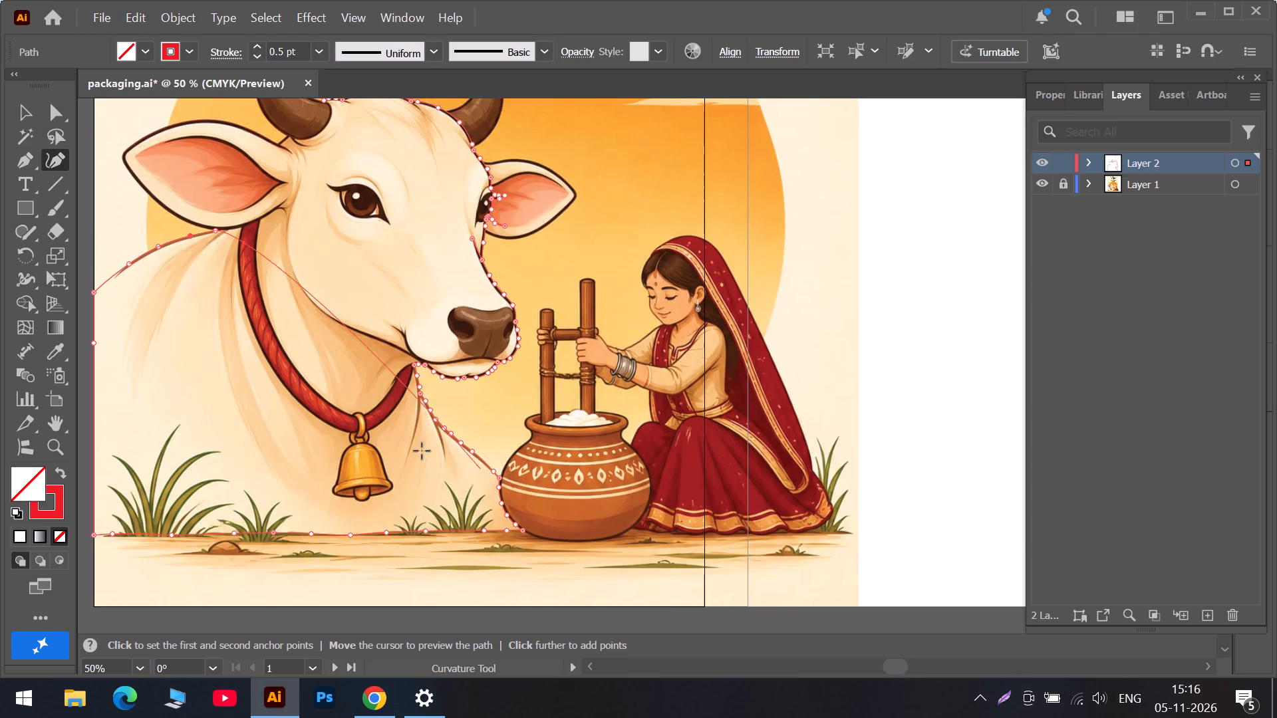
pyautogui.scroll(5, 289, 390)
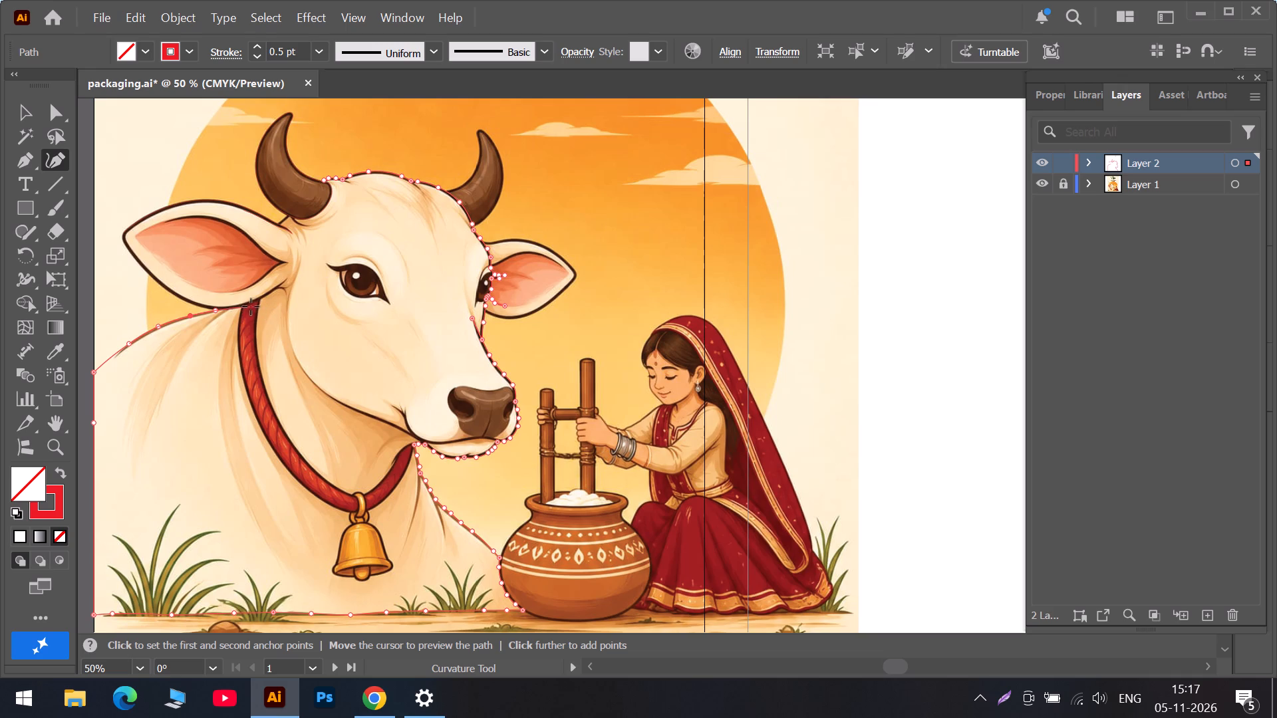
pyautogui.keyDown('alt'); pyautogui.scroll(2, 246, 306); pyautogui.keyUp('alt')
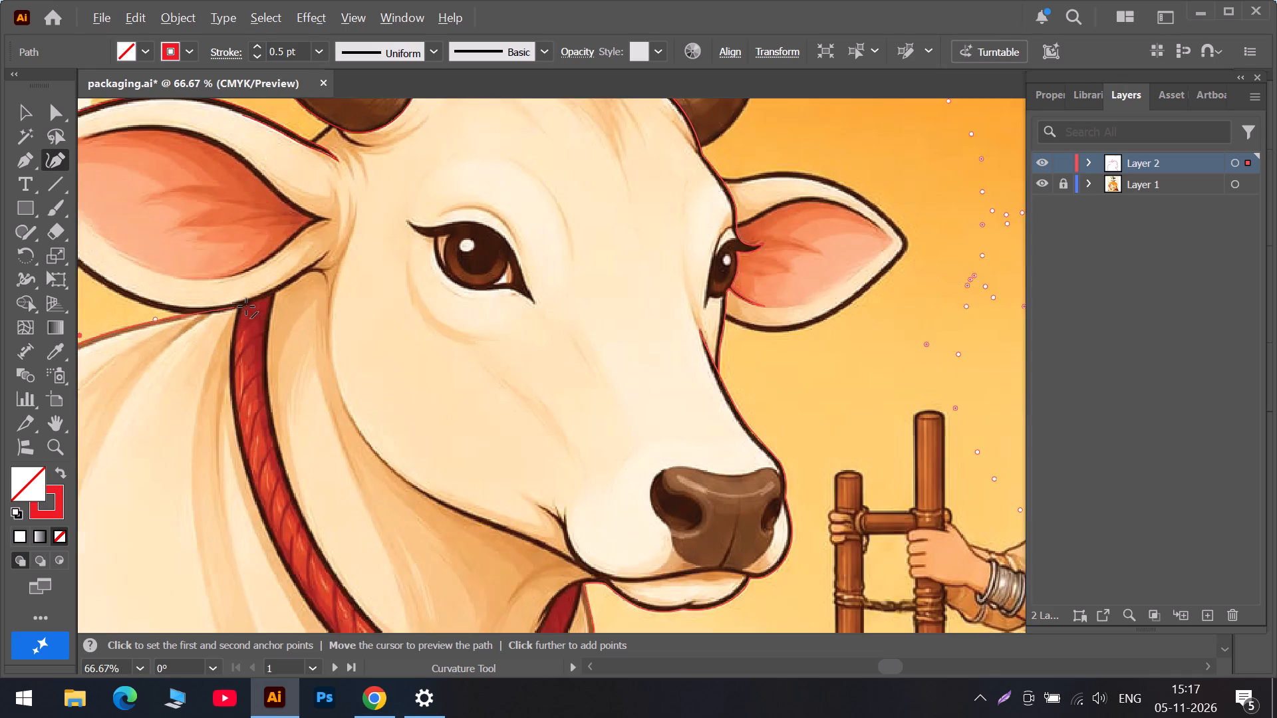
# Continue the path along the underside of the near ear, past the rope, to a corner point at the ear's inner end.
pyautogui.keyDown('alt'); pyautogui.scroll(2, 246, 306); pyautogui.keyUp('alt')
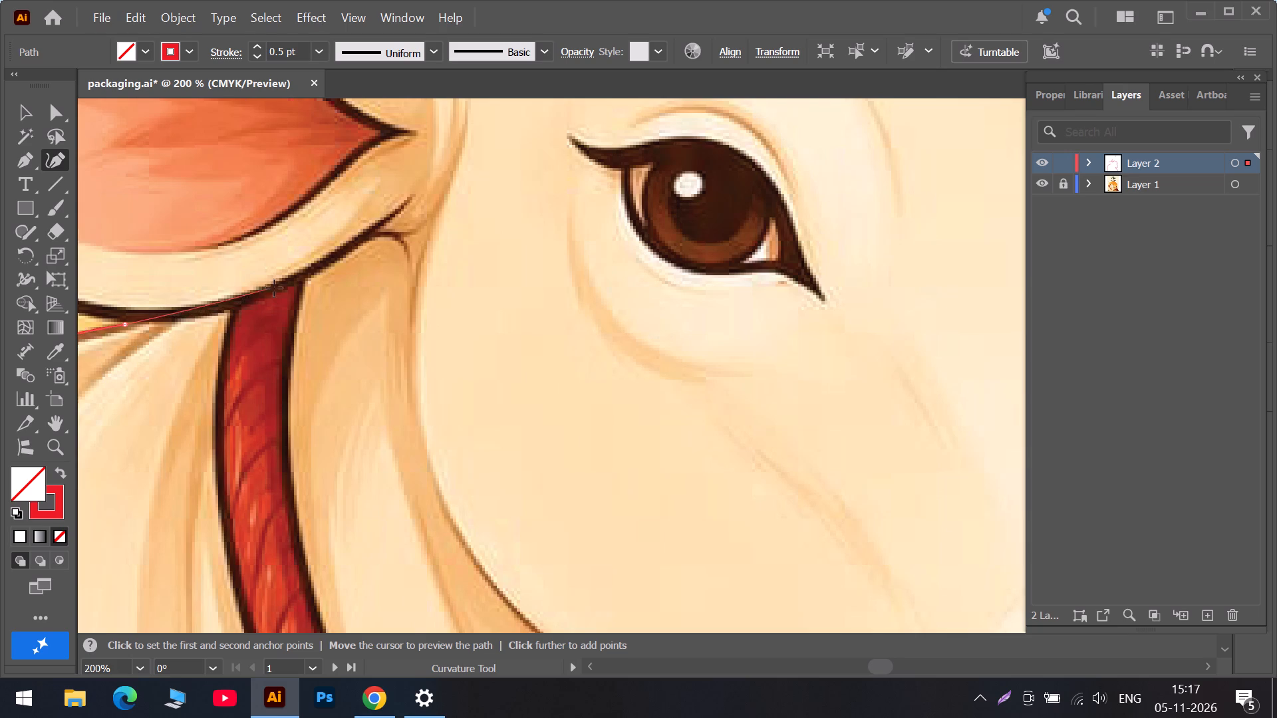
pyautogui.click(184, 320)
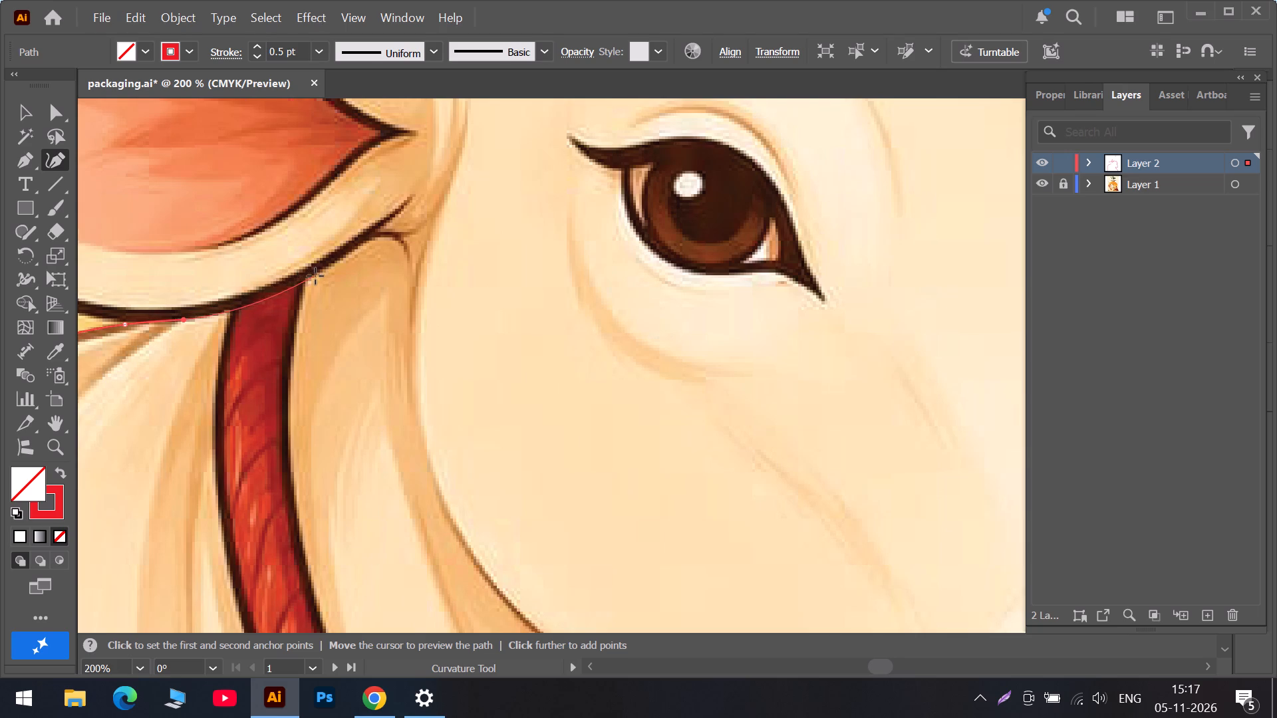
pyautogui.click(315, 276)
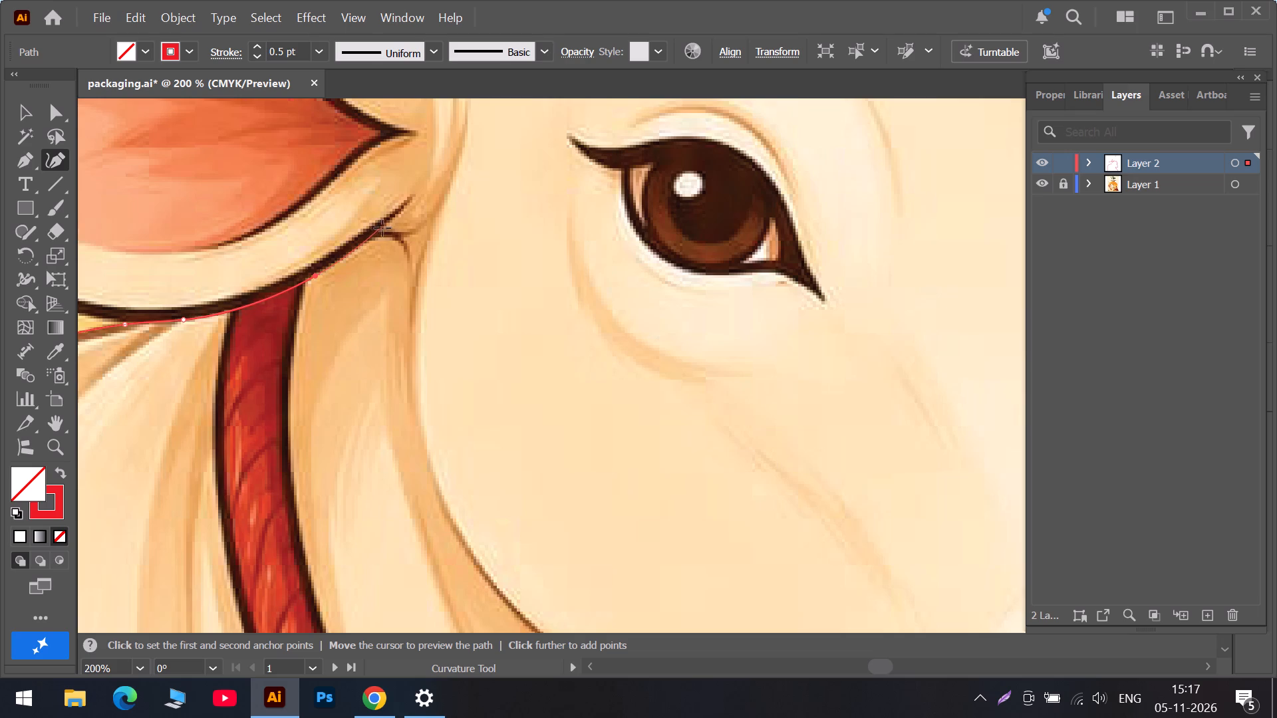
pyautogui.click(415, 199)
pyautogui.scroll(7, 415, 199)
pyautogui.scroll(13, 503, 215)
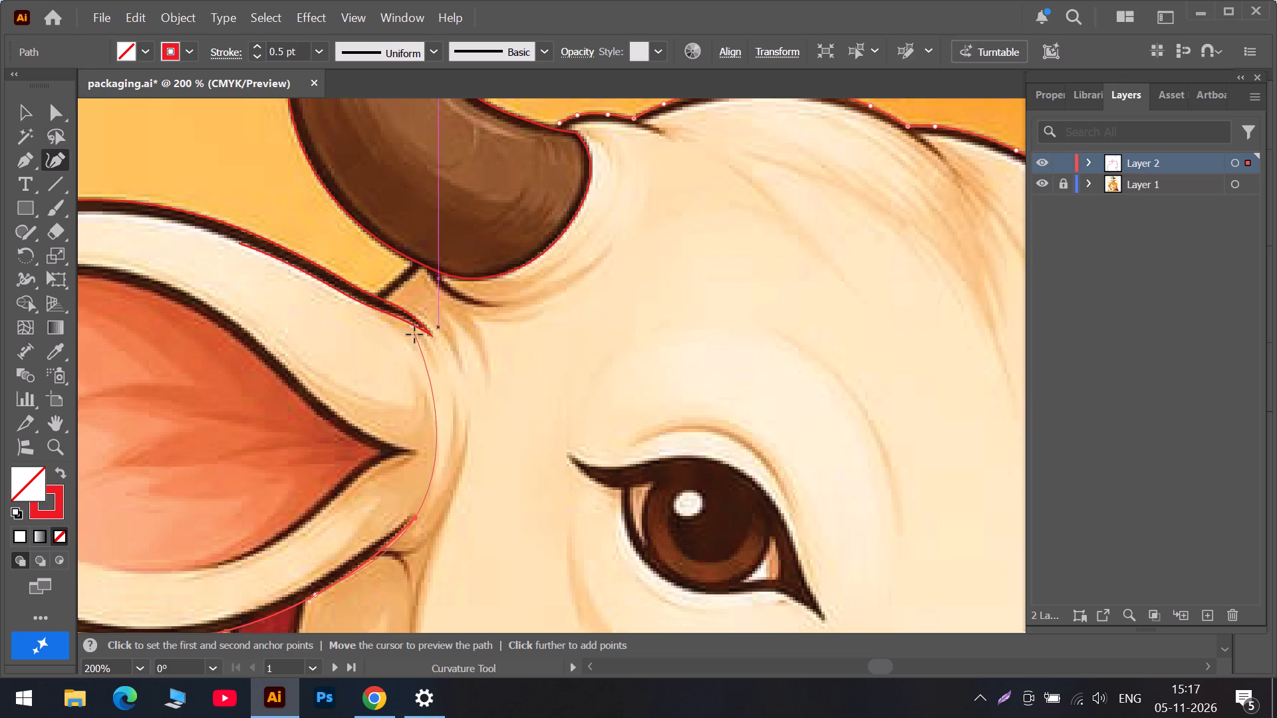
pyautogui.keyDown('alt'); pyautogui.scroll(-3, 414, 336); pyautogui.keyUp('alt')
pyautogui.scroll(-5, 412, 361)
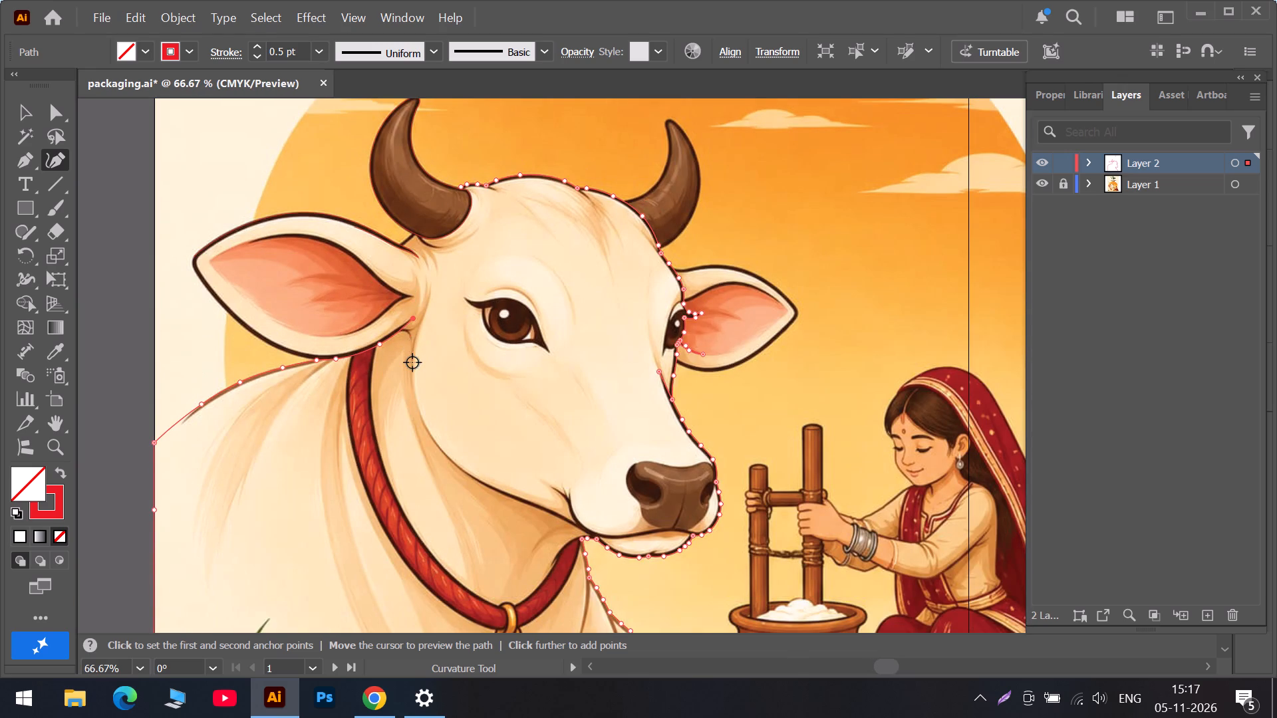
pyautogui.keyDown('alt'); pyautogui.scroll(2, 412, 352); pyautogui.keyUp('alt')
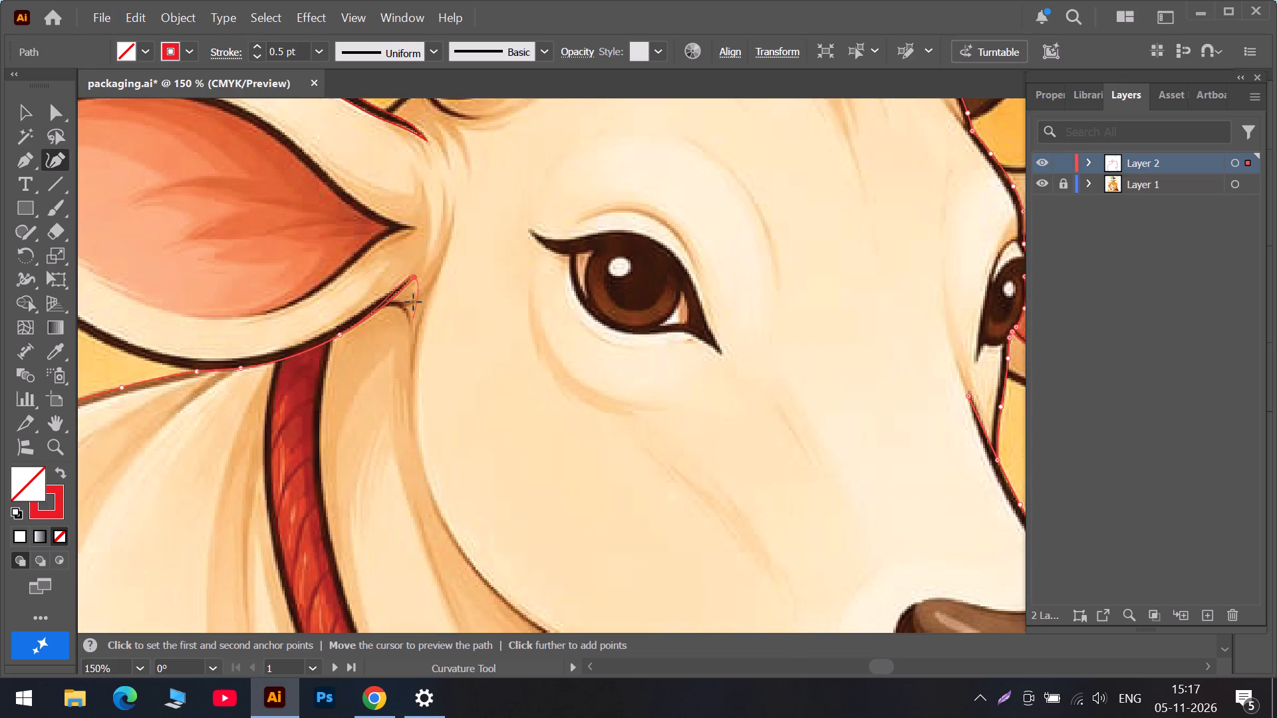
pyautogui.doubleClick(412, 276)
# Continue the path from the near ear's inner end back along its lower outline past the rope, fitting the anchors to the outline.
pyautogui.click(344, 326)
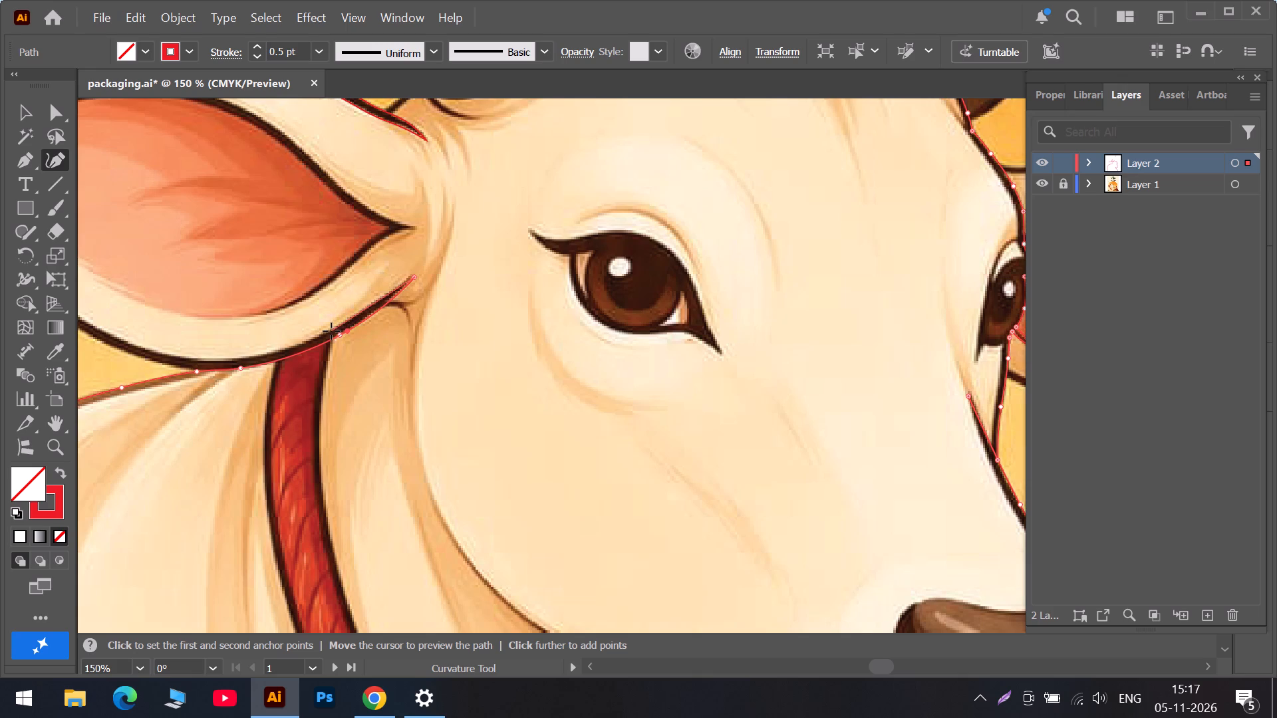
pyautogui.hotkey('ctrl', 'z')
pyautogui.click(330, 332)
pyautogui.click(159, 362)
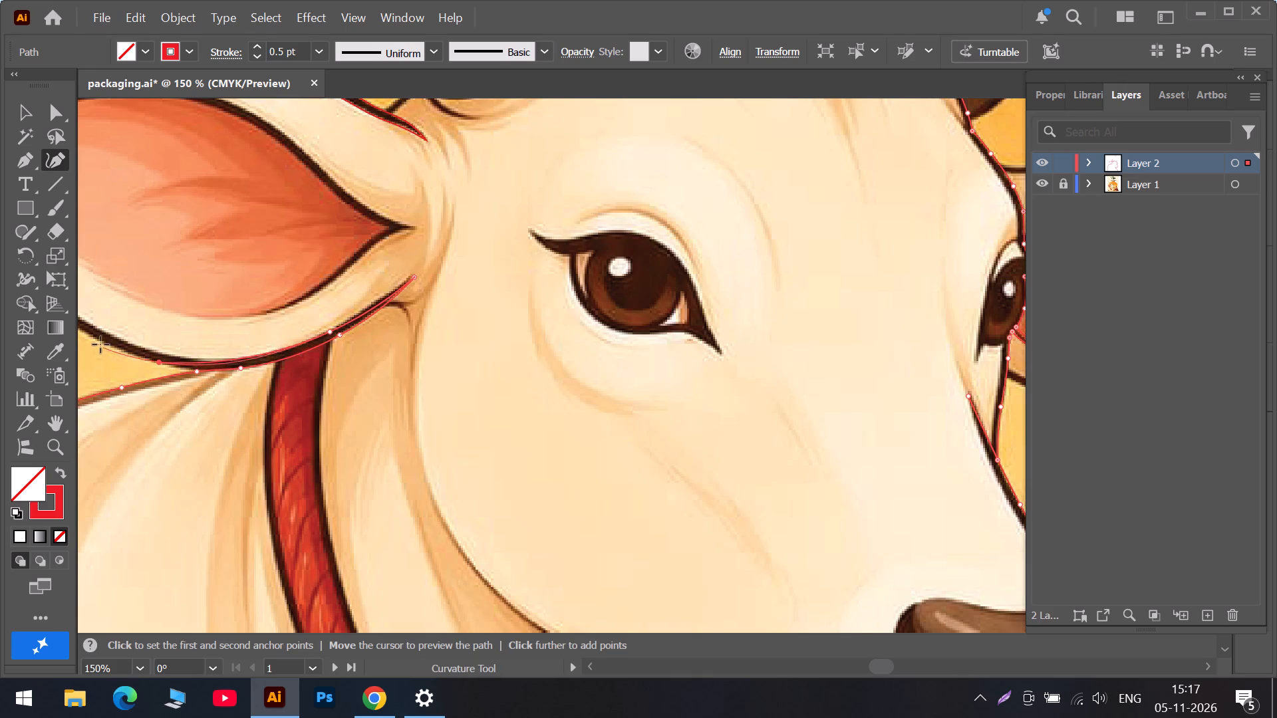
pyautogui.click(94, 338)
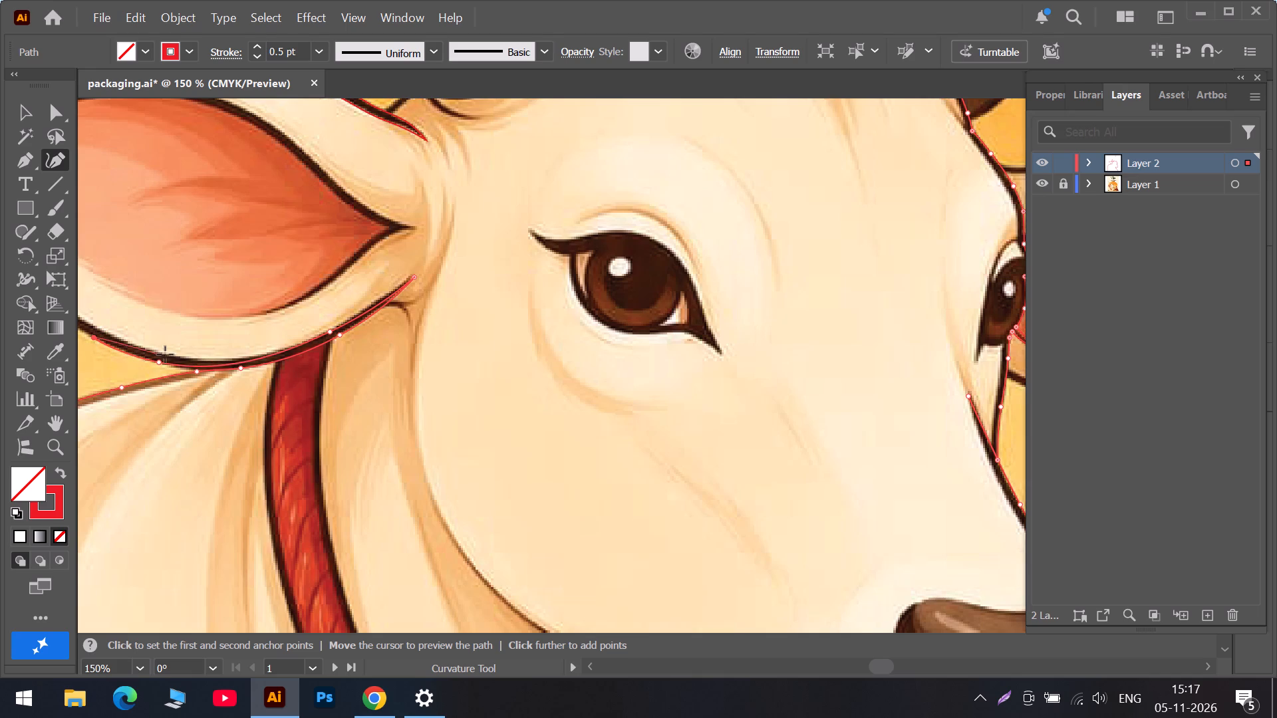
pyautogui.moveTo(160, 364); pyautogui.dragTo(149, 362)
pyautogui.click(331, 334)
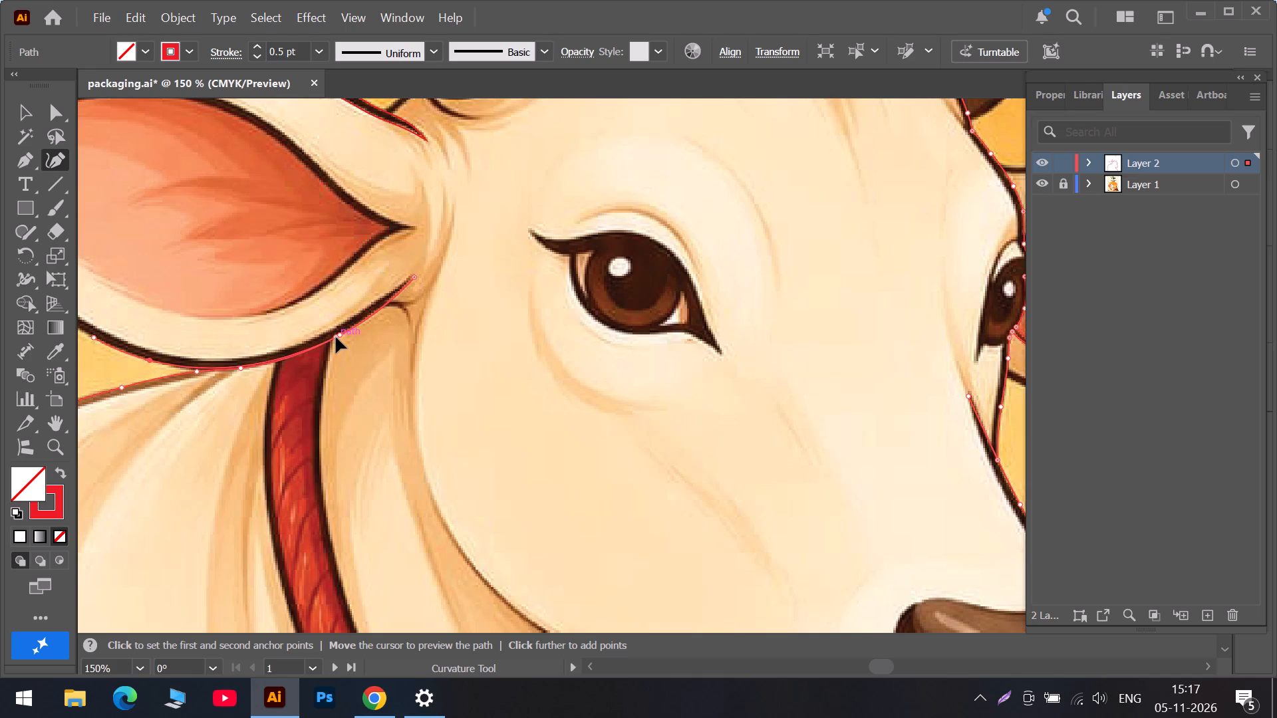
pyautogui.keyDown('alt'); pyautogui.scroll(2, 361, 324); pyautogui.keyUp('alt')
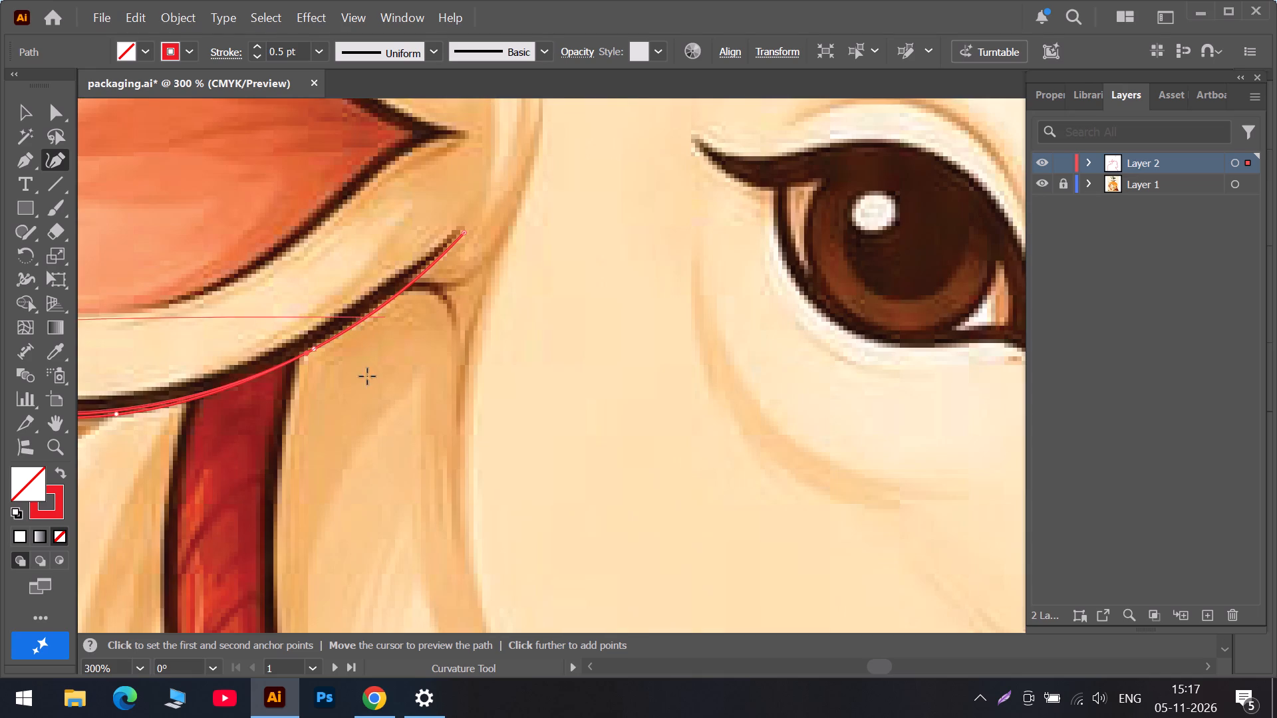
# Set the system speaker volume to 72.
pyautogui.click(1074, 699)
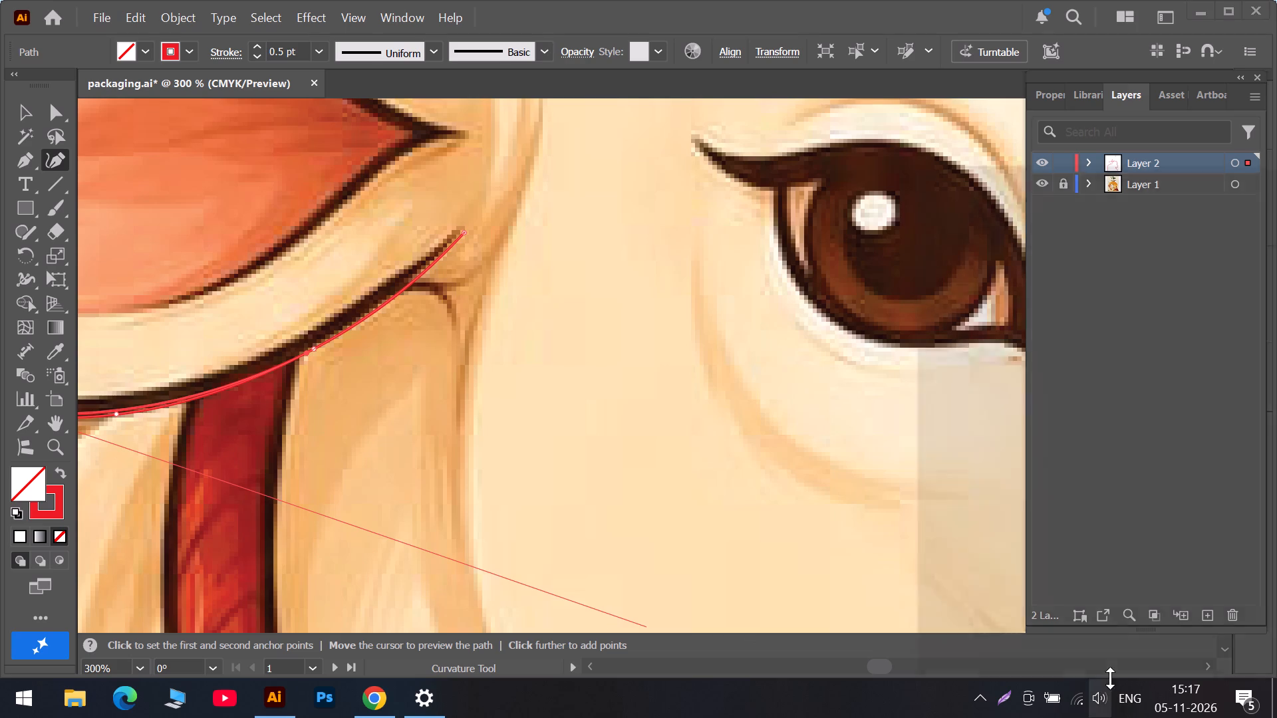
pyautogui.click(1096, 700)
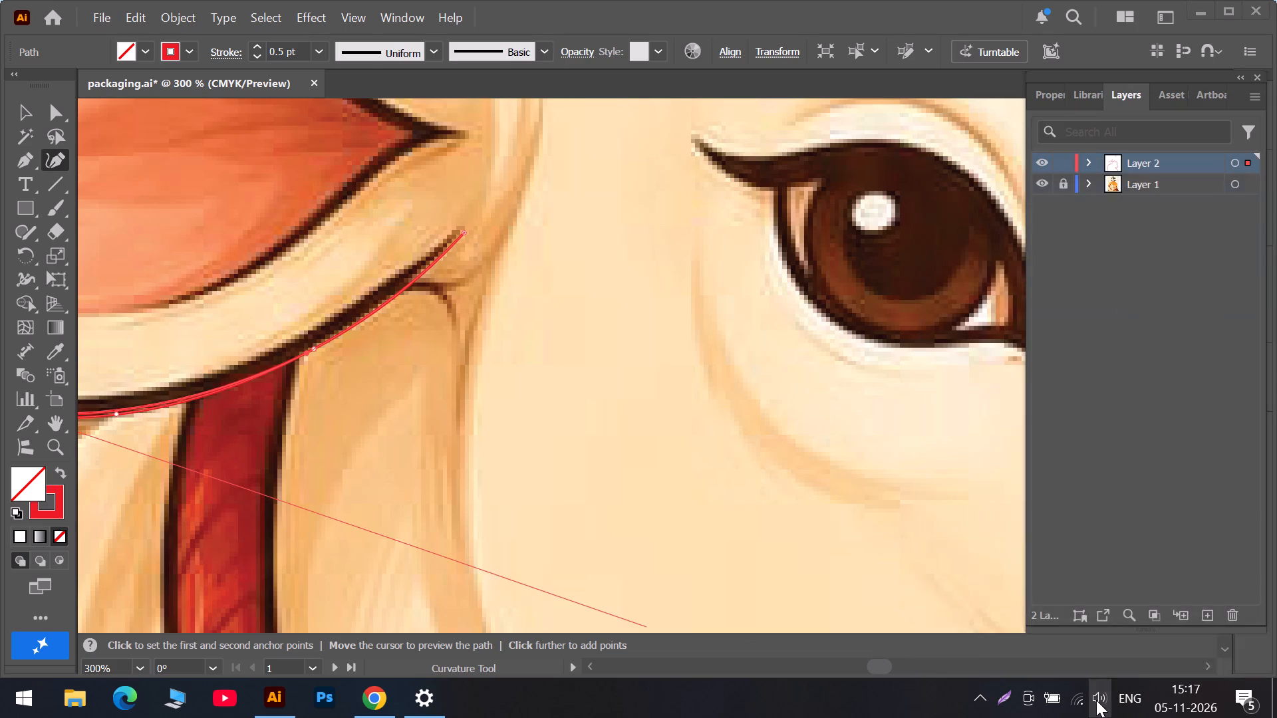
pyautogui.click(1148, 646)
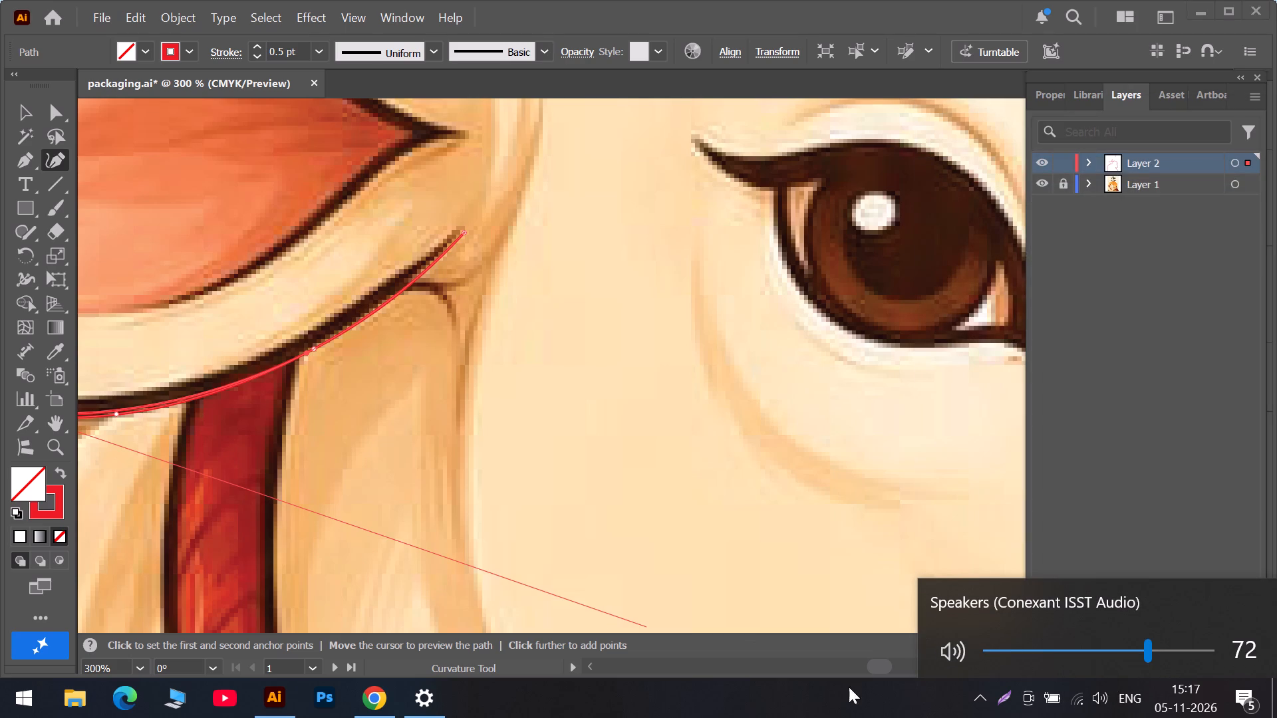
# Continue the path along the near ear's lower outline, past the yellow background toward the ear tip, refitting the anchor beside the rope.
pyautogui.click(843, 669)
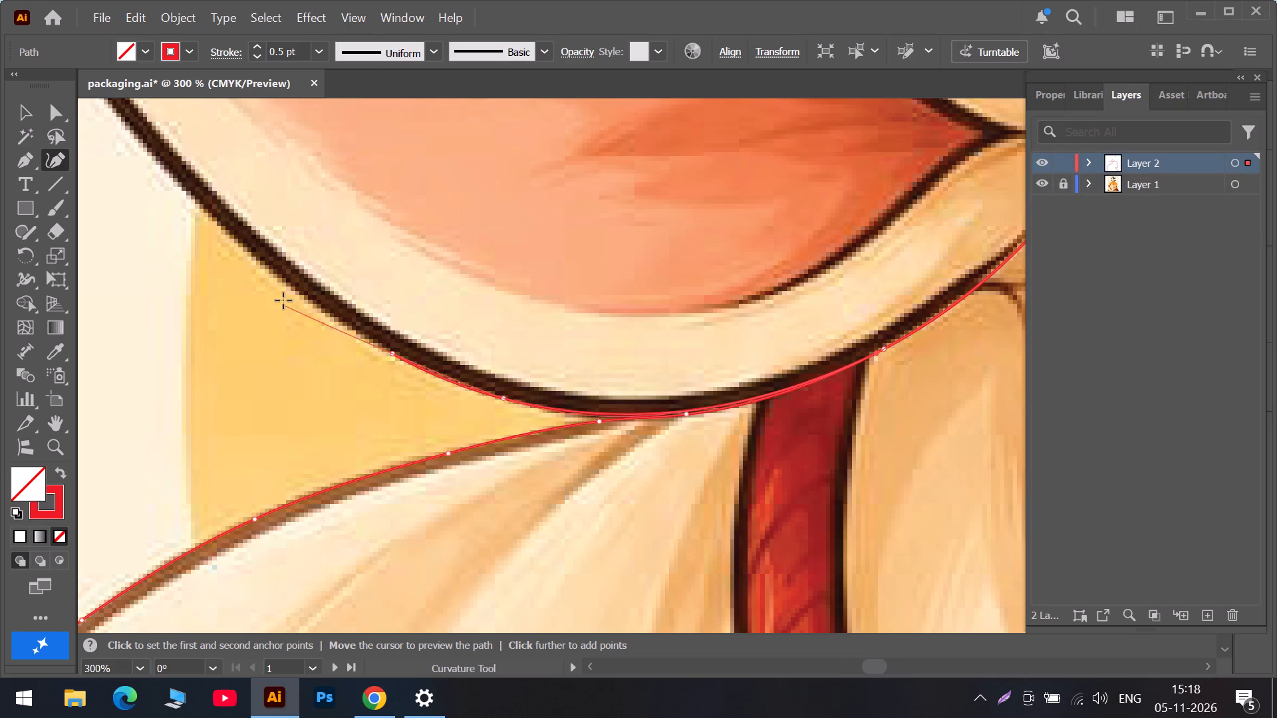
pyautogui.click(265, 264)
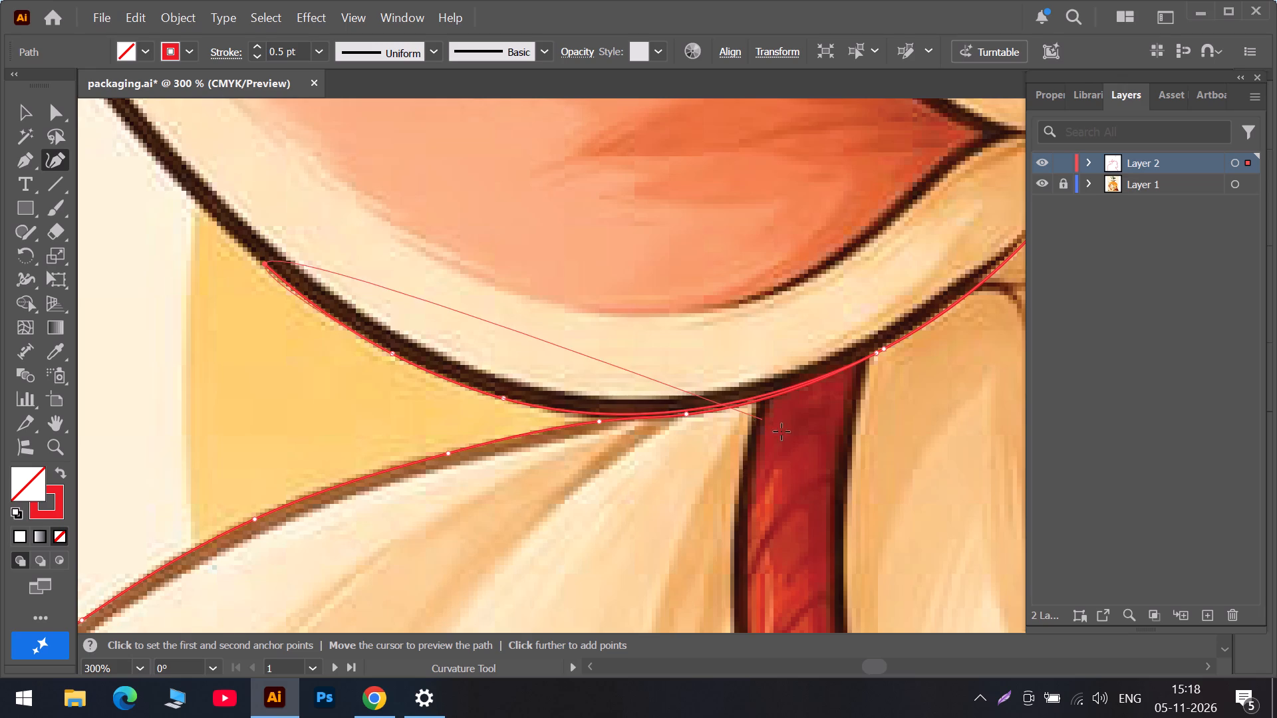
pyautogui.scroll(2, 685, 424)
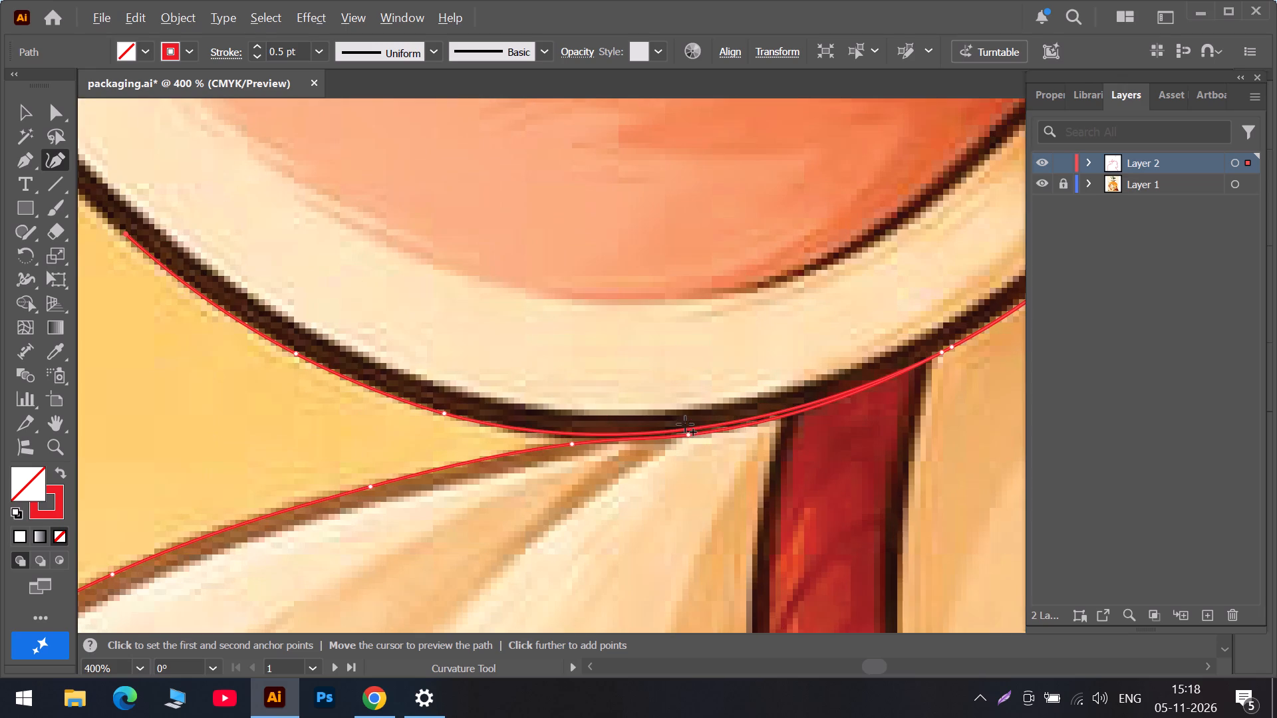
pyautogui.moveTo(702, 429); pyautogui.dragTo(694, 435)
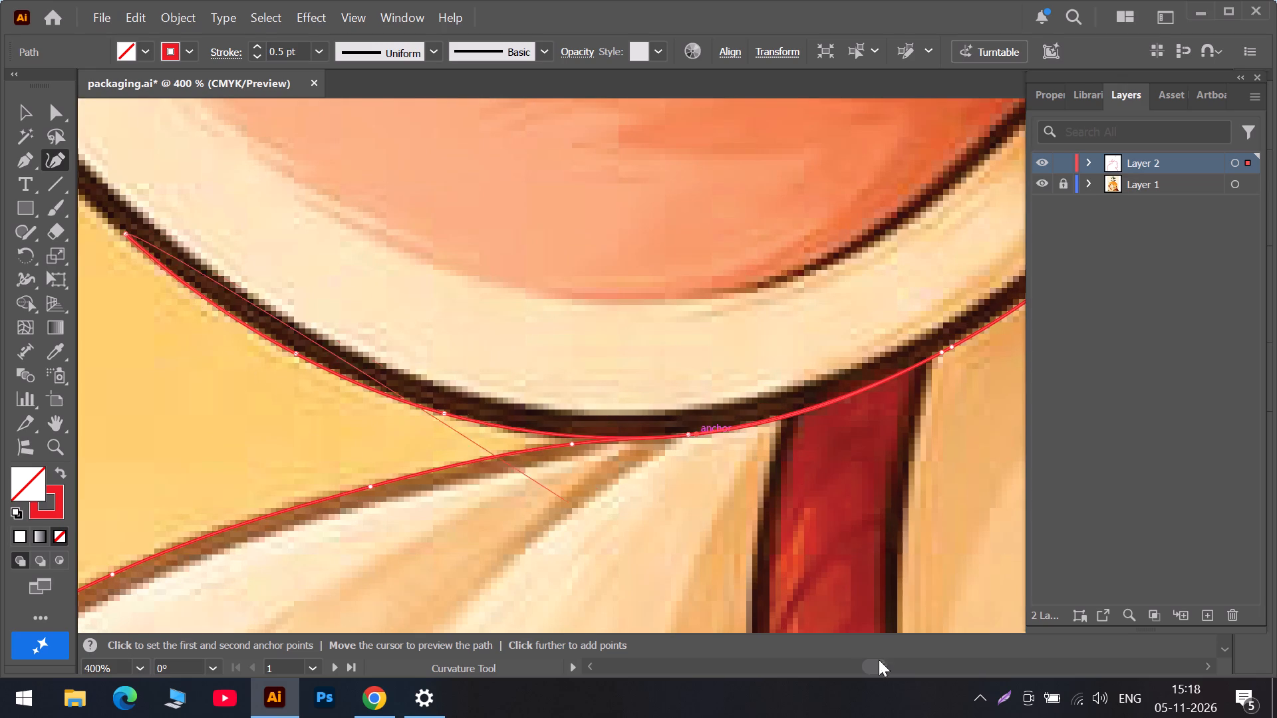
pyautogui.click(833, 663)
pyautogui.scroll(7, 692, 374)
pyautogui.scroll(6, 583, 336)
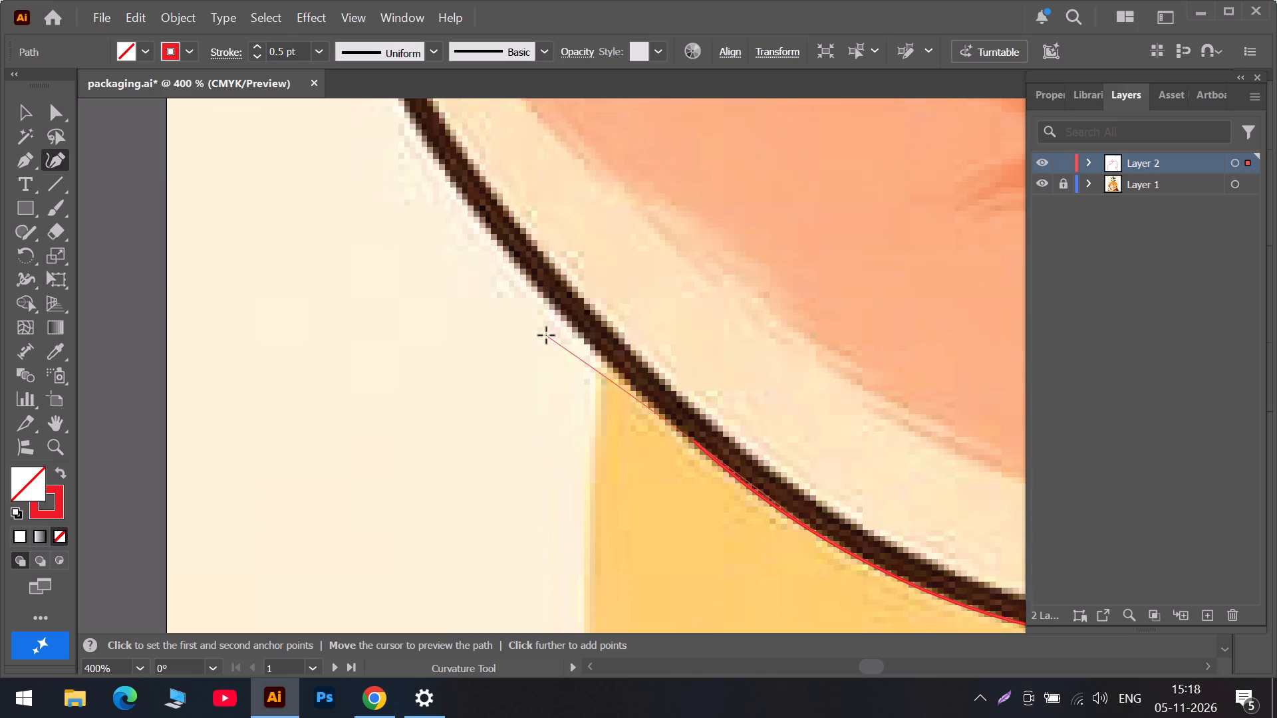
pyautogui.click(511, 256)
# Trace around the near ear's outer tip with closely spaced anchors and join the path to the open endpoint on the ear's upper outline.
pyautogui.scroll(14, 511, 256)
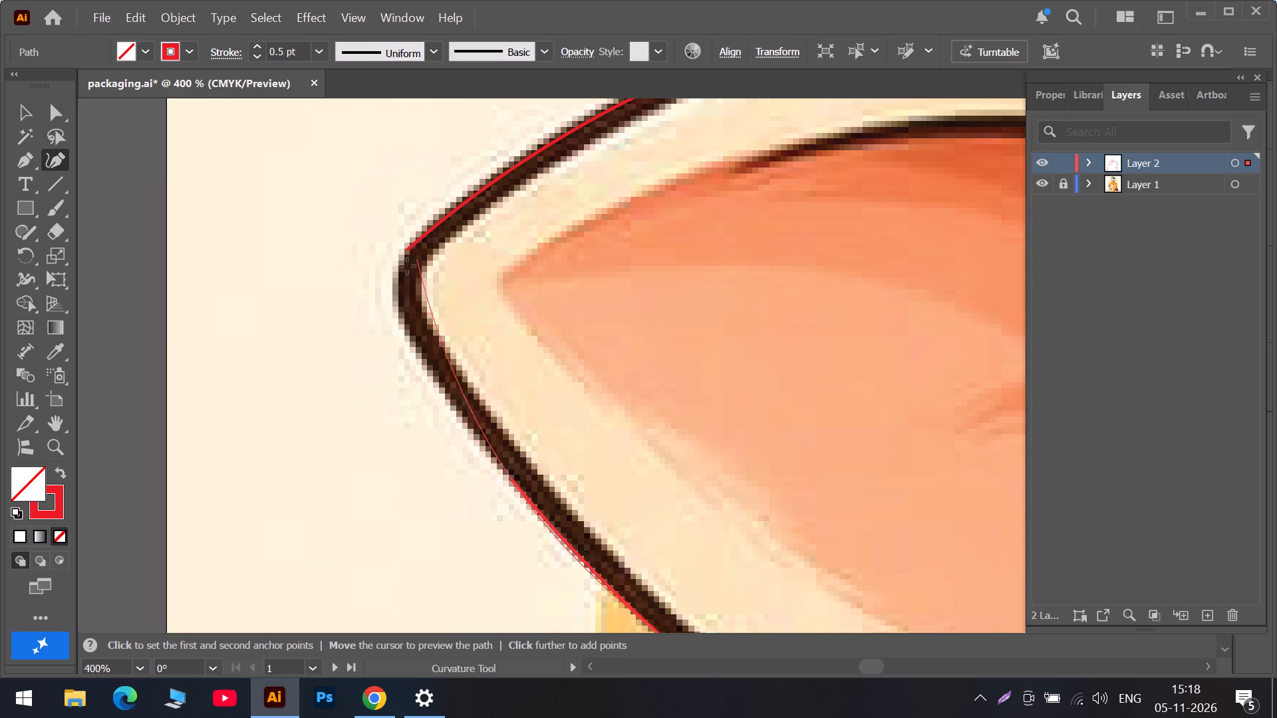
pyautogui.click(396, 306)
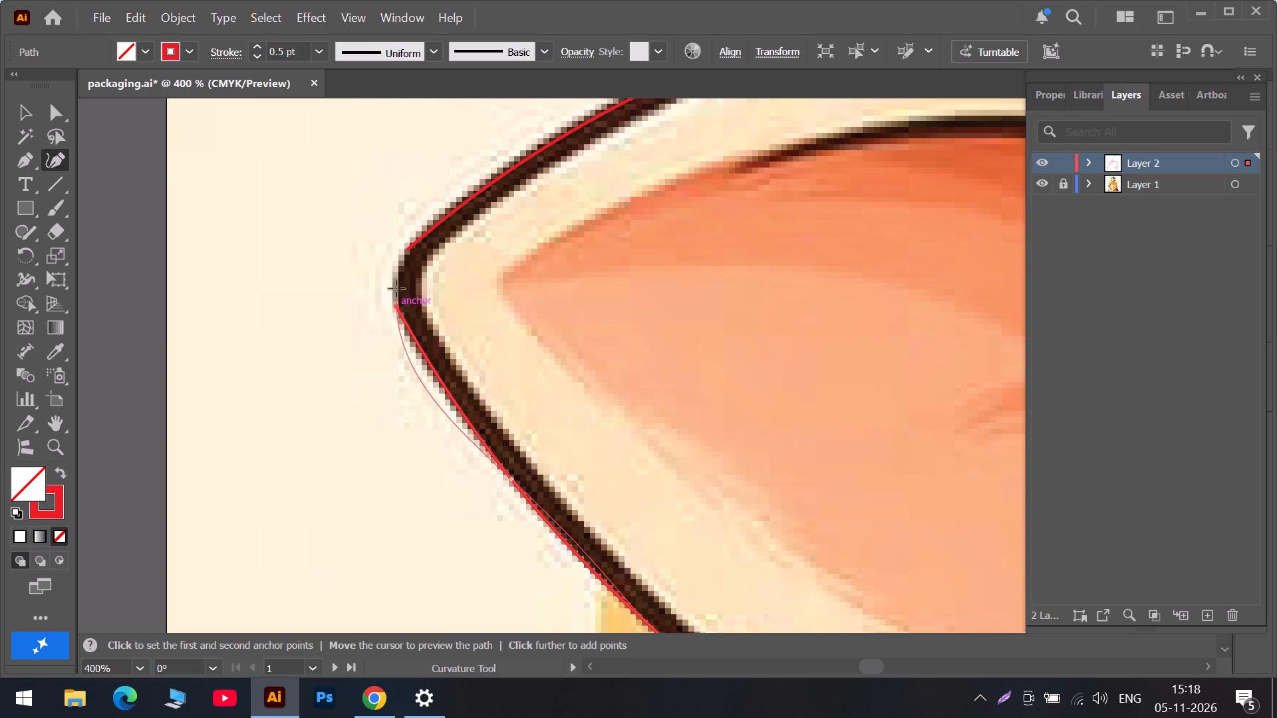
pyautogui.click(408, 334)
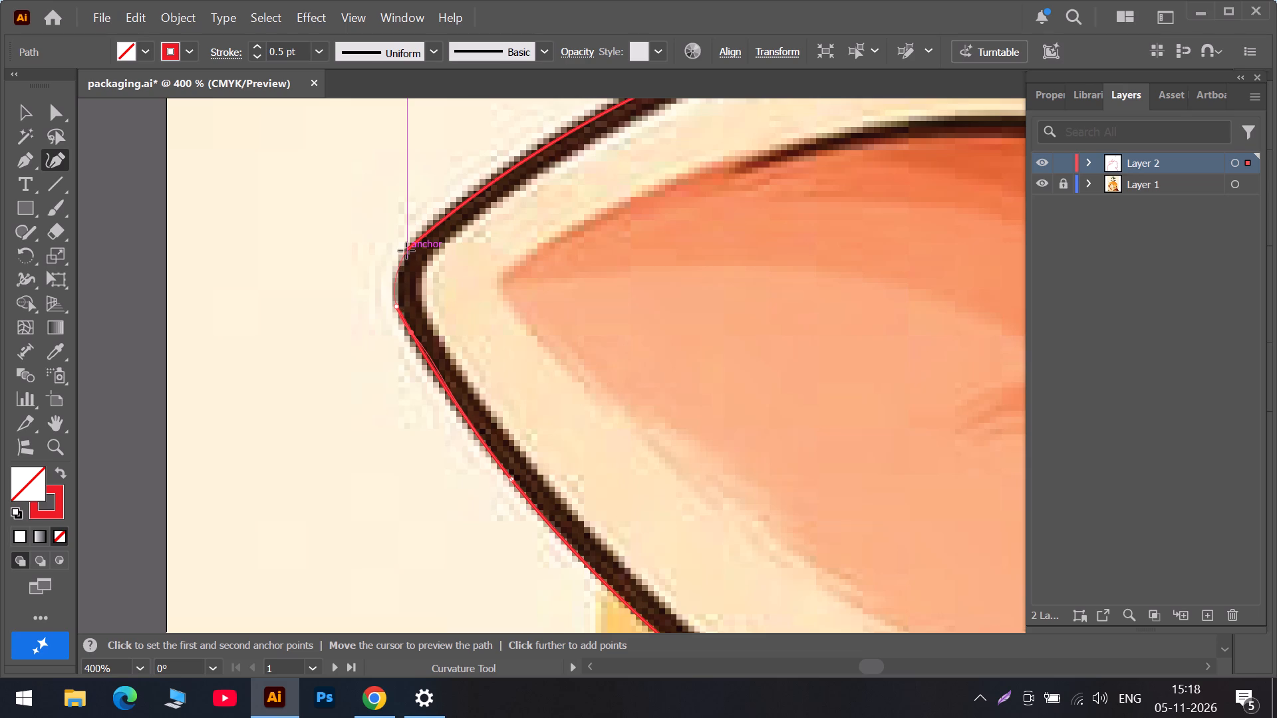
pyautogui.click(406, 251)
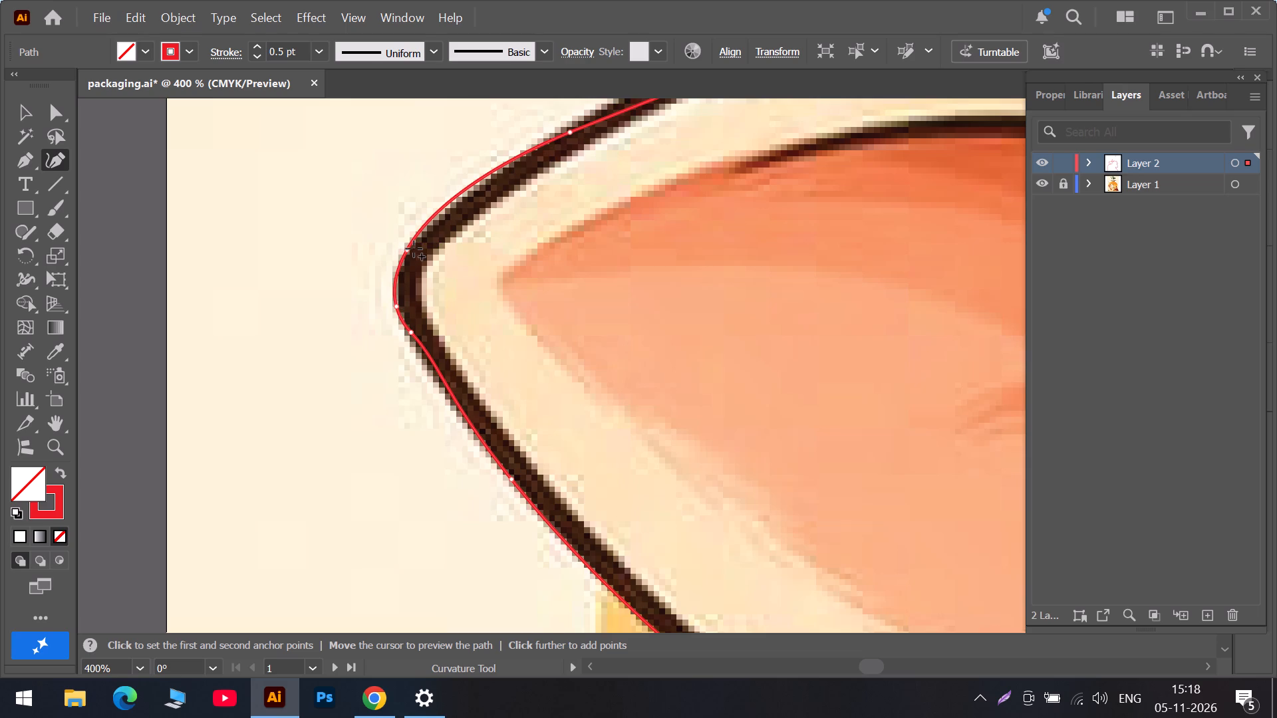
pyautogui.hotkey('ctrl', 'z')
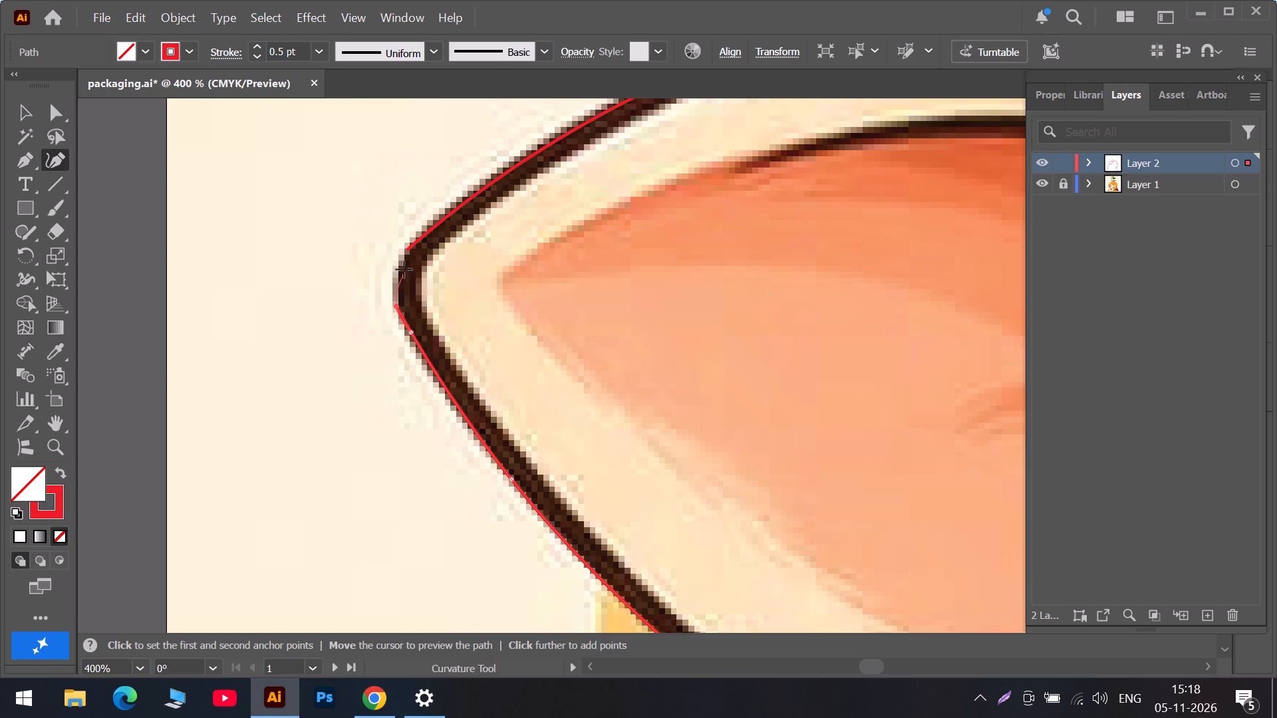
pyautogui.click(398, 267)
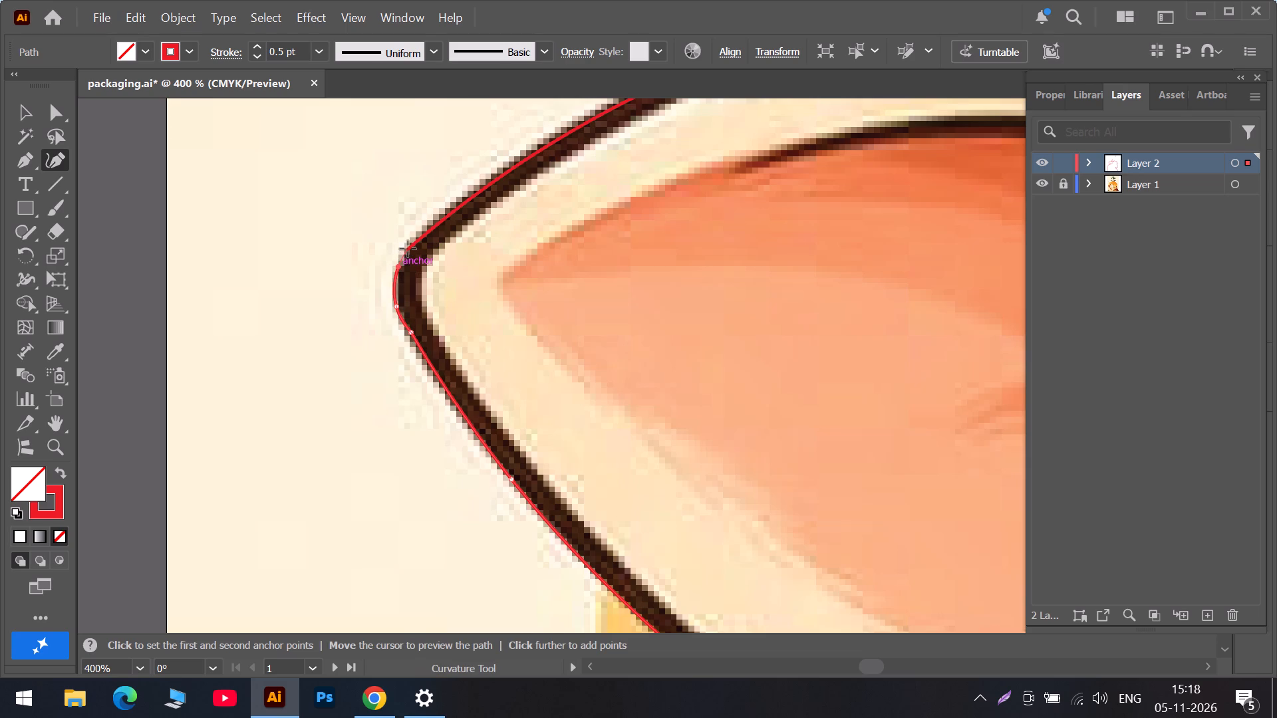
pyautogui.click(408, 249)
pyautogui.scroll(6, 689, 188)
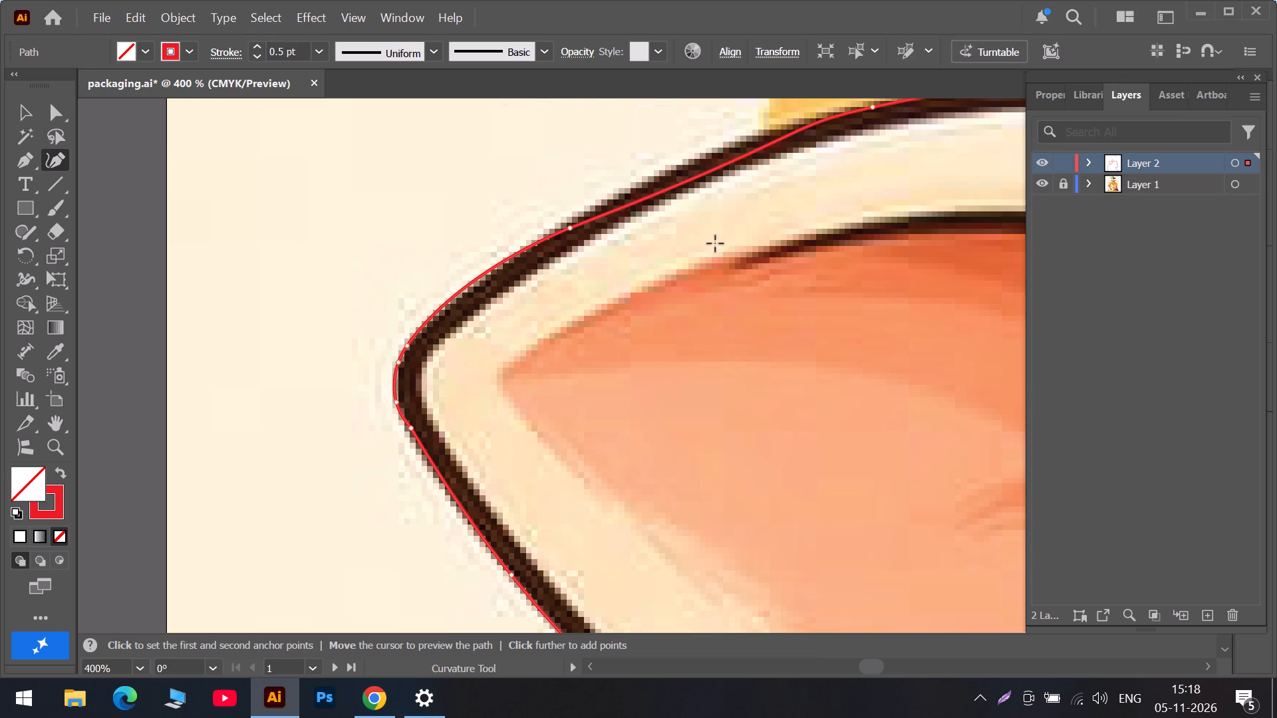
# Delete the surplus anchor points along the near ear's upper edge beside the horn and at its inner end.
pyautogui.keyDown('alt'); pyautogui.scroll(-4, 715, 244); pyautogui.keyUp('alt')
pyautogui.scroll(3, 720, 237)
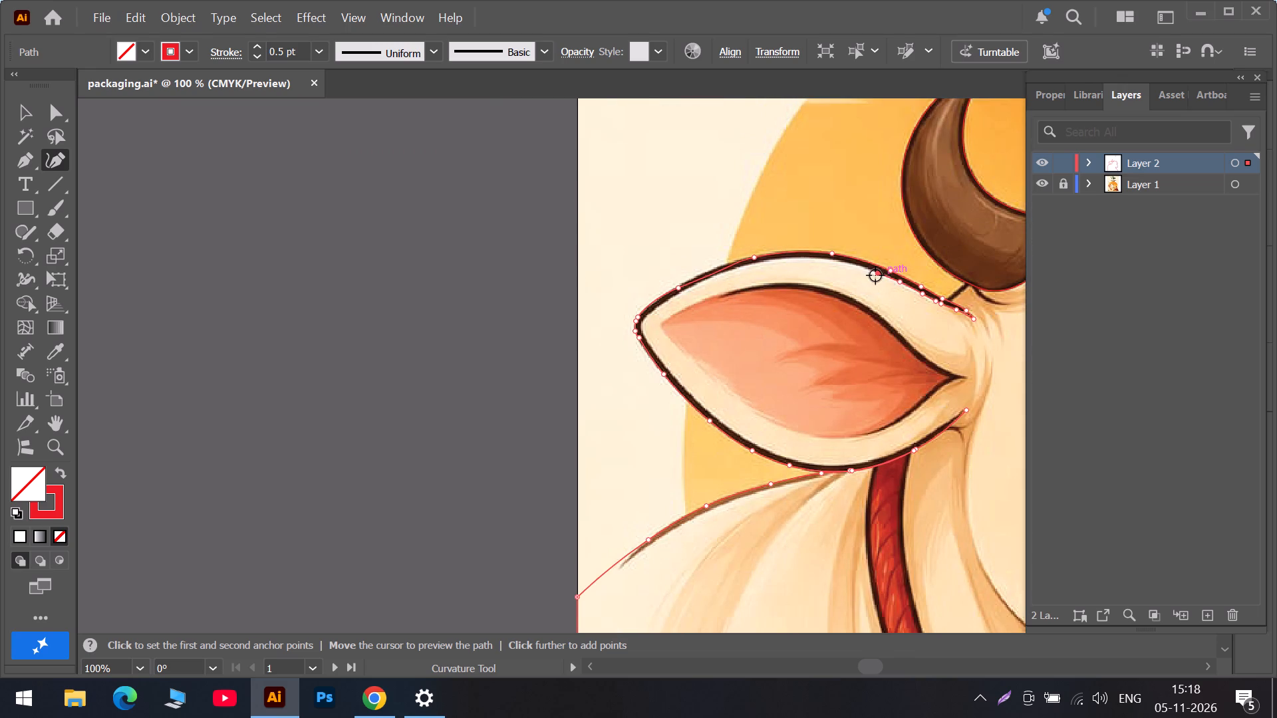
pyautogui.moveTo(879, 276); pyautogui.dragTo(936, 334)
pyautogui.press('Delete')
pyautogui.moveTo(899, 281); pyautogui.dragTo(938, 343)
pyautogui.press('Delete')
pyautogui.moveTo(920, 294); pyautogui.dragTo(933, 345)
pyautogui.press('Delete')
pyautogui.moveTo(935, 304); pyautogui.dragTo(935, 337)
pyautogui.press('Delete')
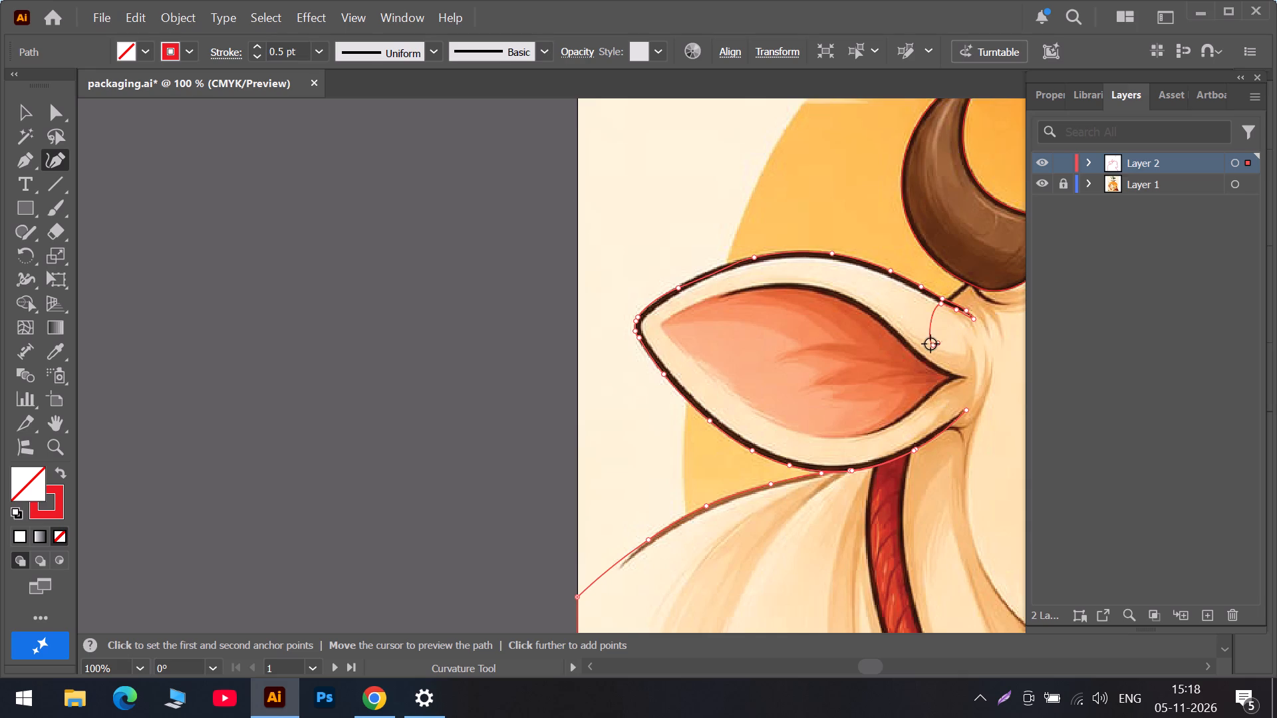
pyautogui.moveTo(931, 344); pyautogui.dragTo(938, 356)
pyautogui.press('Delete')
pyautogui.moveTo(939, 340); pyautogui.dragTo(940, 358)
pyautogui.press('Delete')
pyautogui.moveTo(940, 305); pyautogui.dragTo(946, 350)
pyautogui.press('Delete')
pyautogui.moveTo(958, 310); pyautogui.dragTo(961, 362)
pyautogui.press('Delete')
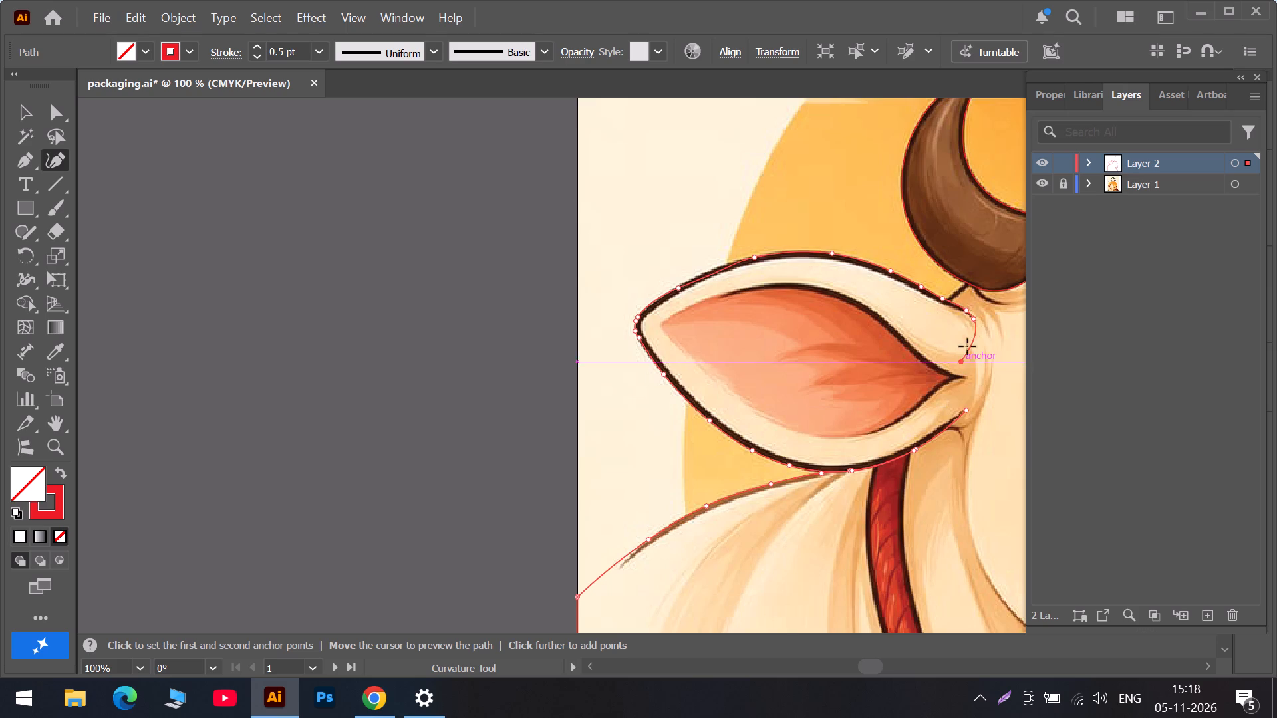
pyautogui.moveTo(974, 322); pyautogui.dragTo(976, 328)
pyautogui.press('Delete')
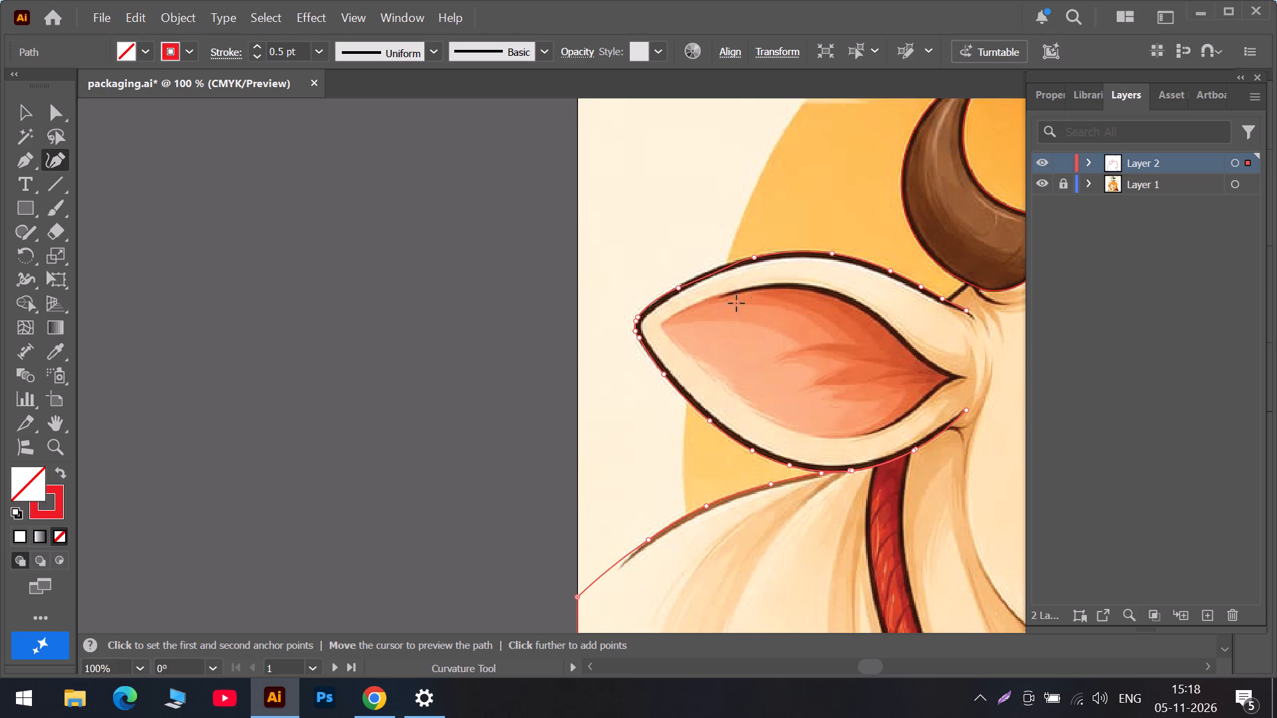
# Refit the path around the near ear's tip to the outline by moving anchors and adding them on both edges.
pyautogui.scroll(2, 684, 309)
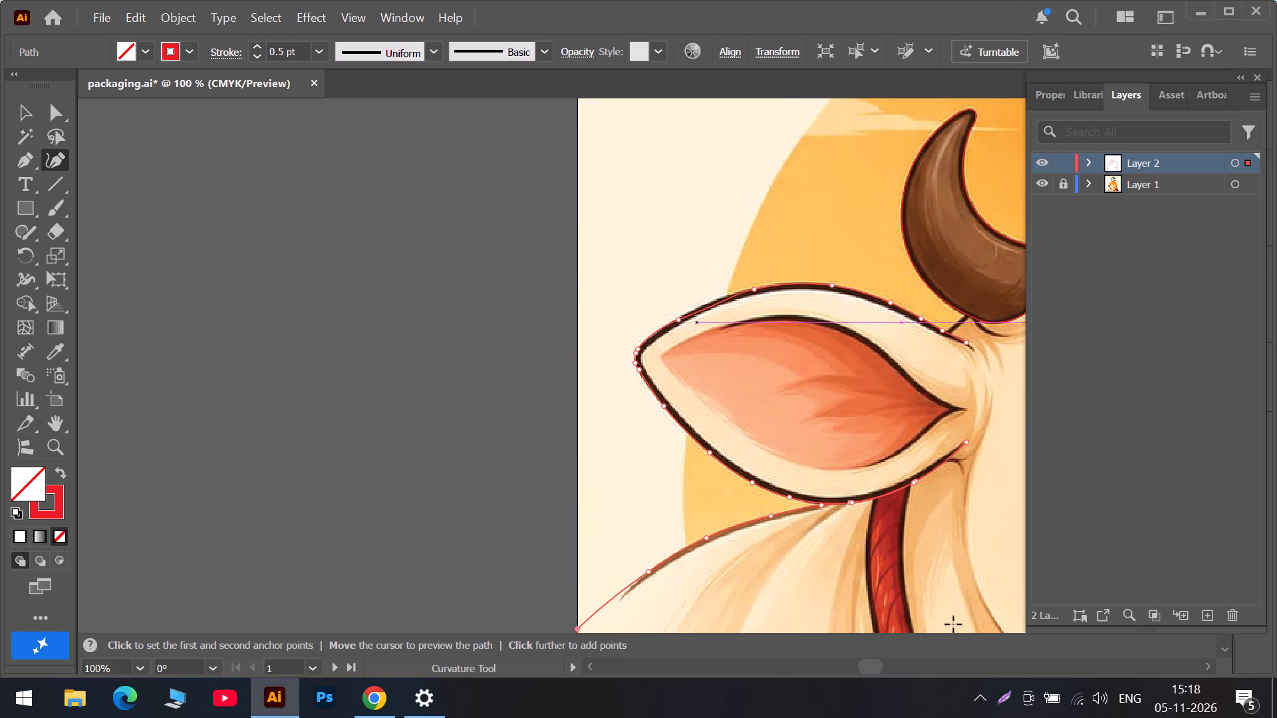
pyautogui.keyDown('alt'); pyautogui.scroll(2, 904, 487); pyautogui.keyUp('alt')
pyautogui.scroll(2, 695, 358)
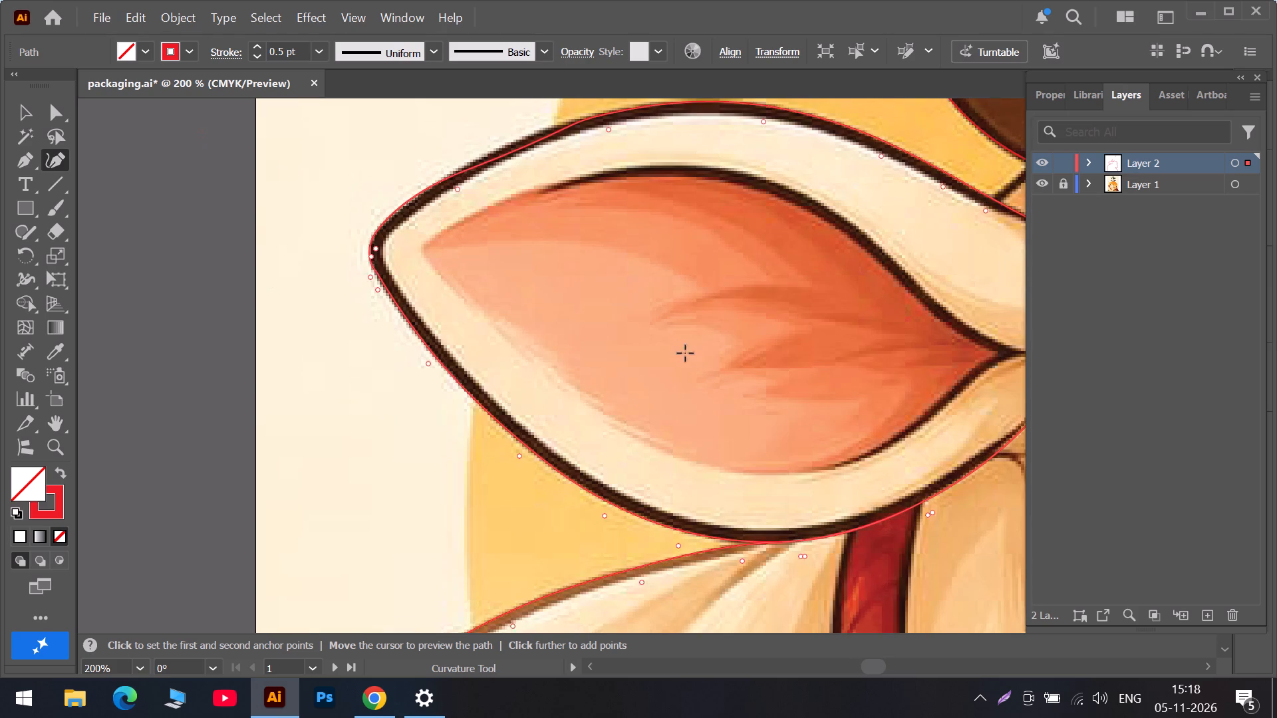
pyautogui.scroll(4, 685, 353)
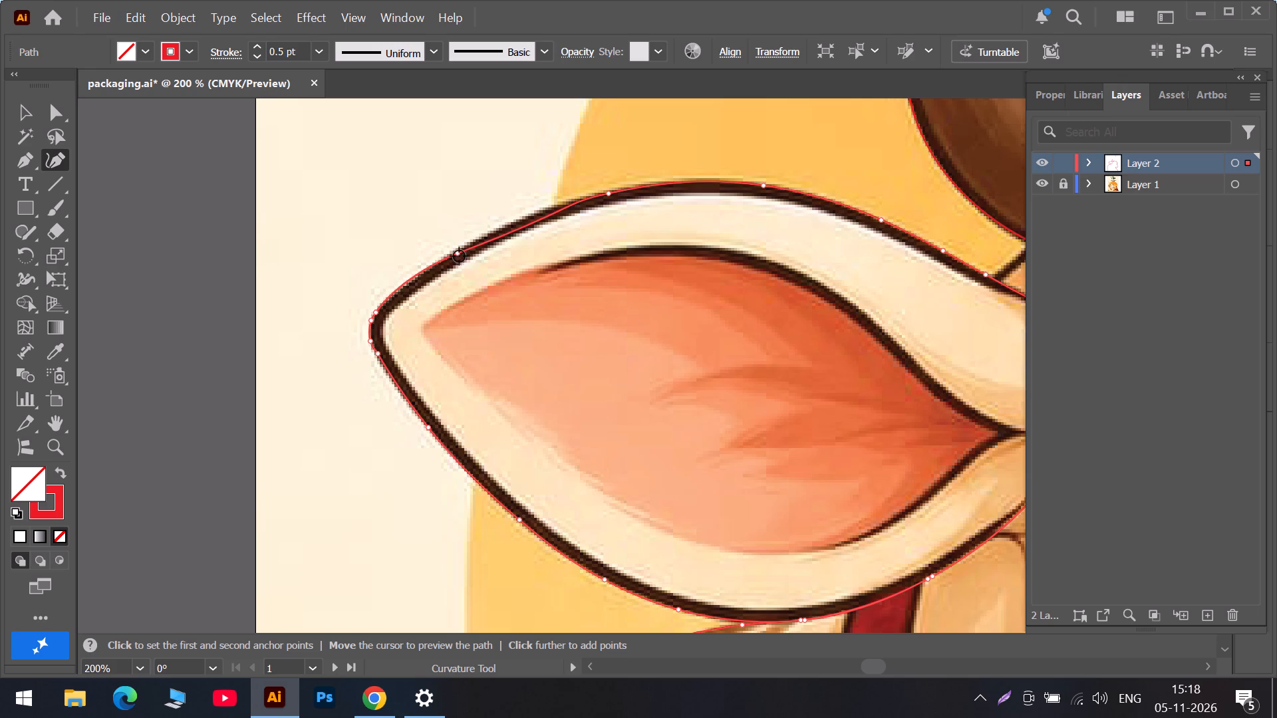
pyautogui.moveTo(458, 256); pyautogui.dragTo(402, 286)
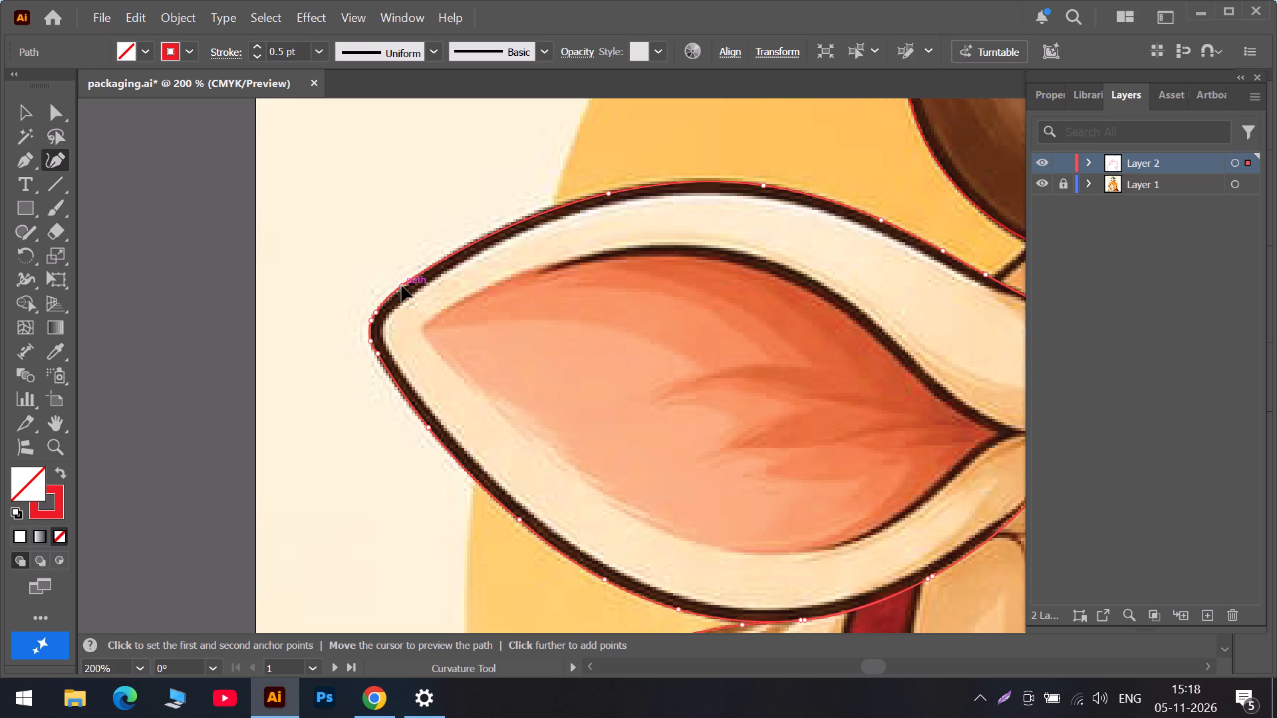
pyautogui.moveTo(402, 286); pyautogui.dragTo(409, 285)
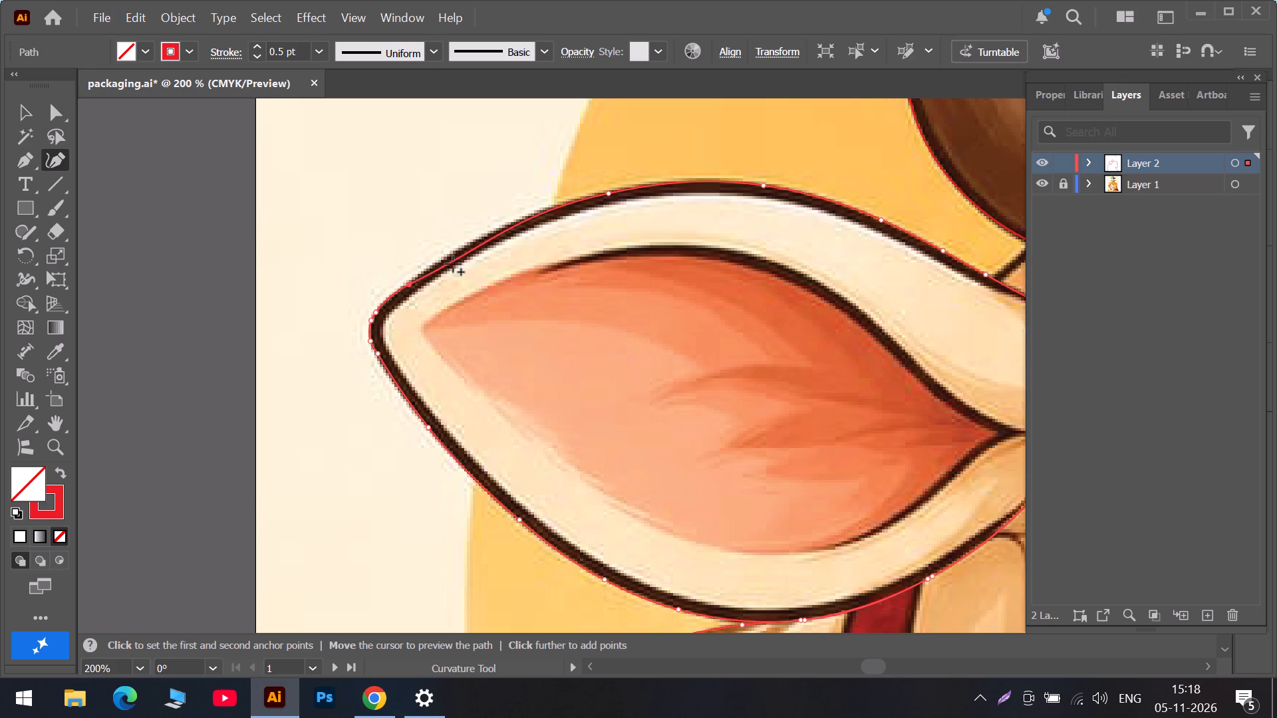
pyautogui.moveTo(454, 265); pyautogui.dragTo(445, 255)
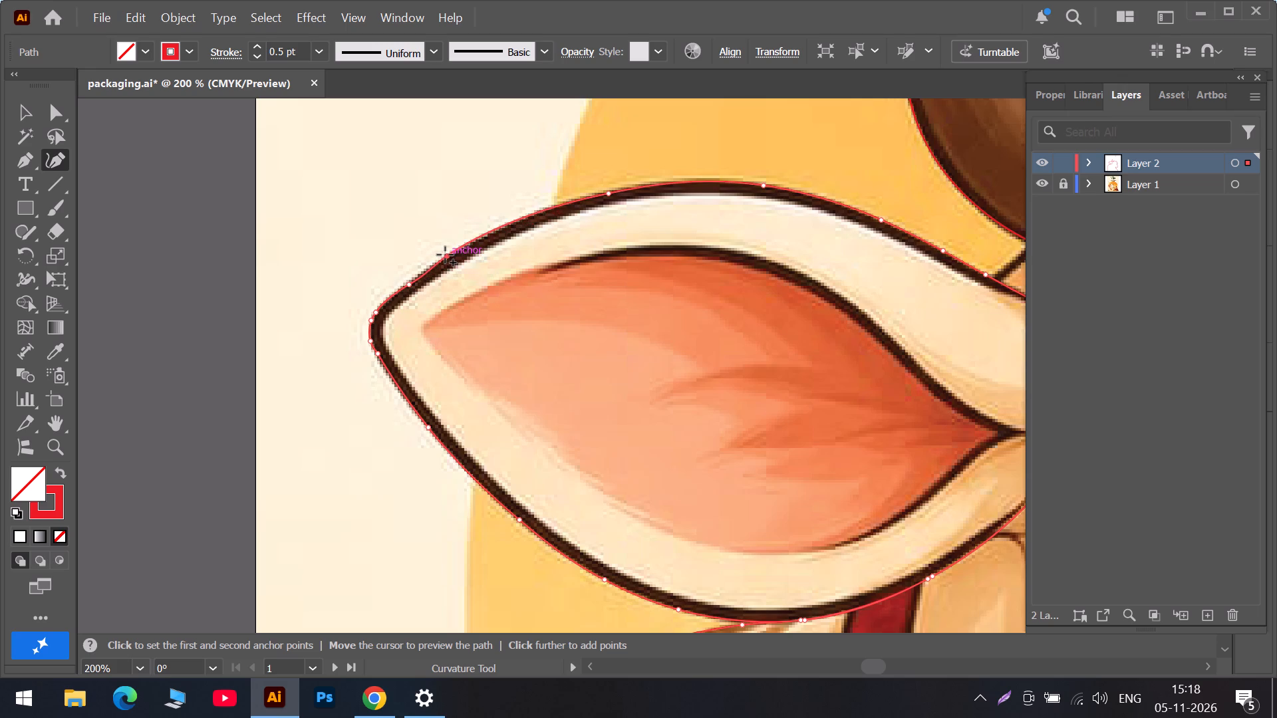
pyautogui.moveTo(445, 255); pyautogui.dragTo(470, 243)
pyautogui.moveTo(412, 283); pyautogui.dragTo(420, 275)
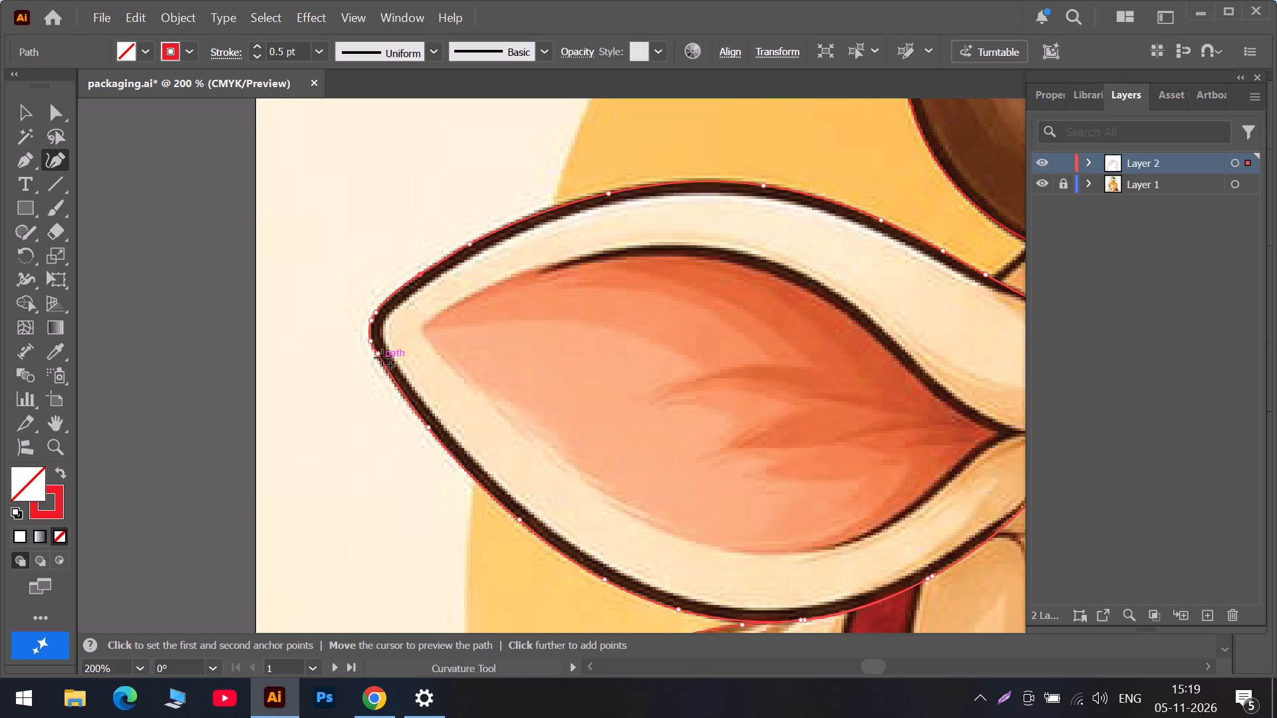
pyautogui.moveTo(379, 355); pyautogui.dragTo(379, 362)
pyautogui.moveTo(430, 429); pyautogui.dragTo(437, 439)
pyautogui.click(462, 463)
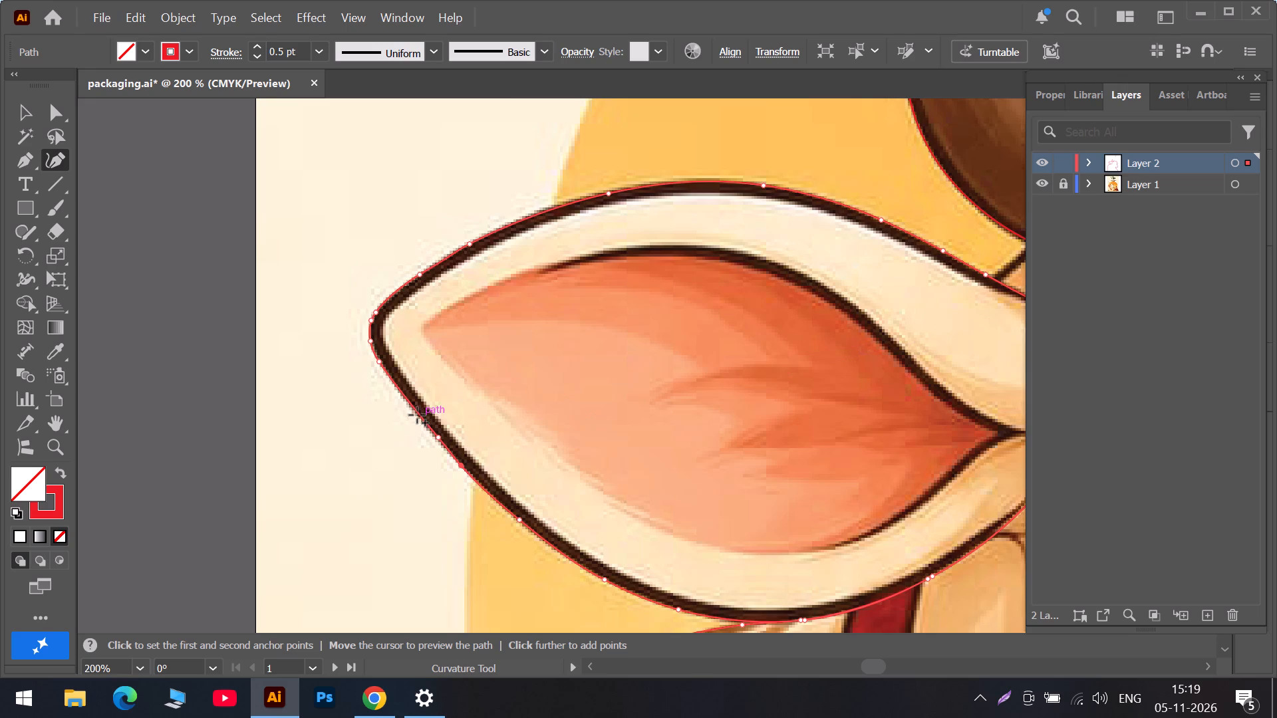
# Fit the near ear's upper edge below the horn with an extra anchor and extend it to a corner point at the line's inner end.
pyautogui.keyDown('alt'); pyautogui.scroll(3, 416, 415); pyautogui.keyUp('alt')
pyautogui.scroll(2, 269, 259)
pyautogui.keyDown('alt'); pyautogui.scroll(-2, 308, 308); pyautogui.keyUp('alt')
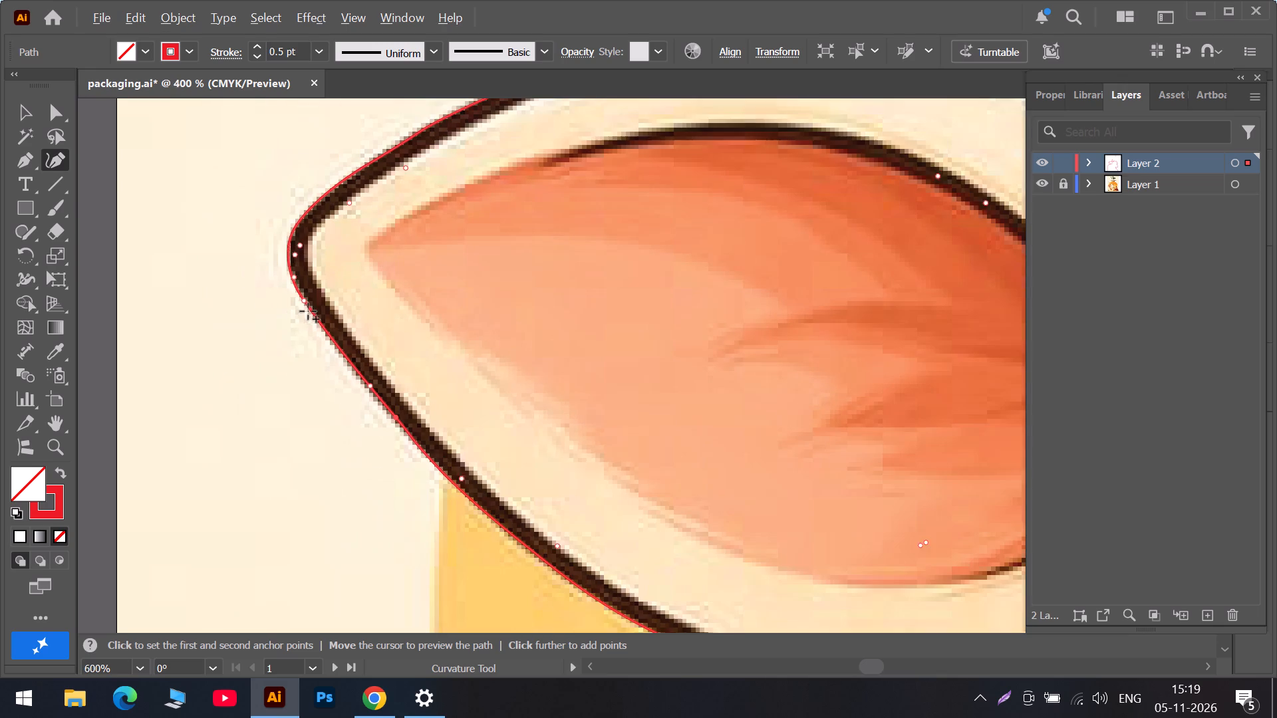
pyautogui.keyDown('alt'); pyautogui.scroll(-3, 535, 343); pyautogui.keyUp('alt')
pyautogui.scroll(4, 611, 325)
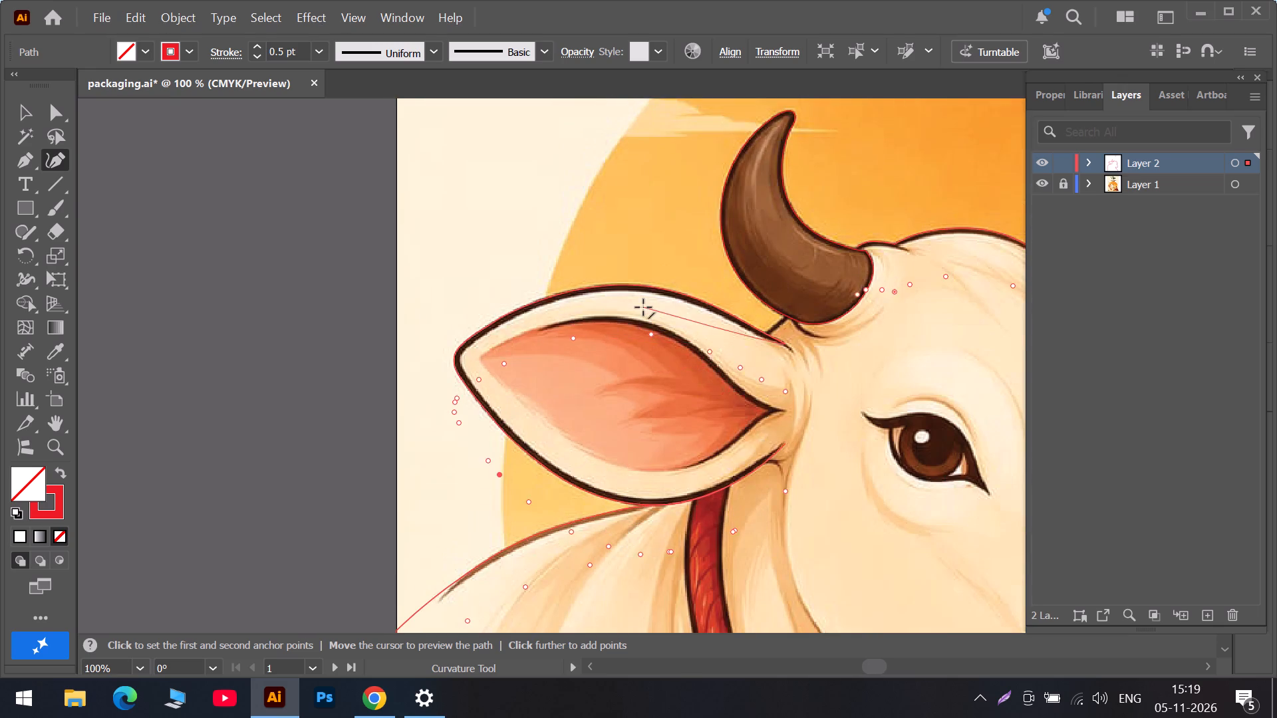
pyautogui.scroll(1, 643, 307)
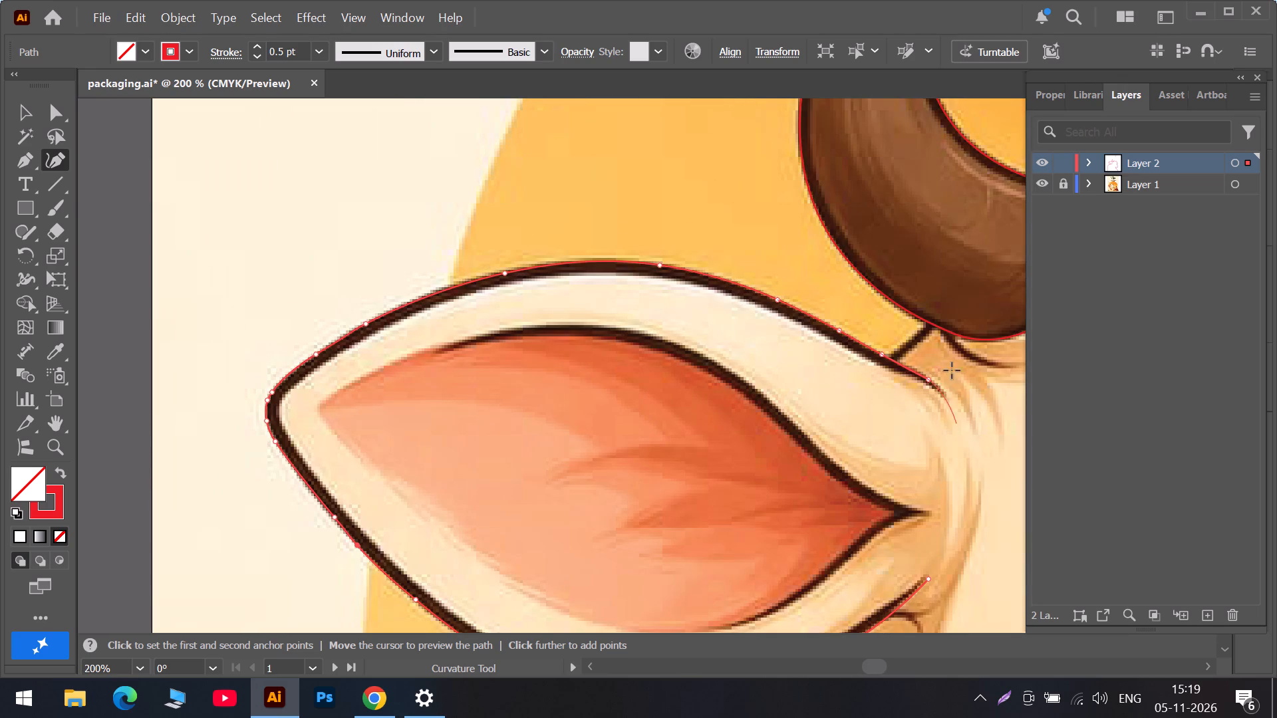
pyautogui.keyDown('alt'); pyautogui.scroll(2, 930, 415); pyautogui.keyUp('alt')
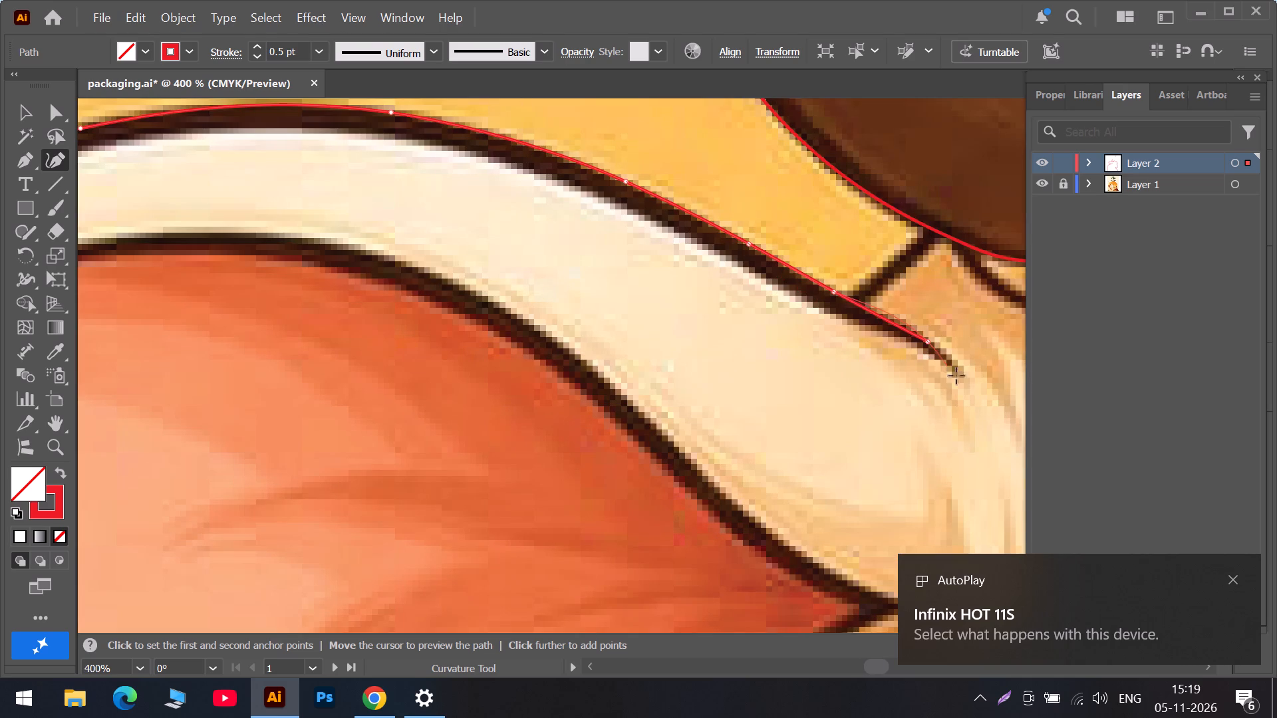
pyautogui.click(885, 322)
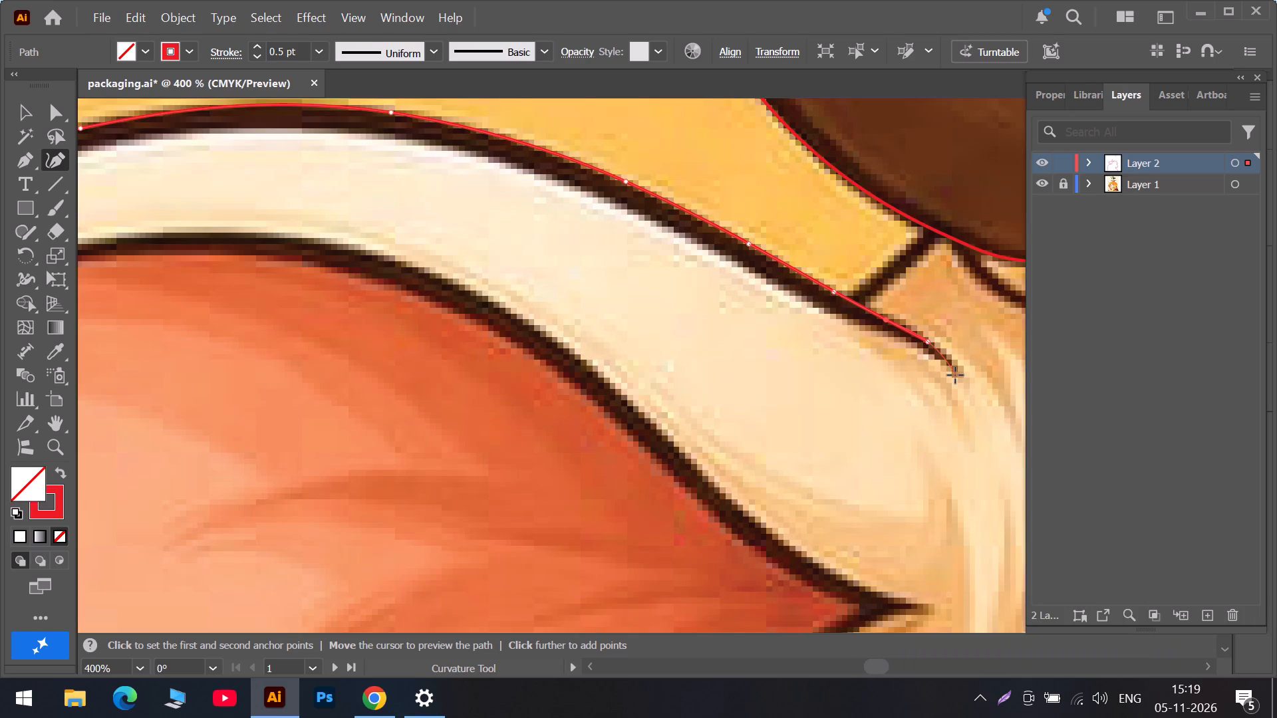
pyautogui.doubleClick(955, 375)
# Trace back along the ear line's inner end to a corner below the horn, and start up the short line towards the horn.
pyautogui.click(946, 348)
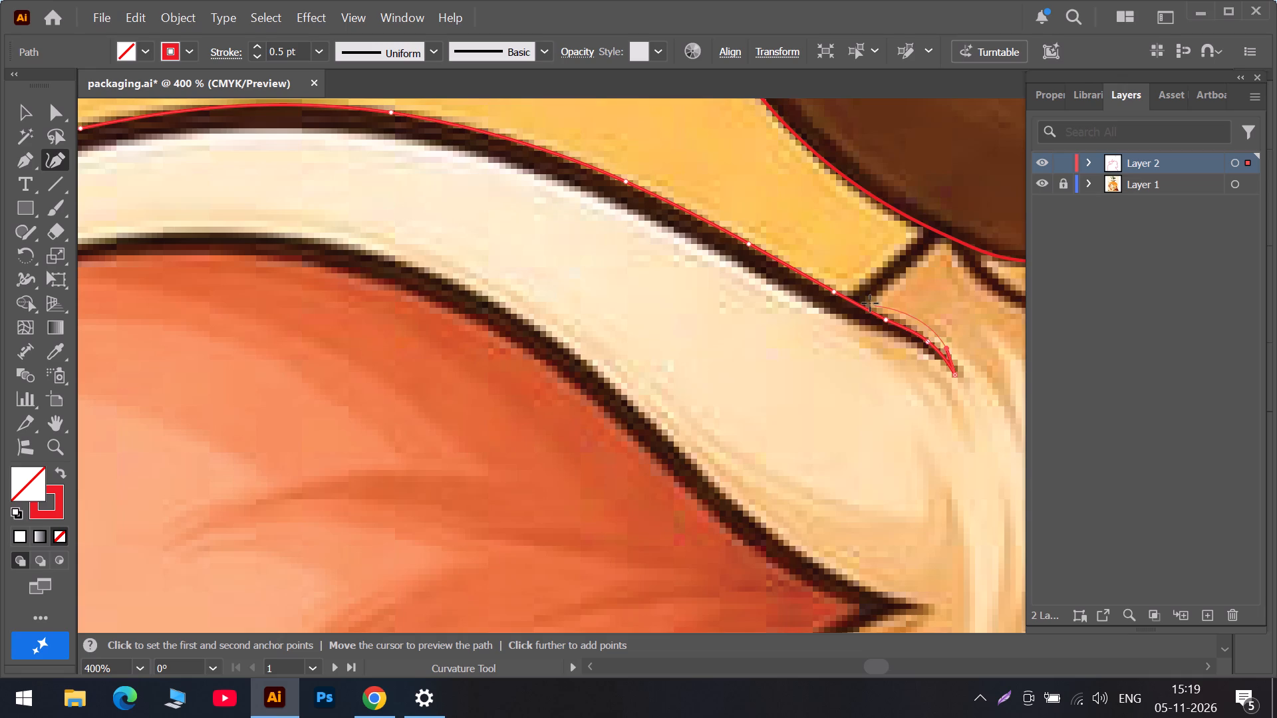
pyautogui.click(869, 302)
pyautogui.doubleClick(869, 302)
pyautogui.click(915, 263)
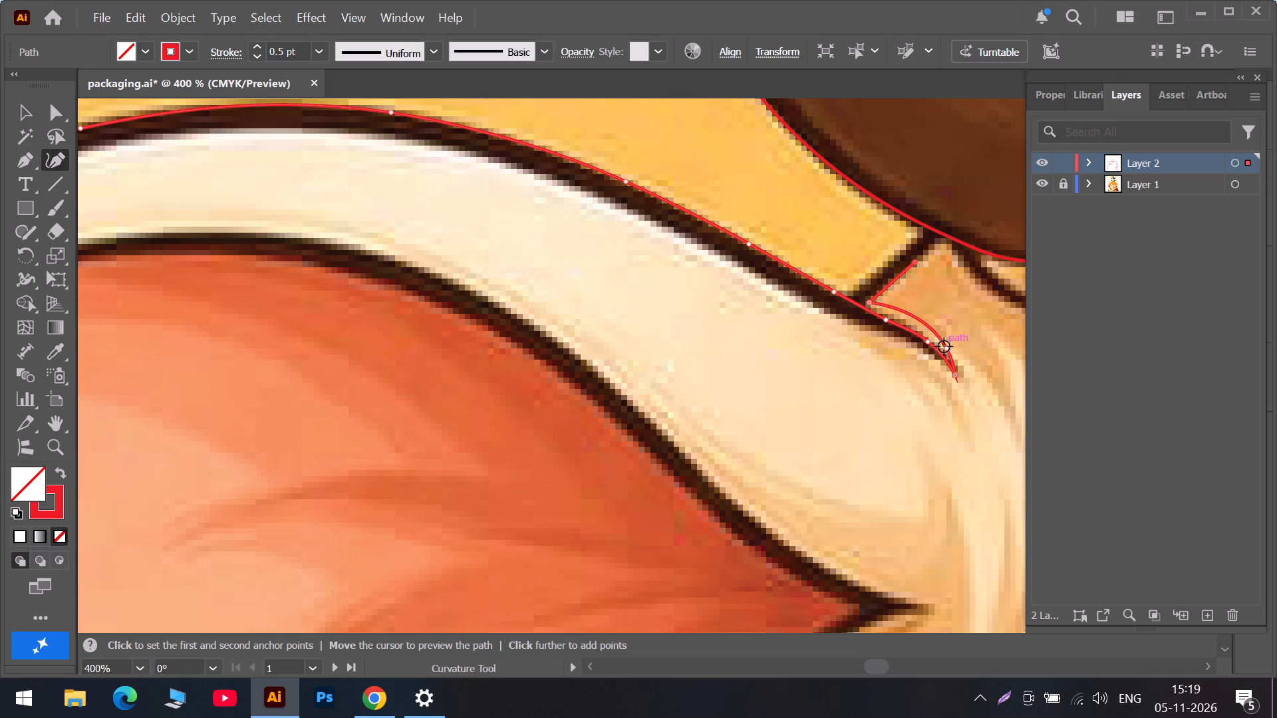
# Refit the returning path to the ear's upper line by moving its anchors and seating the corner on the line.
pyautogui.moveTo(944, 346); pyautogui.dragTo(938, 350)
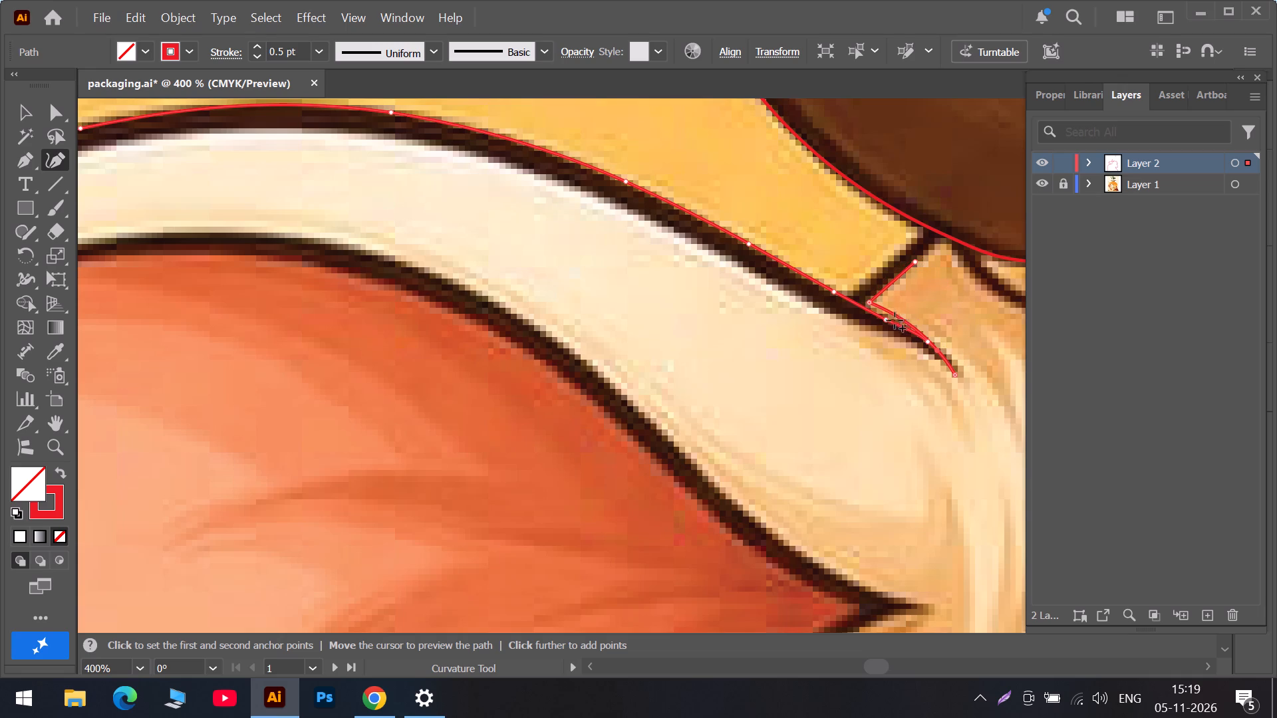
pyautogui.moveTo(891, 313); pyautogui.dragTo(887, 323)
pyautogui.moveTo(887, 323); pyautogui.dragTo(911, 330)
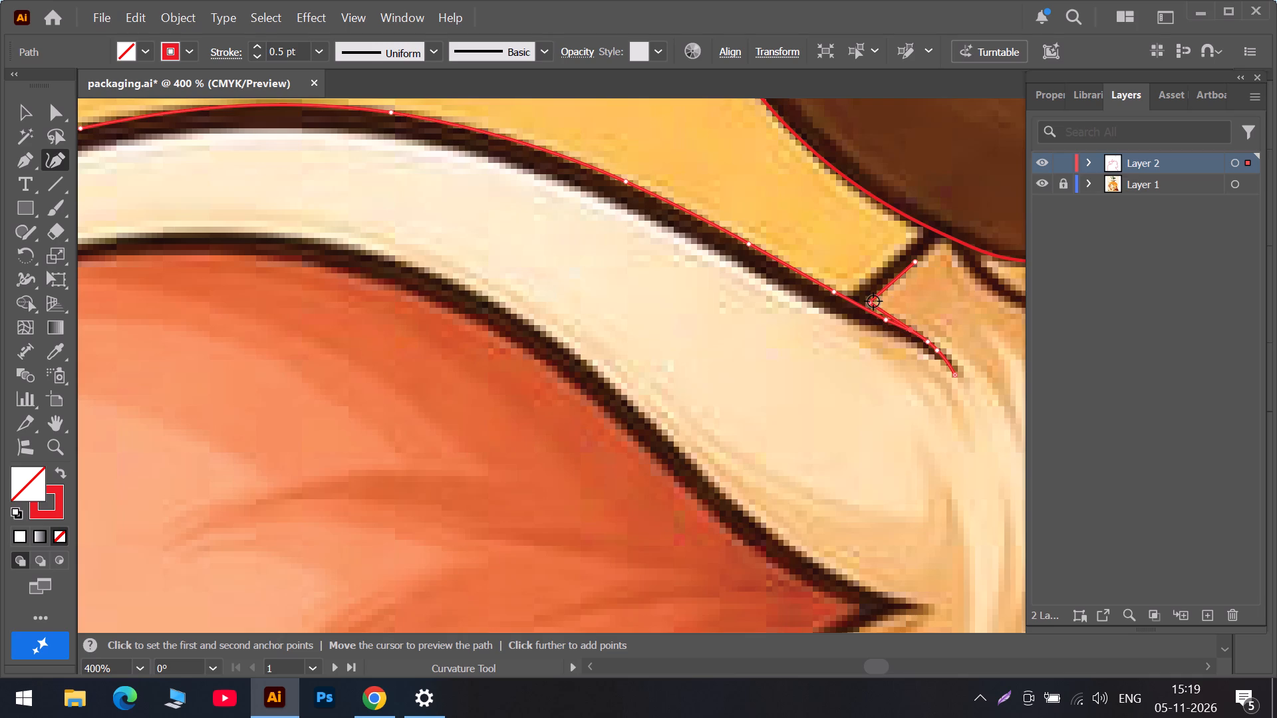
pyautogui.moveTo(873, 301); pyautogui.dragTo(866, 308)
pyautogui.keyDown('alt'); pyautogui.scroll(3, 890, 327); pyautogui.keyUp('alt')
pyautogui.moveTo(889, 299); pyautogui.dragTo(875, 302)
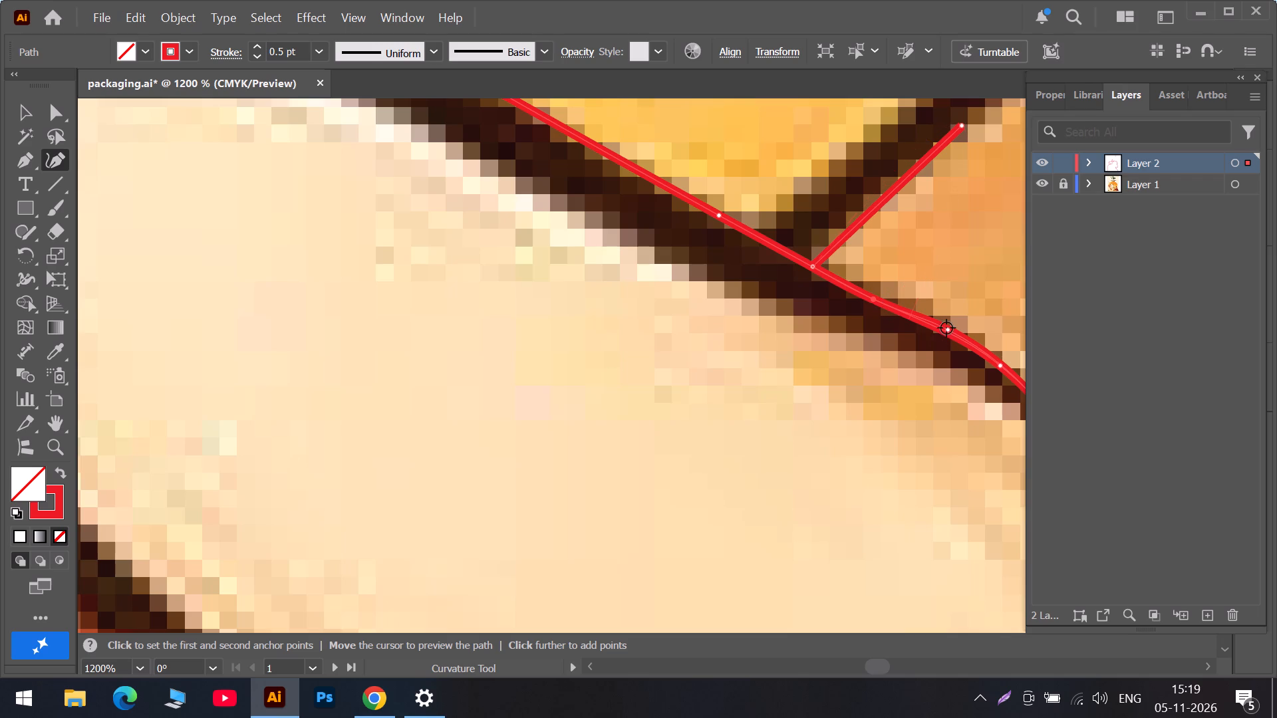
pyautogui.moveTo(947, 328); pyautogui.dragTo(950, 334)
pyautogui.moveTo(950, 334); pyautogui.dragTo(950, 334)
# Extend the path up the short line between ear and horn to a corner point at the horn's lower edge.
pyautogui.click(926, 666)
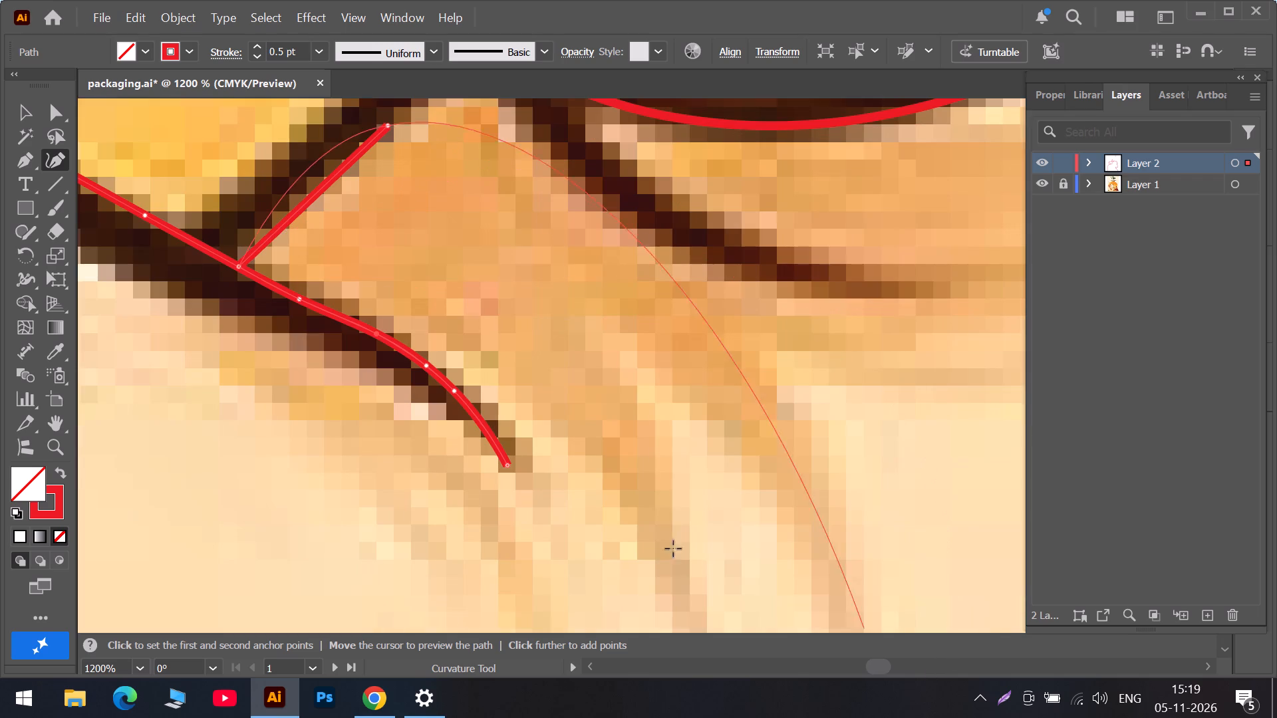
pyautogui.scroll(7, 391, 352)
pyautogui.scroll(4, 432, 255)
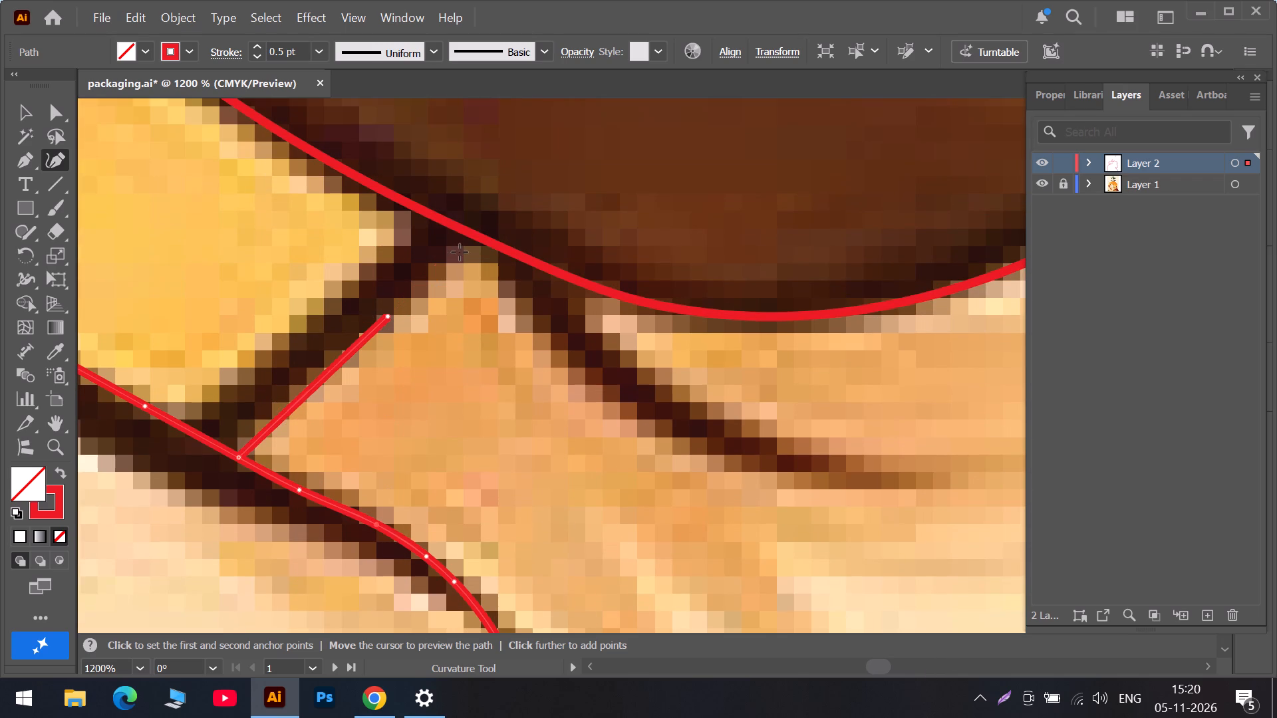
pyautogui.doubleClick(456, 254)
pyautogui.keyDown('alt'); pyautogui.scroll(-4, 494, 302); pyautogui.keyUp('alt')
pyautogui.scroll(6, 629, 310)
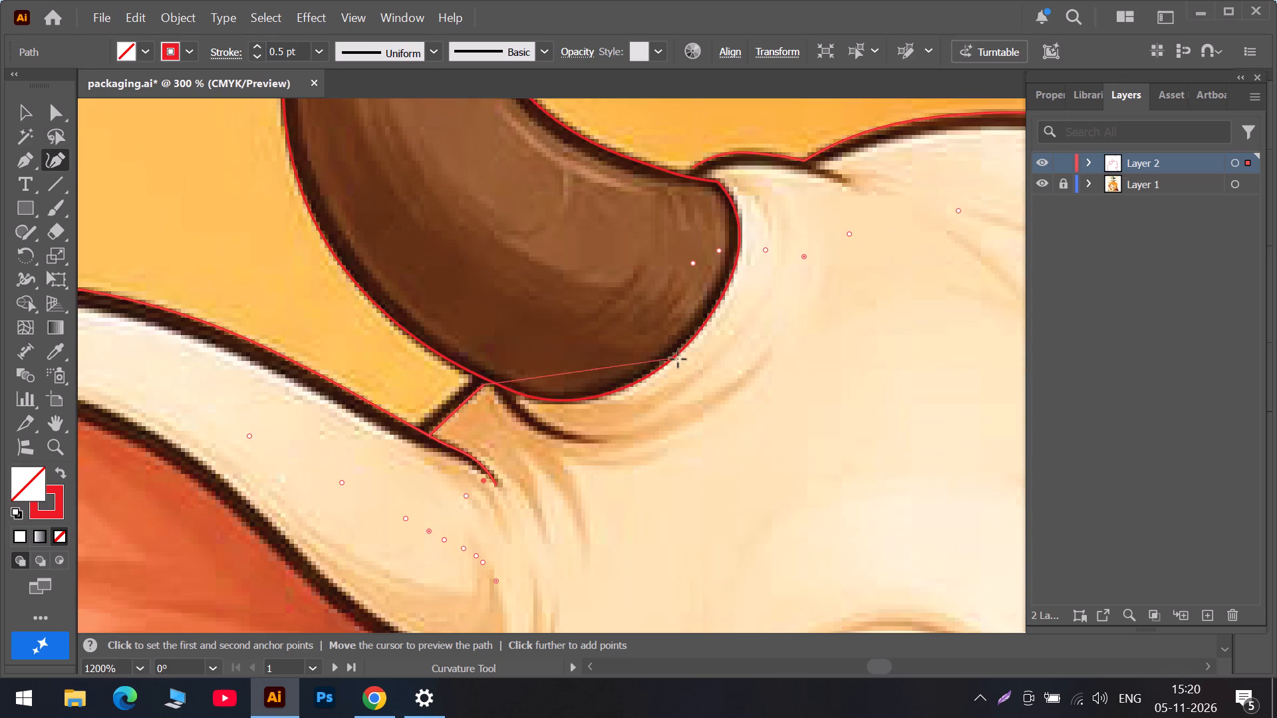
pyautogui.doubleClick(486, 388)
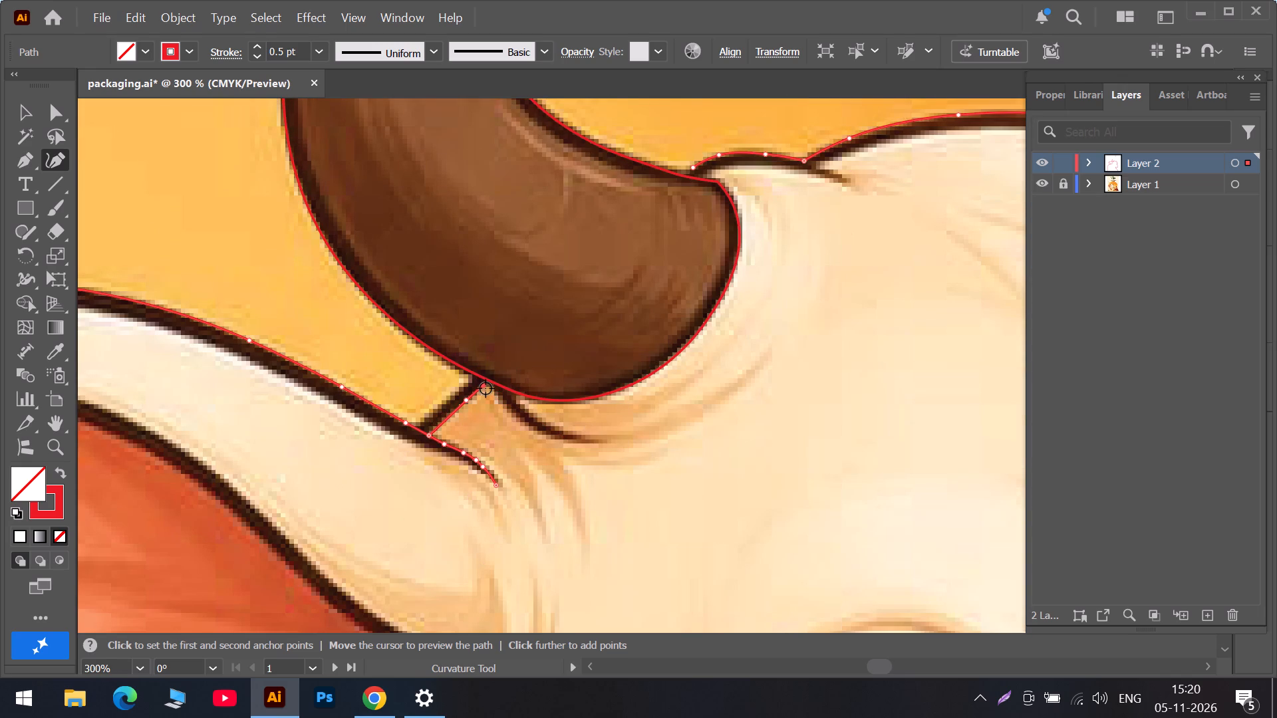
pyautogui.doubleClick(482, 388)
# Trace around the underside and inner side of the horn's base and join the path to its start point on the forehead outline.
pyautogui.click(545, 411)
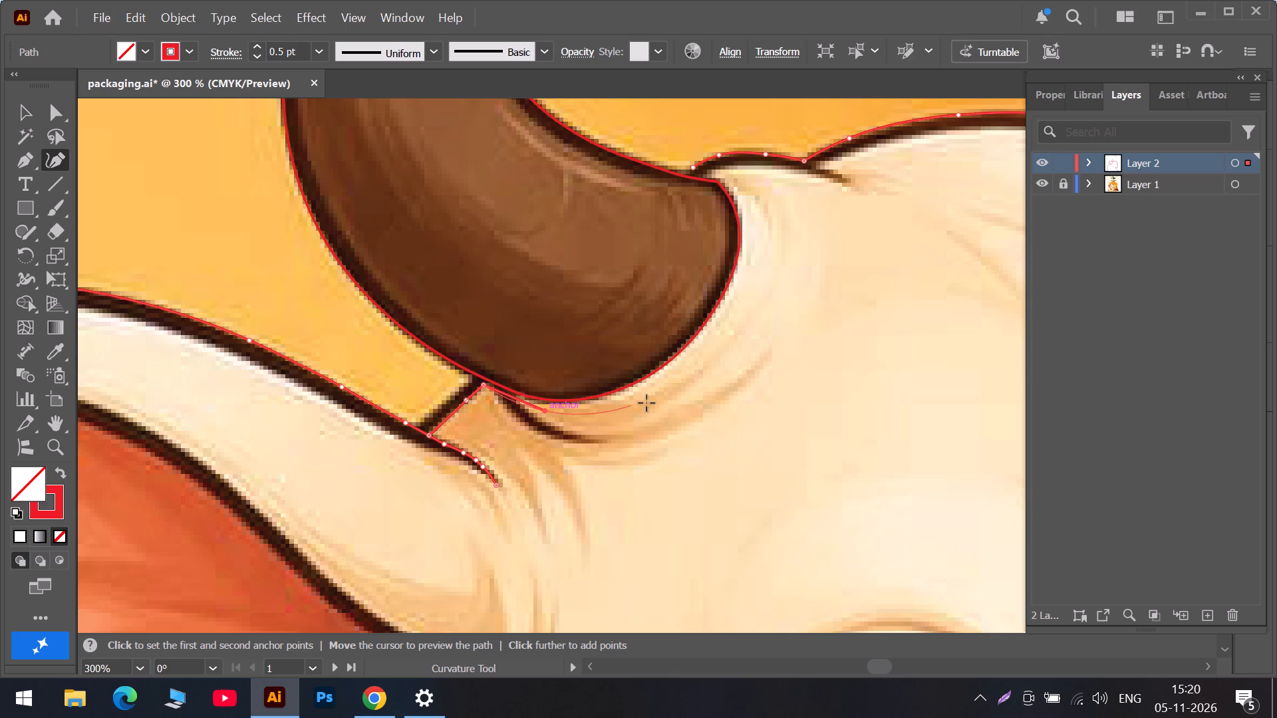
pyautogui.click(657, 391)
pyautogui.click(738, 287)
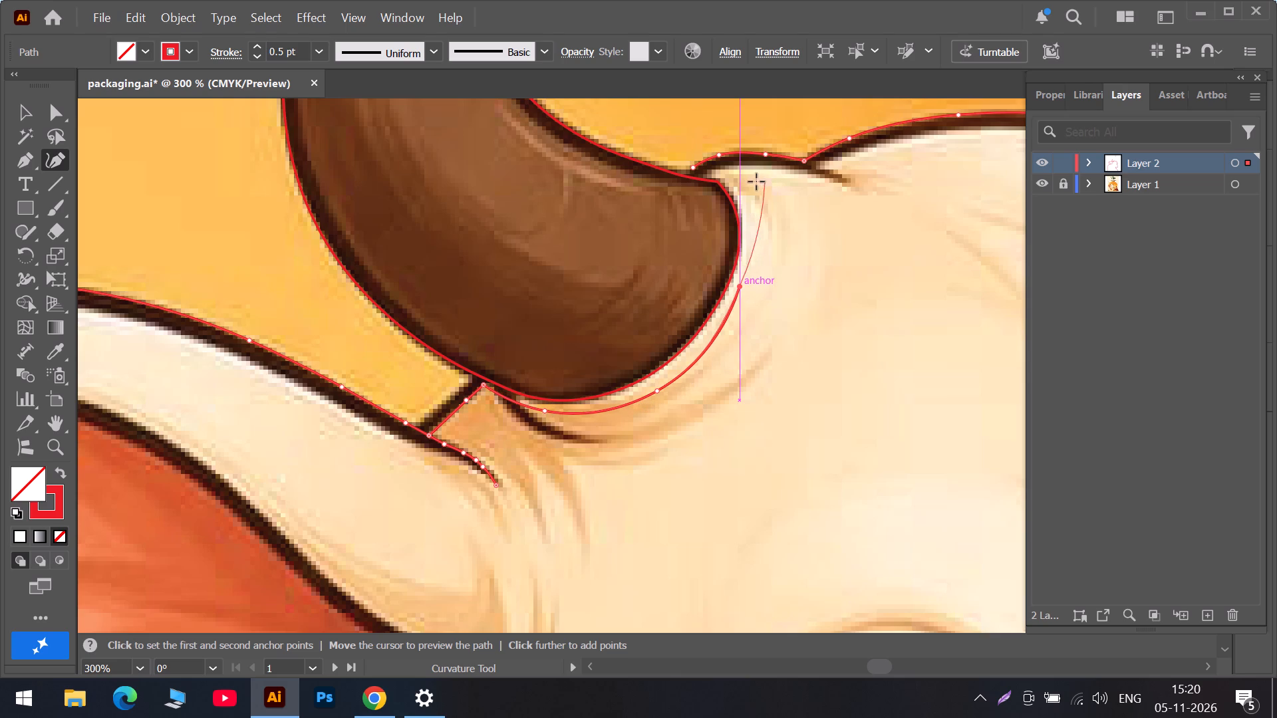
pyautogui.click(741, 184)
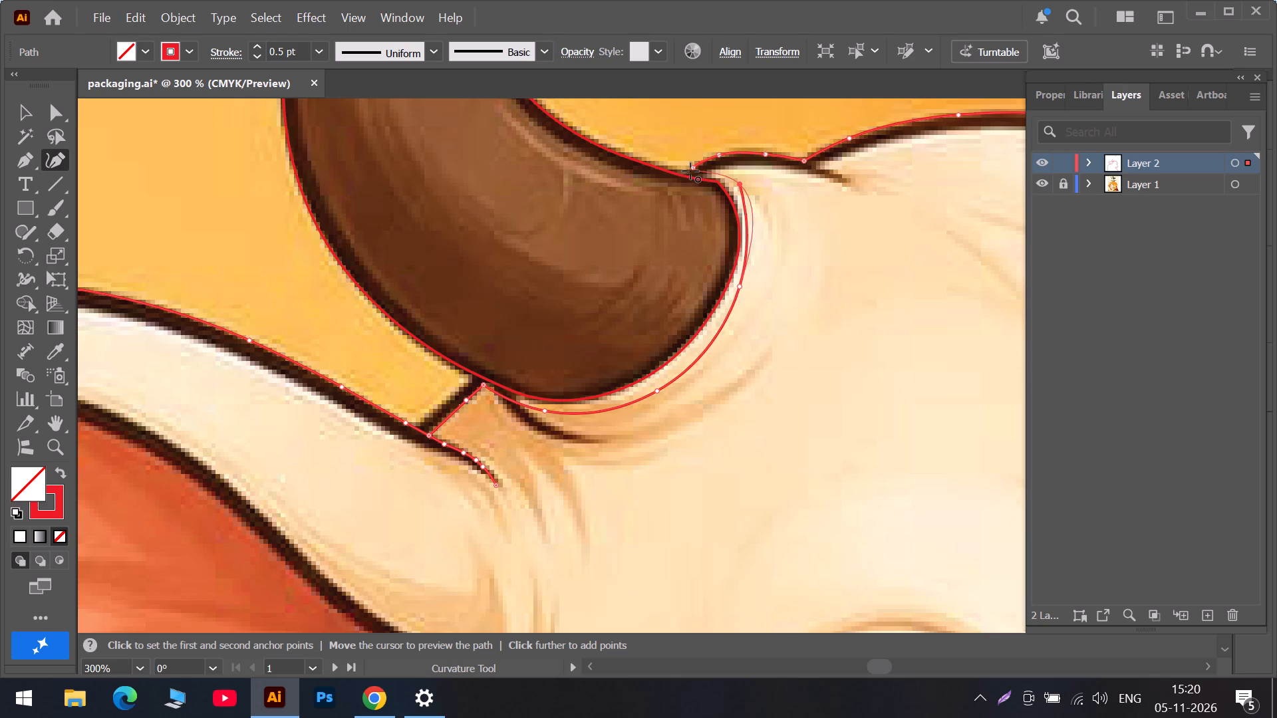
pyautogui.tripleClick(692, 170)
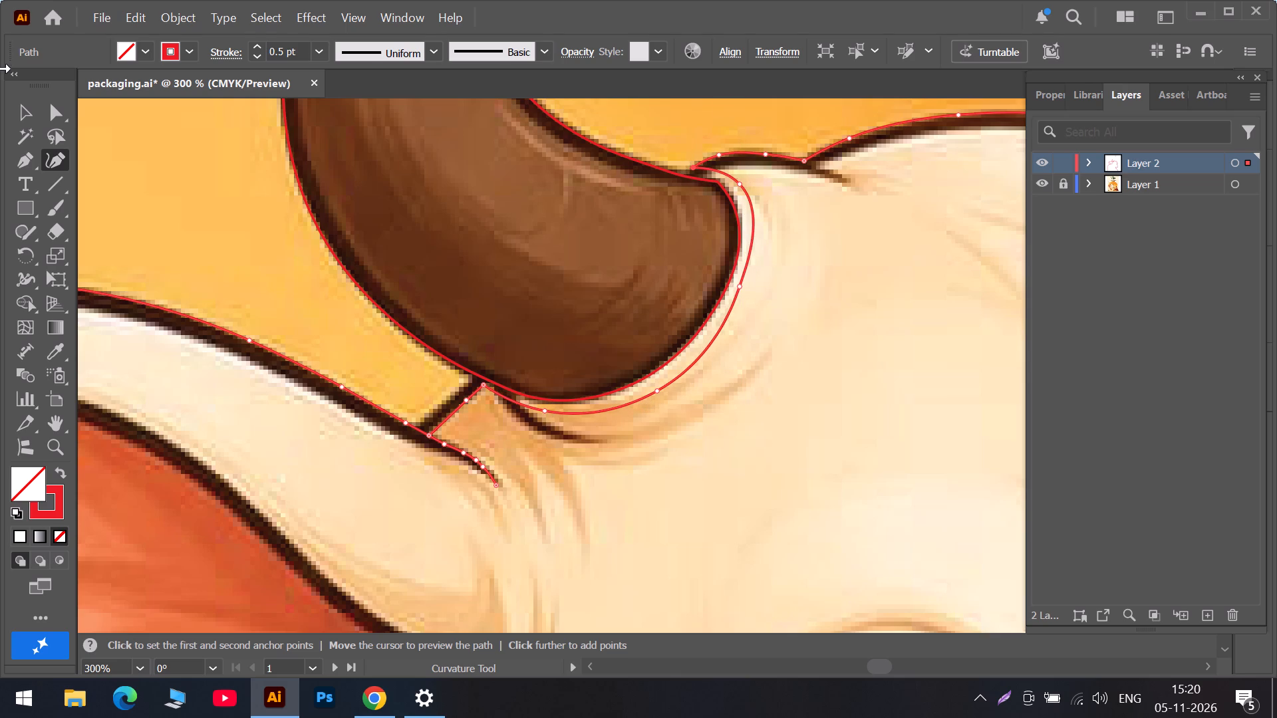
# Change the traced silhouette path's stroke colour to dark green from the recent colours.
pyautogui.click(193, 57)
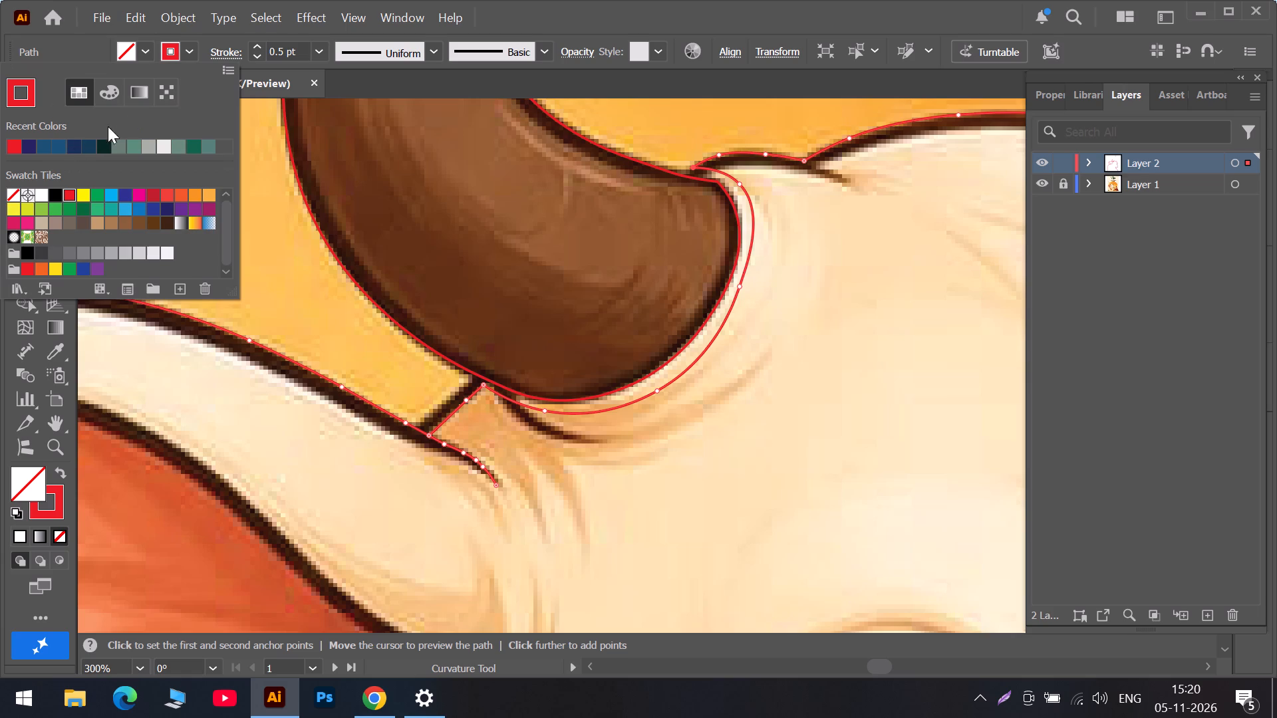
pyautogui.click(72, 144)
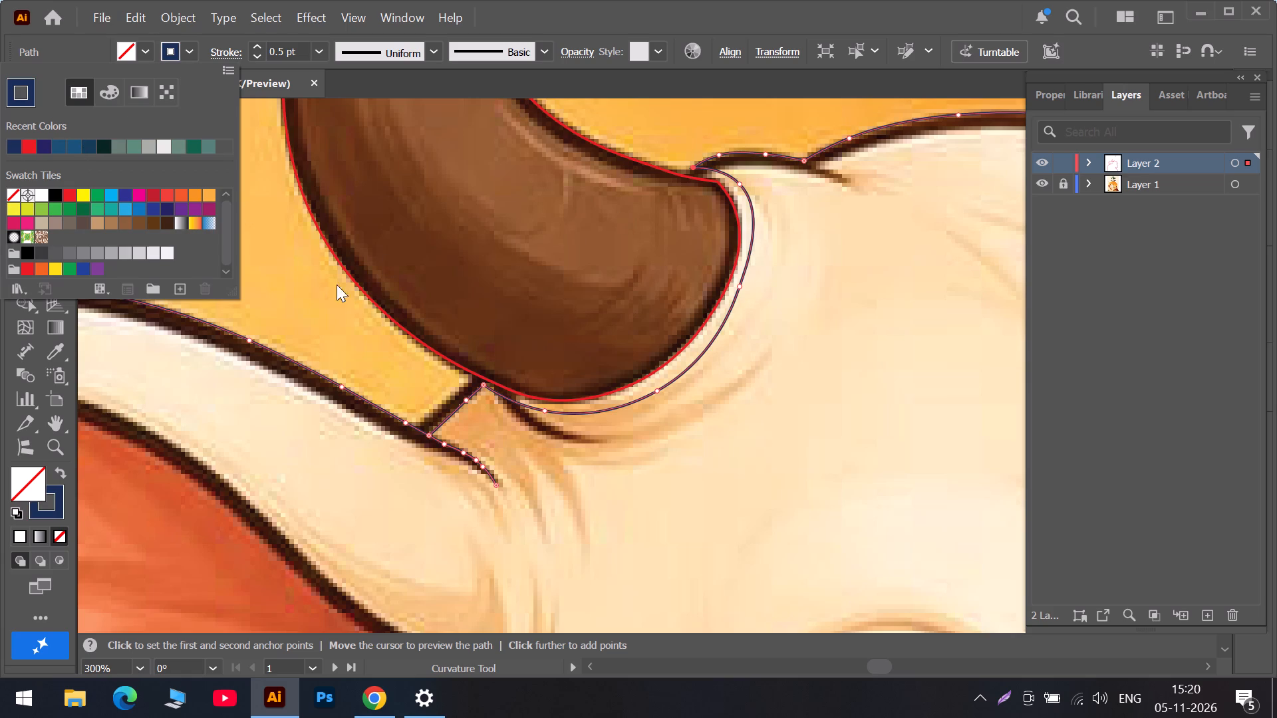
pyautogui.click(194, 150)
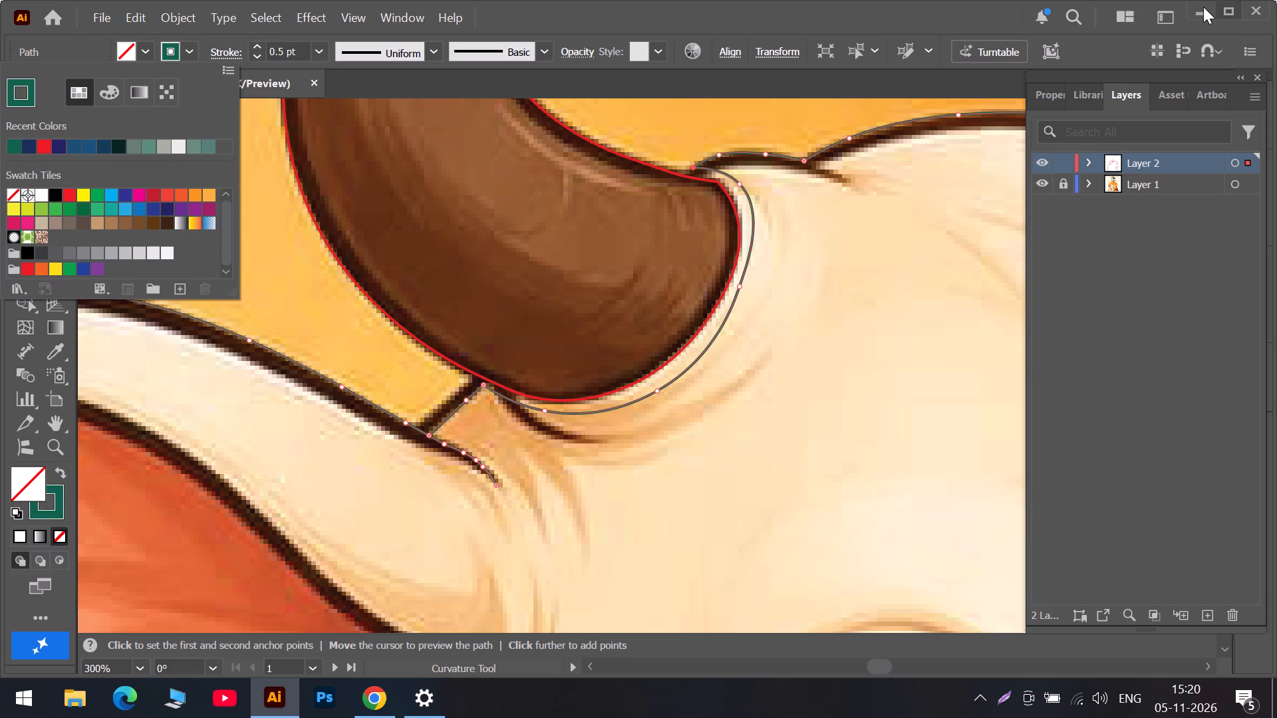
# Switch to the YouTube video in Chrome and skip the advertisement.
pyautogui.click(1203, 7)
pyautogui.click(1201, 7)
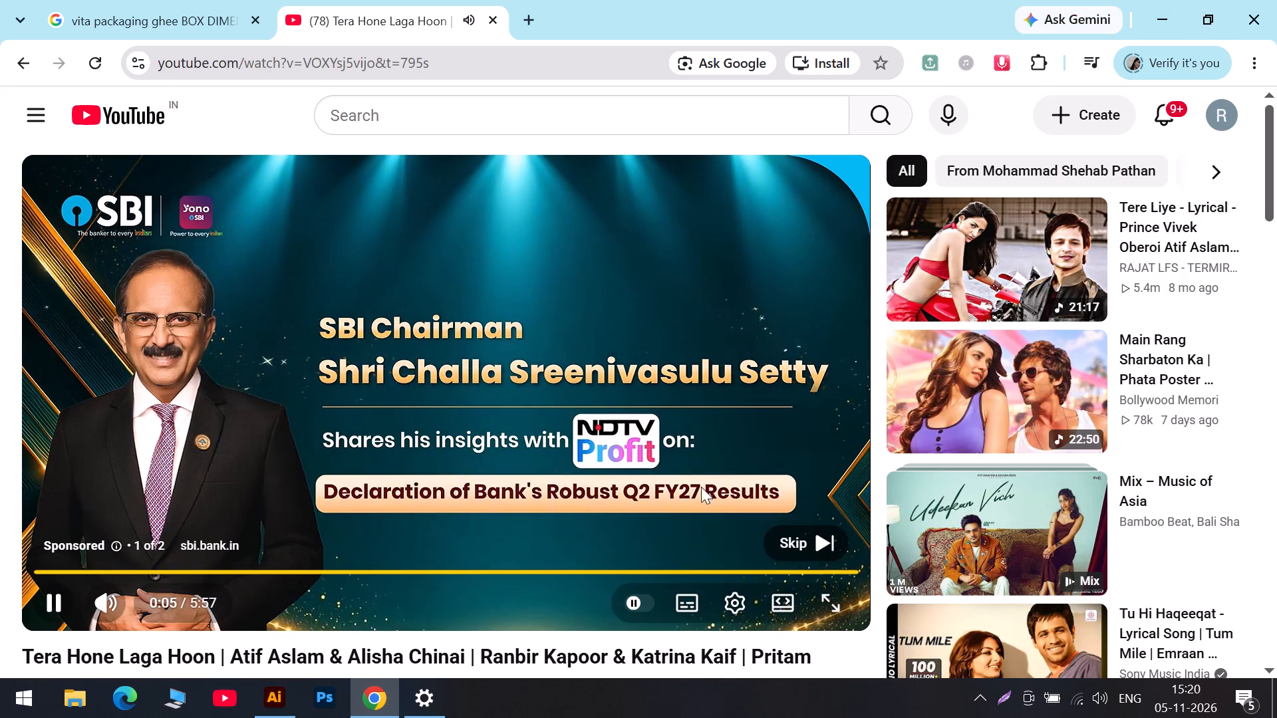
pyautogui.click(818, 531)
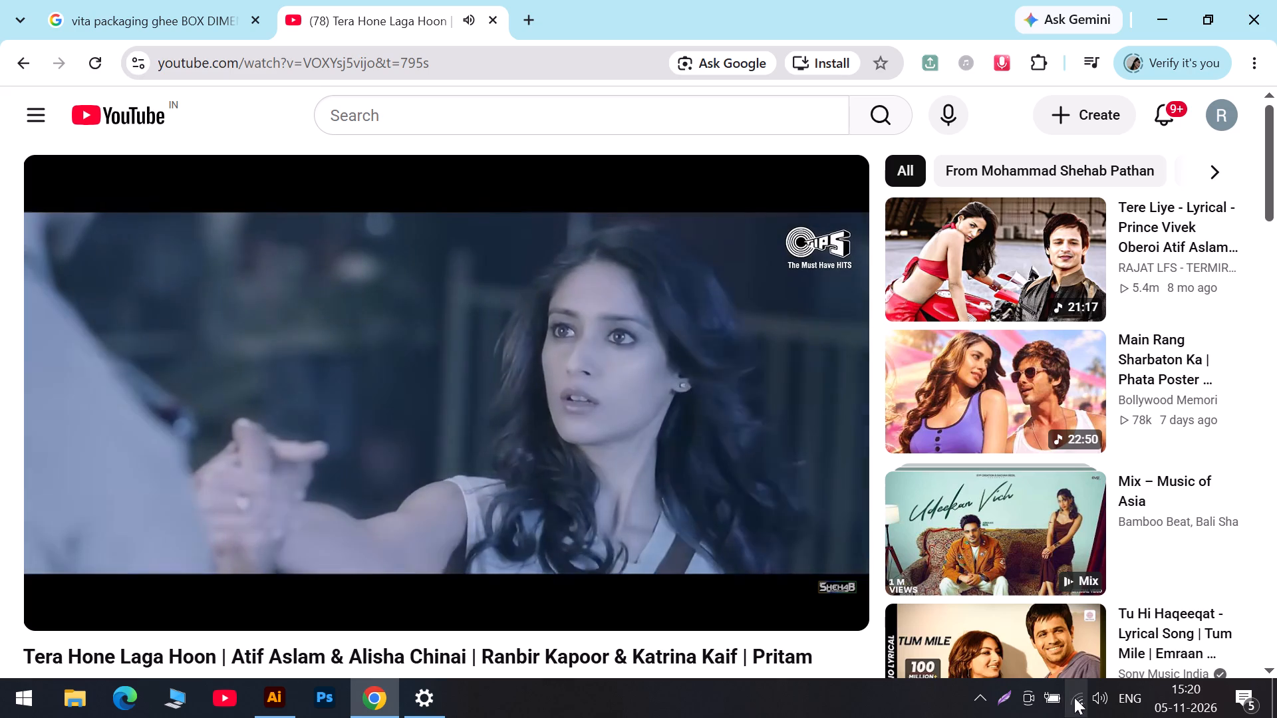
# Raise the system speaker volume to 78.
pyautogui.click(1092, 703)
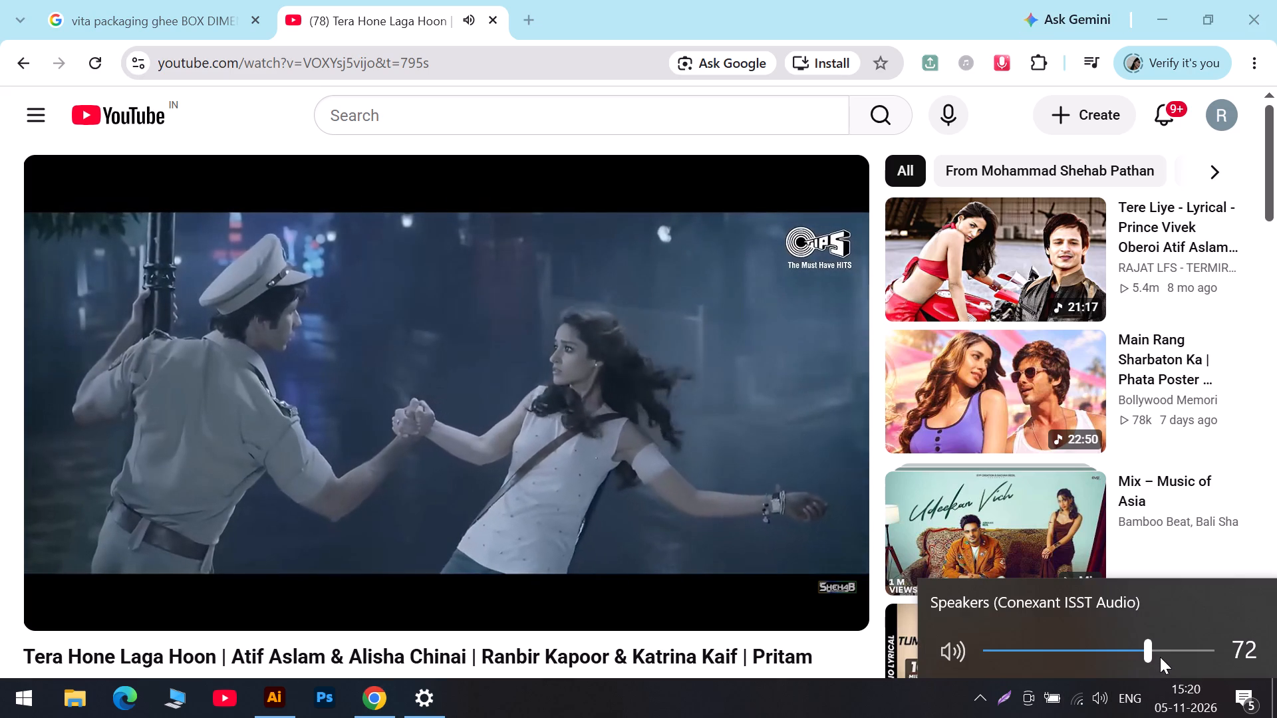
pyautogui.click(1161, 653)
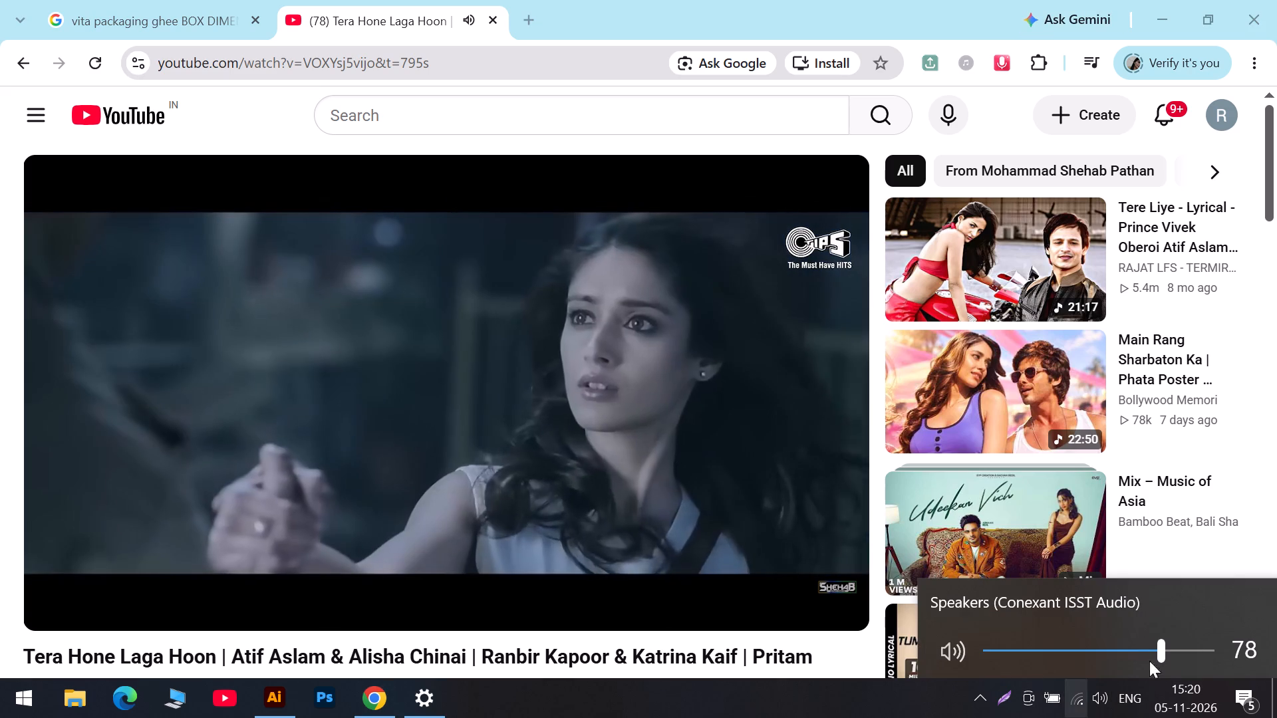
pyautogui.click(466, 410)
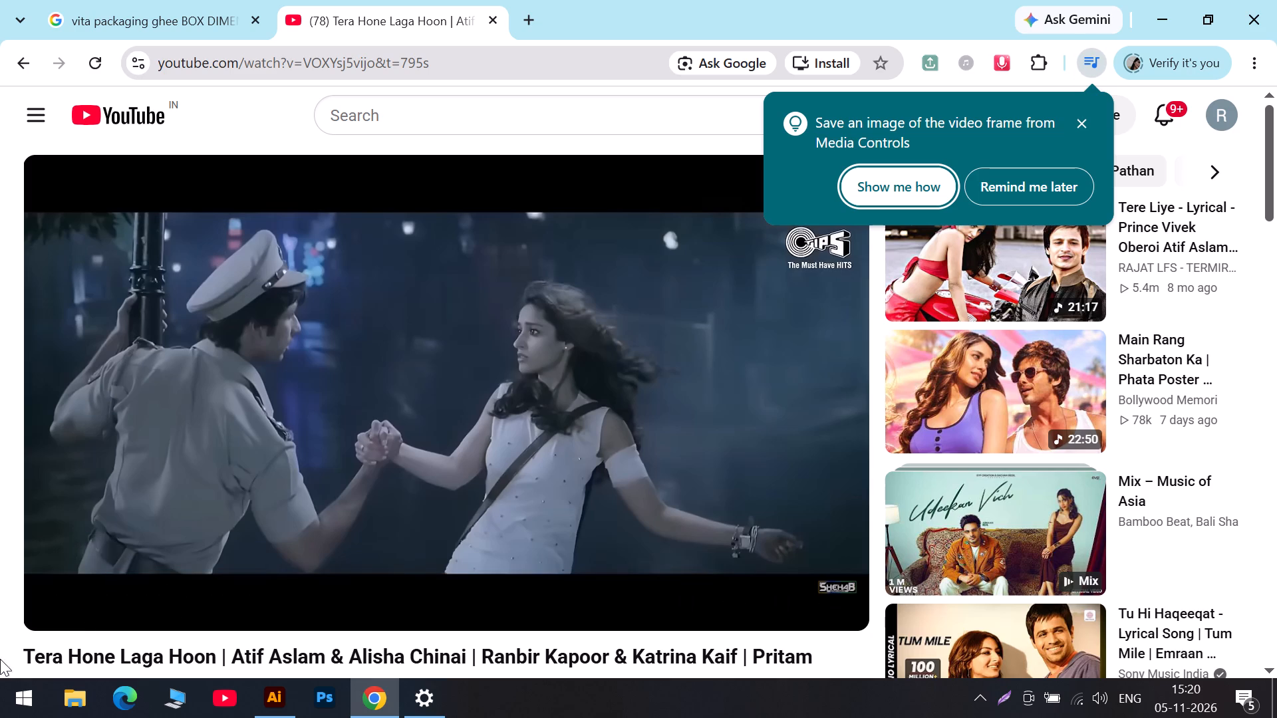
# Resume the video's playback and dismiss the media controls tip.
pyautogui.click(477, 349)
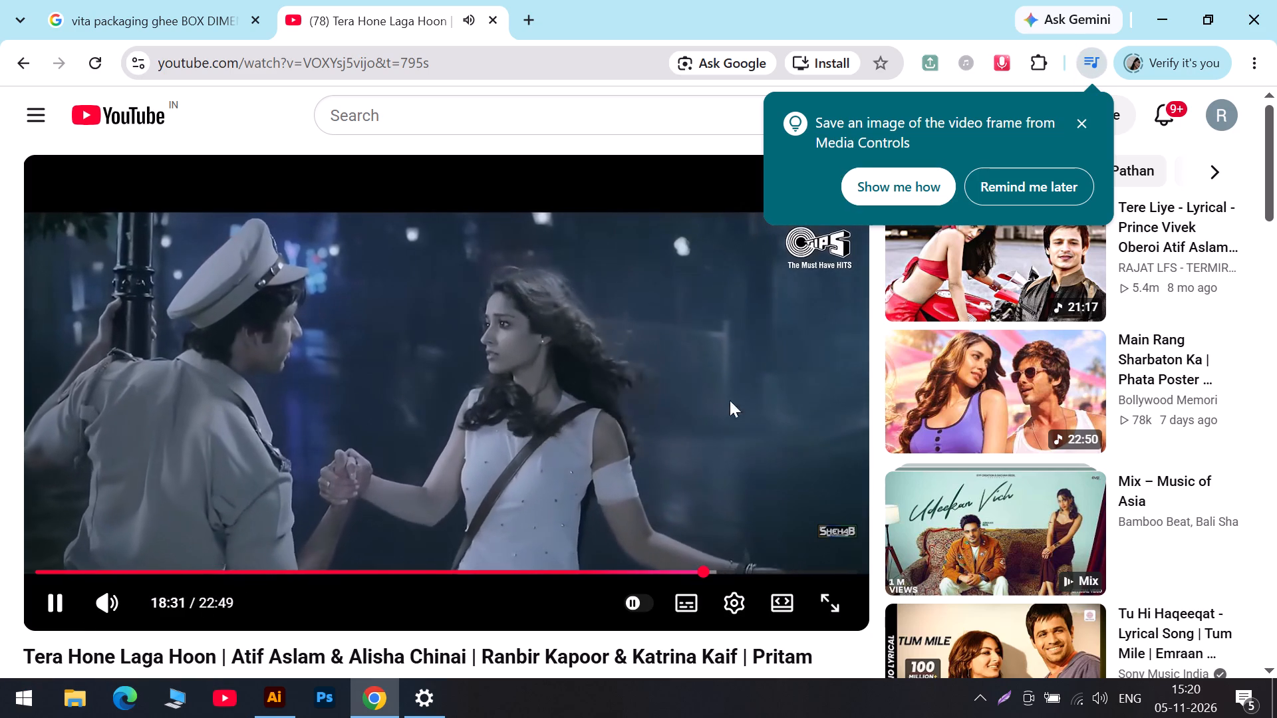
pyautogui.click(1080, 122)
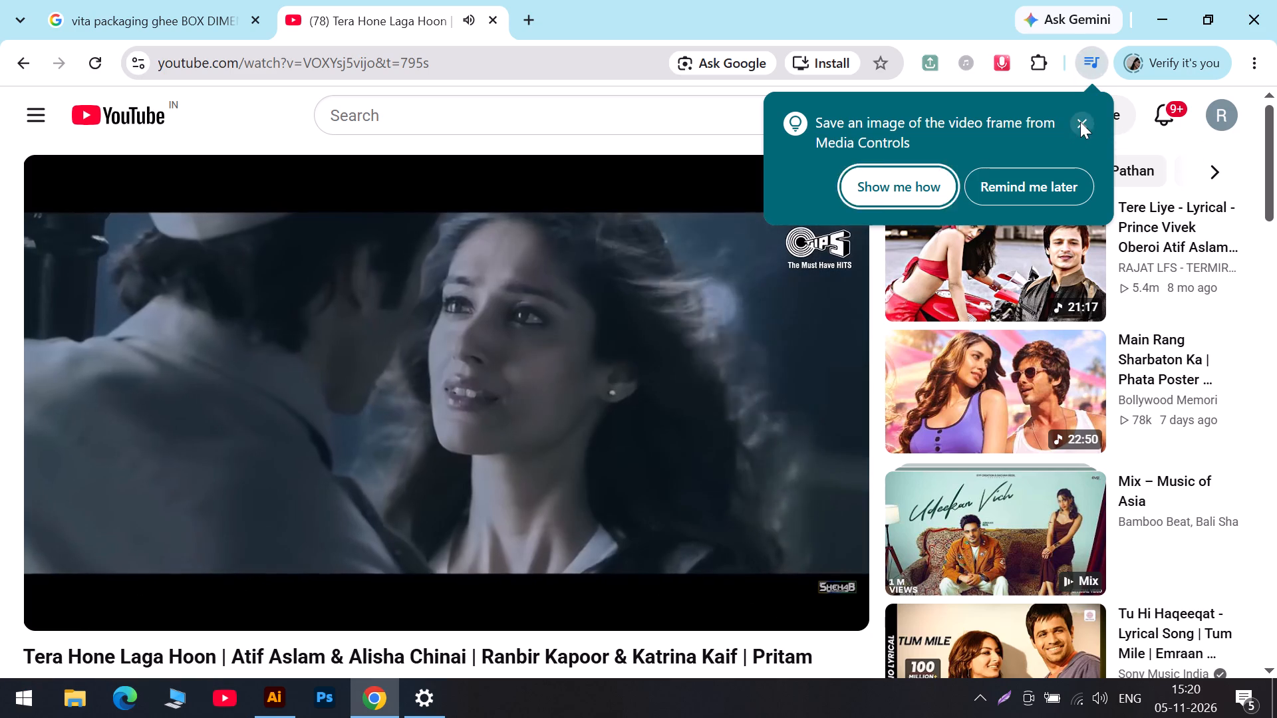
# Raise the system speaker volume to 100.
pyautogui.click(1097, 699)
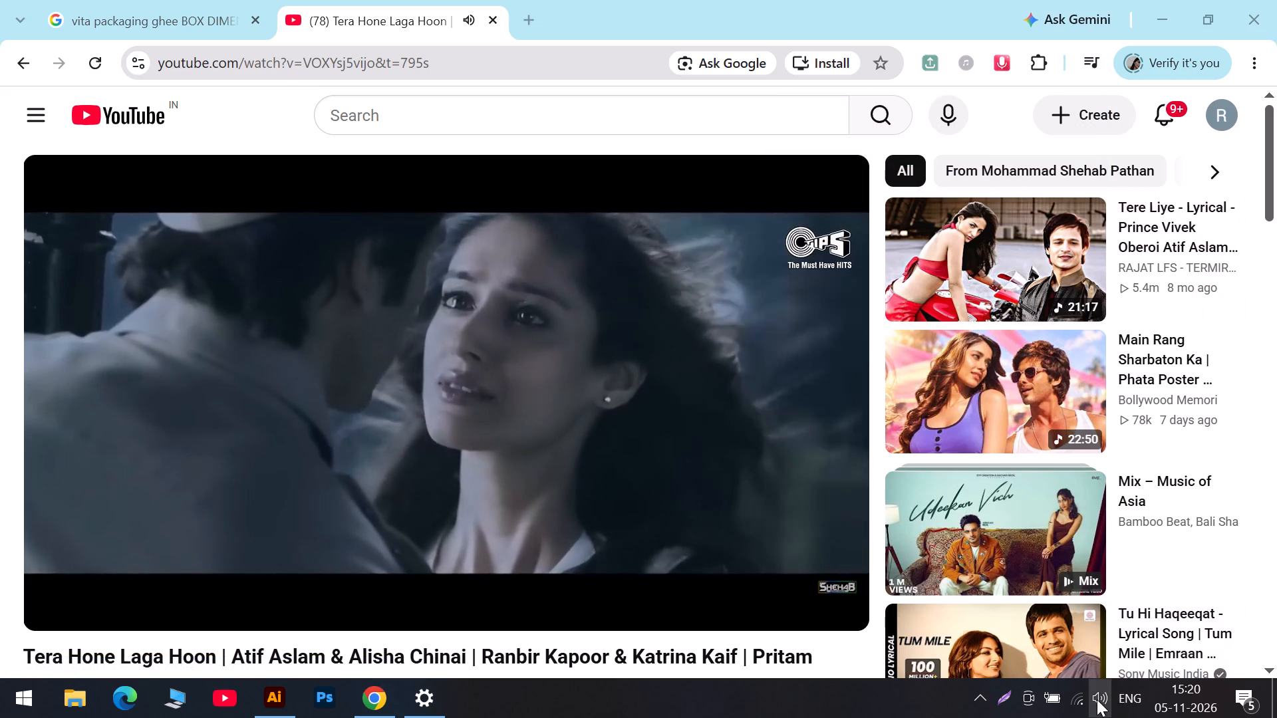
pyautogui.click(1190, 650)
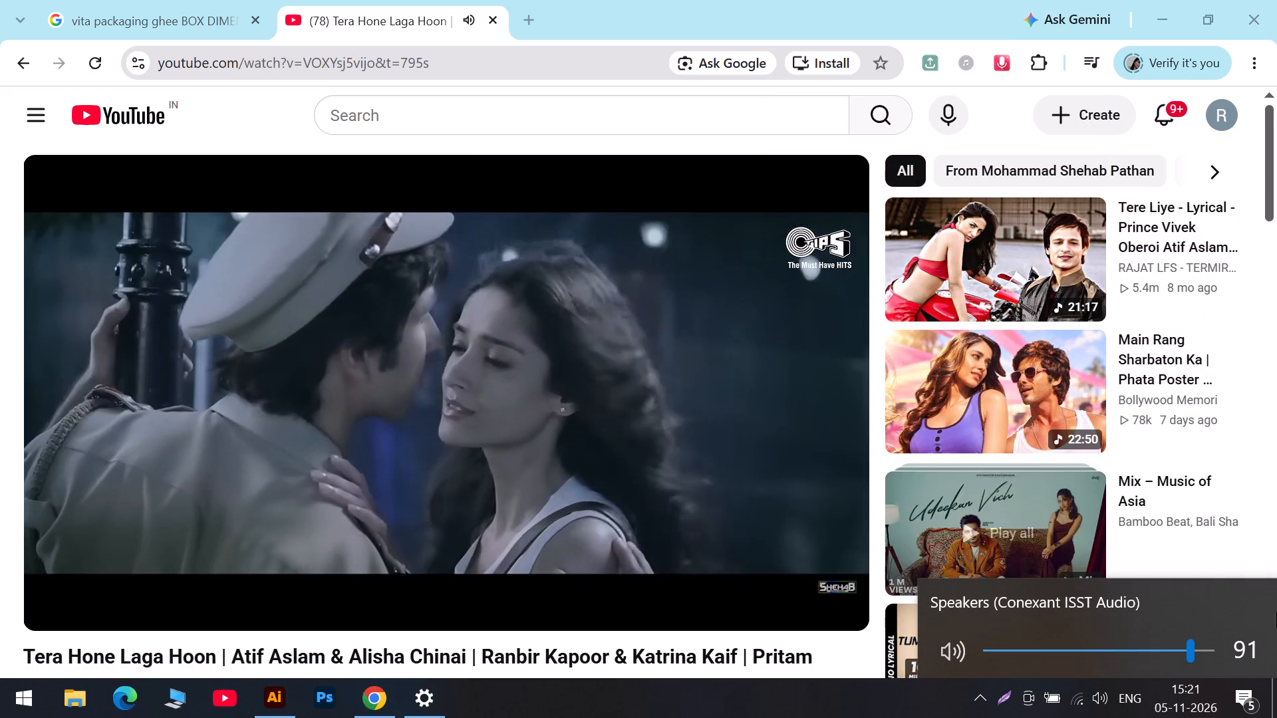
pyautogui.click(1203, 646)
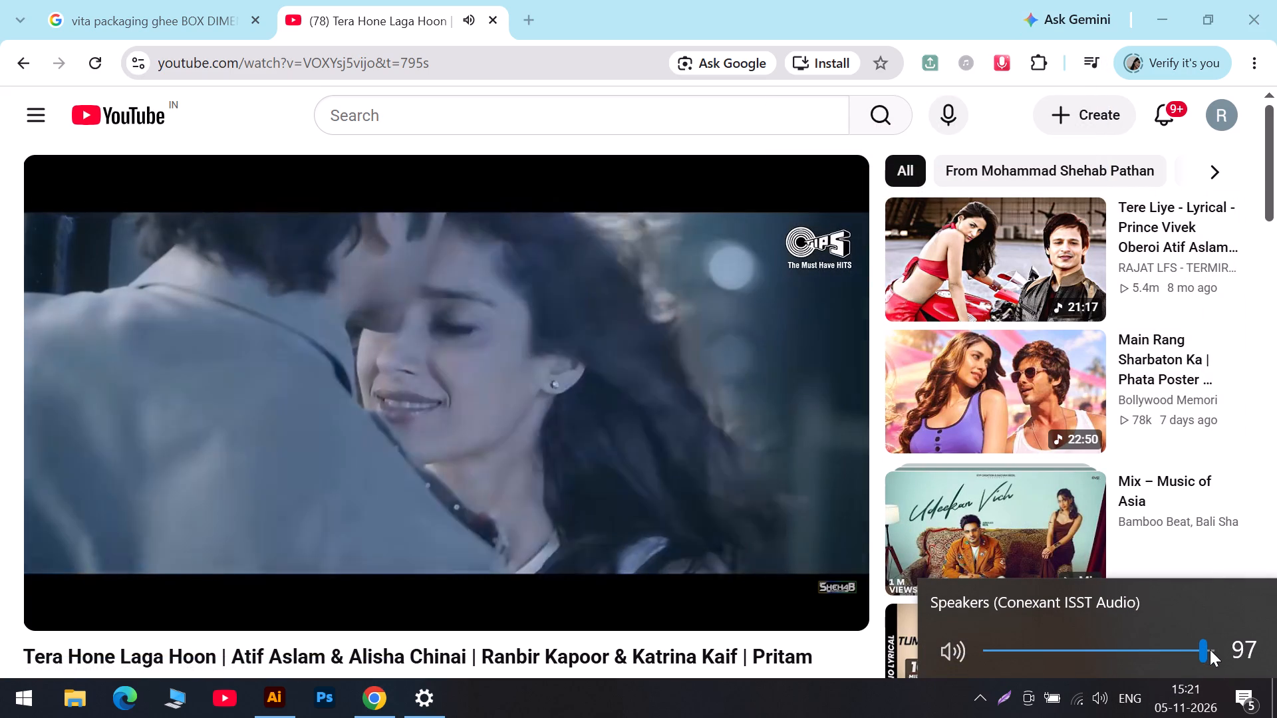
pyautogui.click(1210, 650)
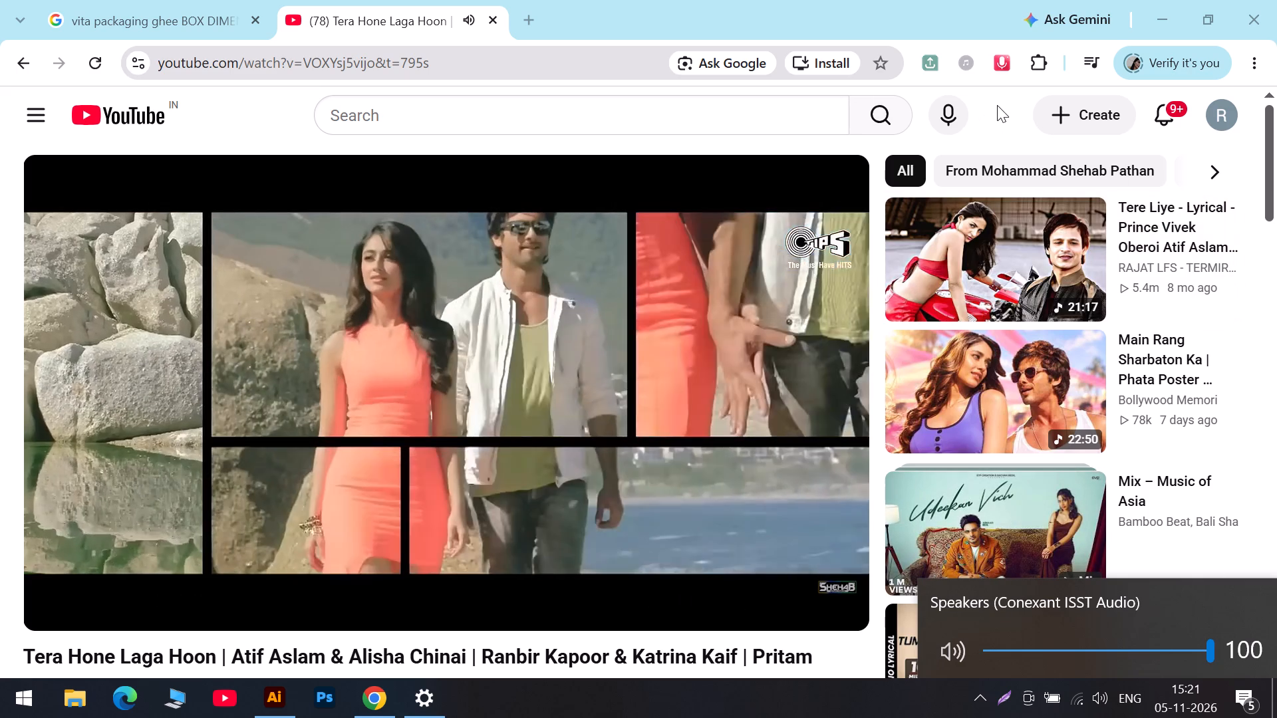
pyautogui.click(997, 105)
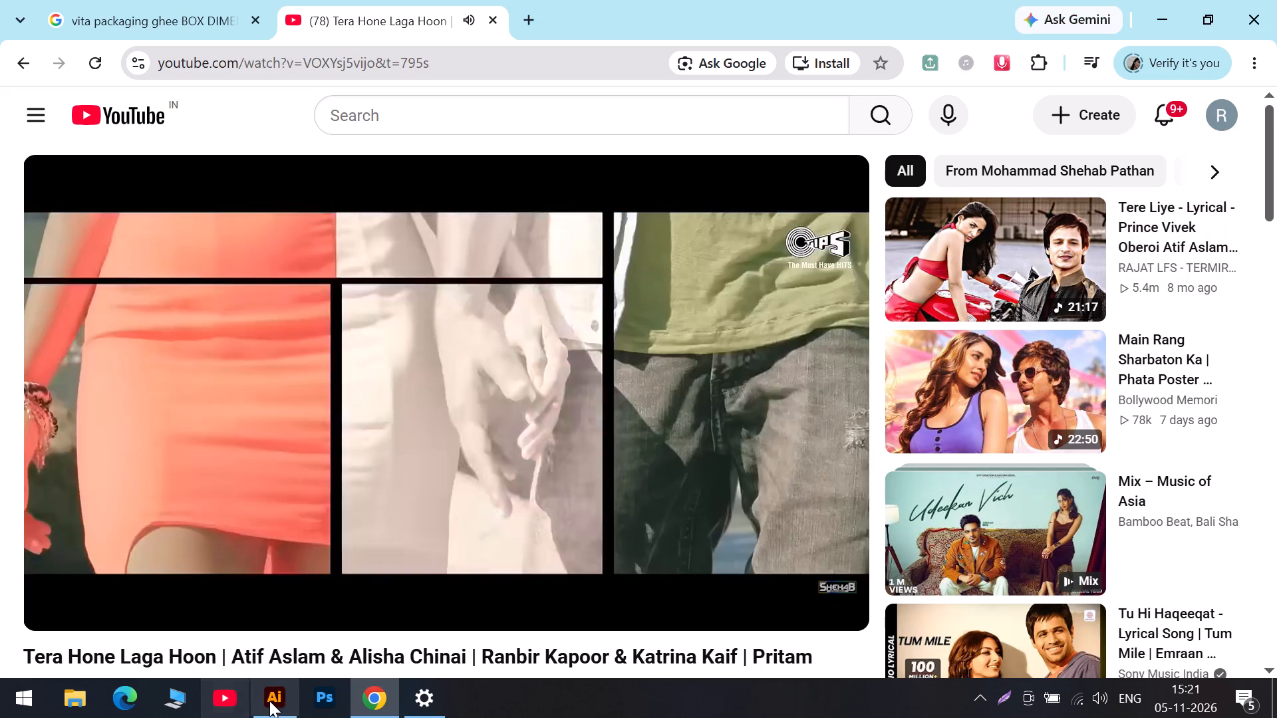
# Switch back to the packaging.ai document in Illustrator.
pyautogui.click(280, 701)
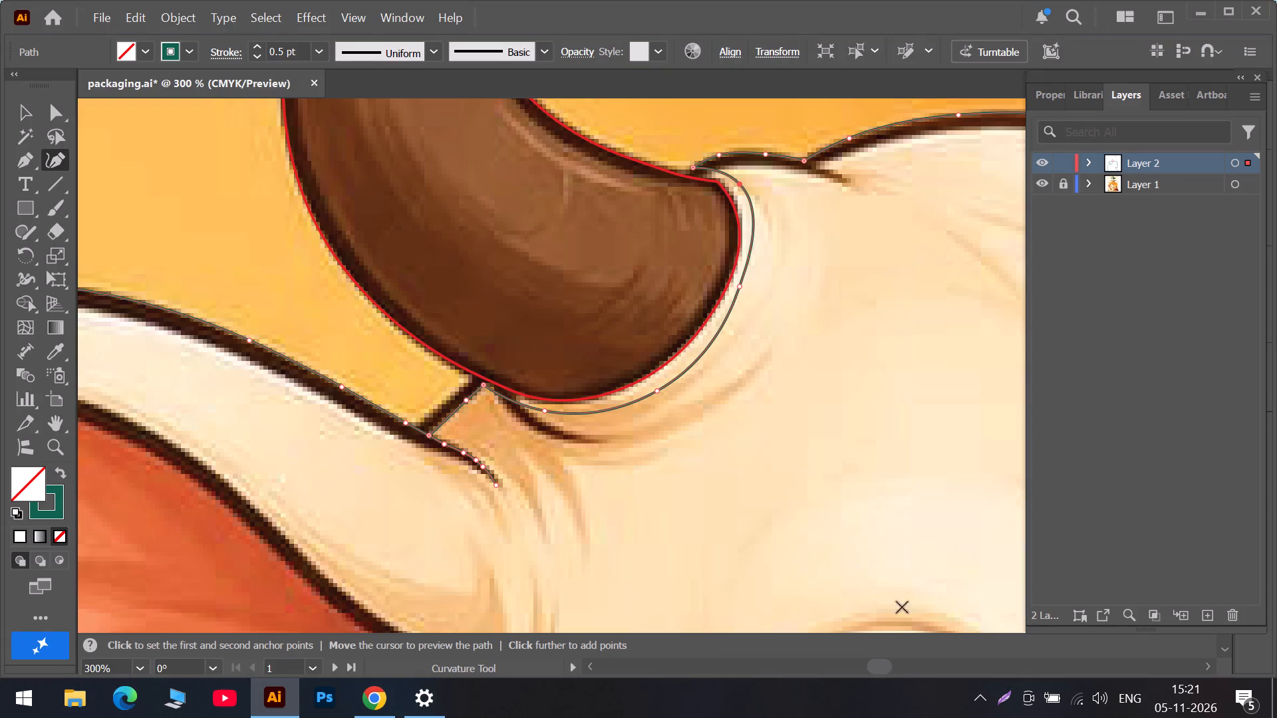
# Show the hidden system tray icons.
pyautogui.click(978, 705)
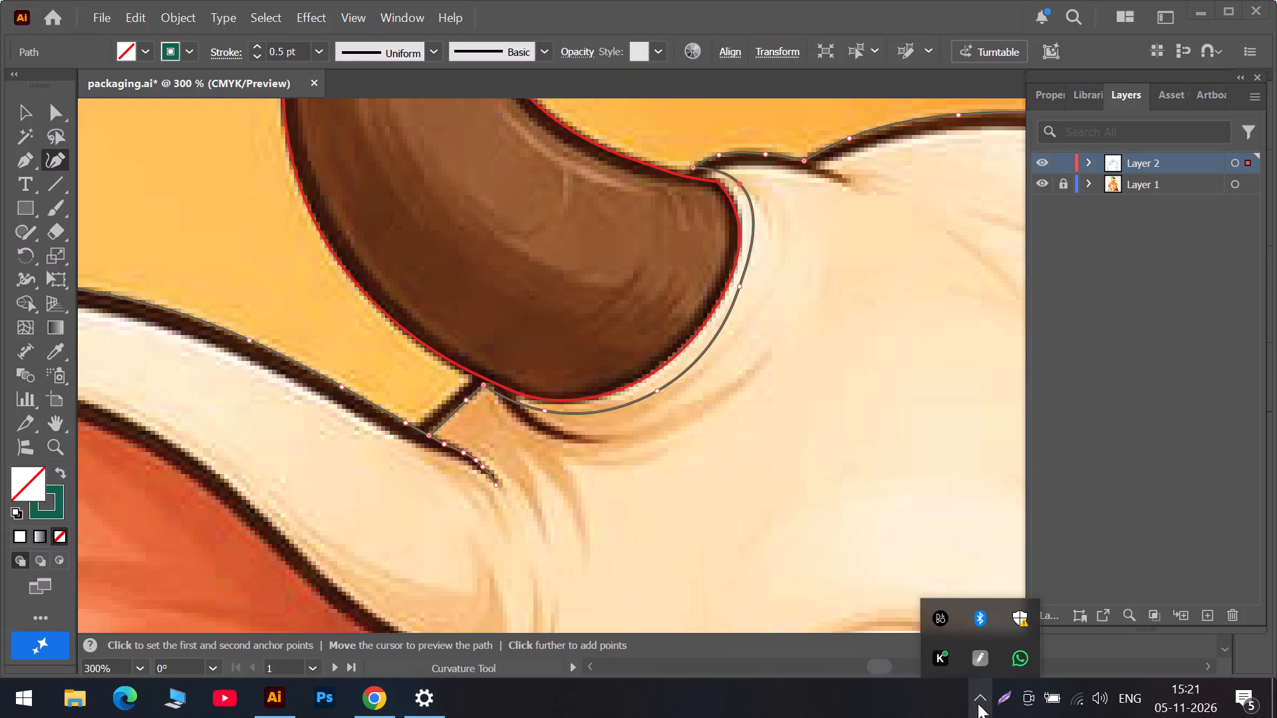
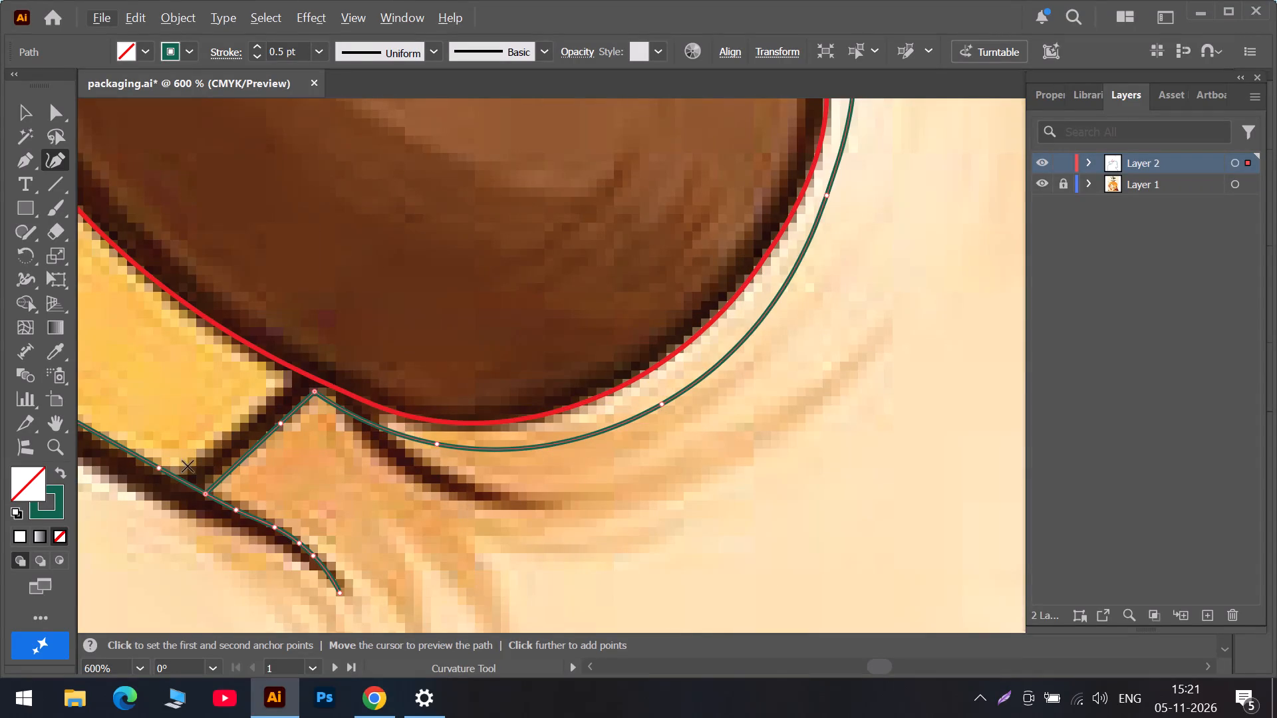
# Move the lower corner anchor of the green path's wedge slightly up along the dark outline.
pyautogui.keyDown('alt'); pyautogui.scroll(3, 180, 468); pyautogui.keyUp('alt')
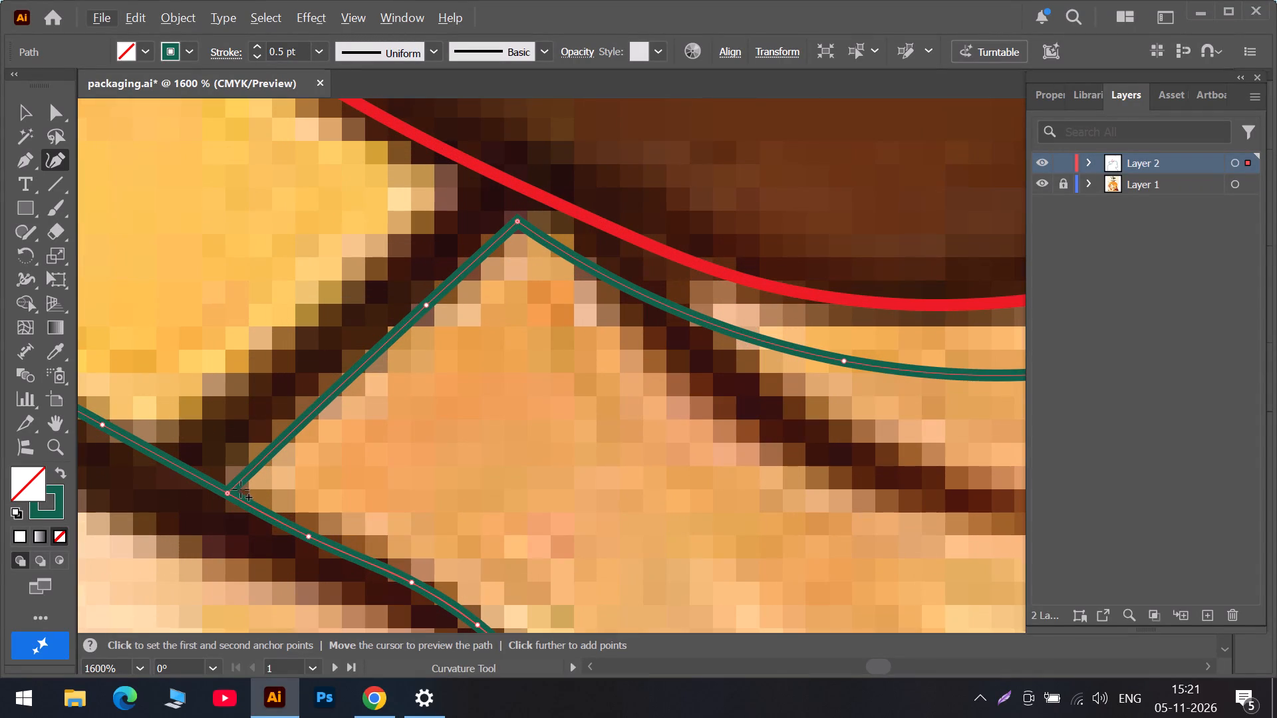
pyautogui.moveTo(226, 493); pyautogui.dragTo(217, 485)
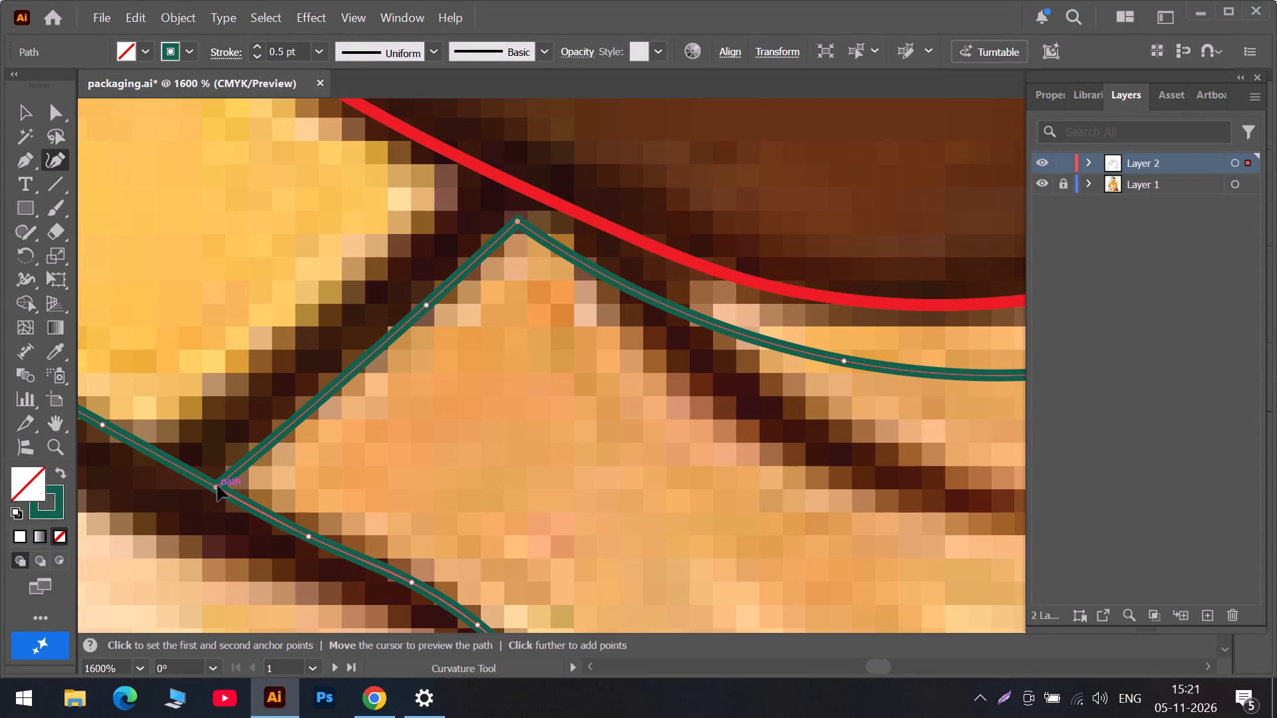
pyautogui.moveTo(217, 485); pyautogui.dragTo(215, 482)
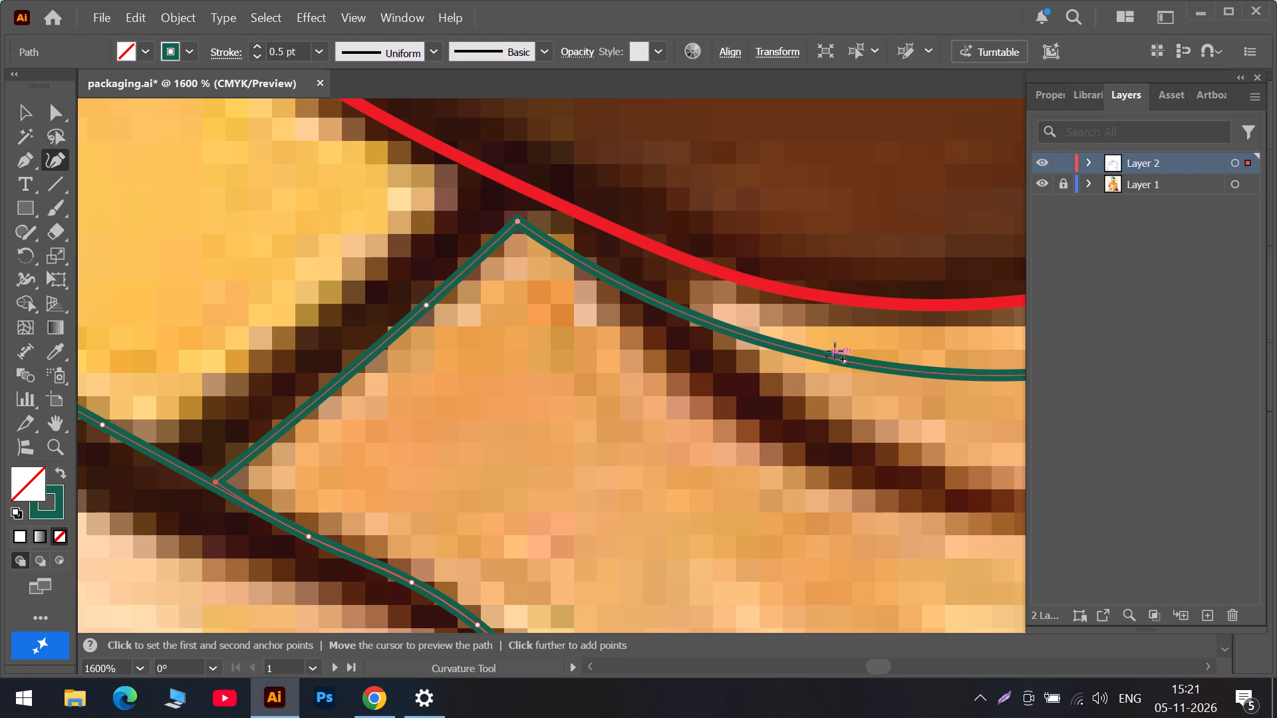
# Snap the wedge's upper corner to the red outline and fit the adjoining green curve to it, adding two curvature anchors.
pyautogui.moveTo(845, 361); pyautogui.dragTo(850, 308)
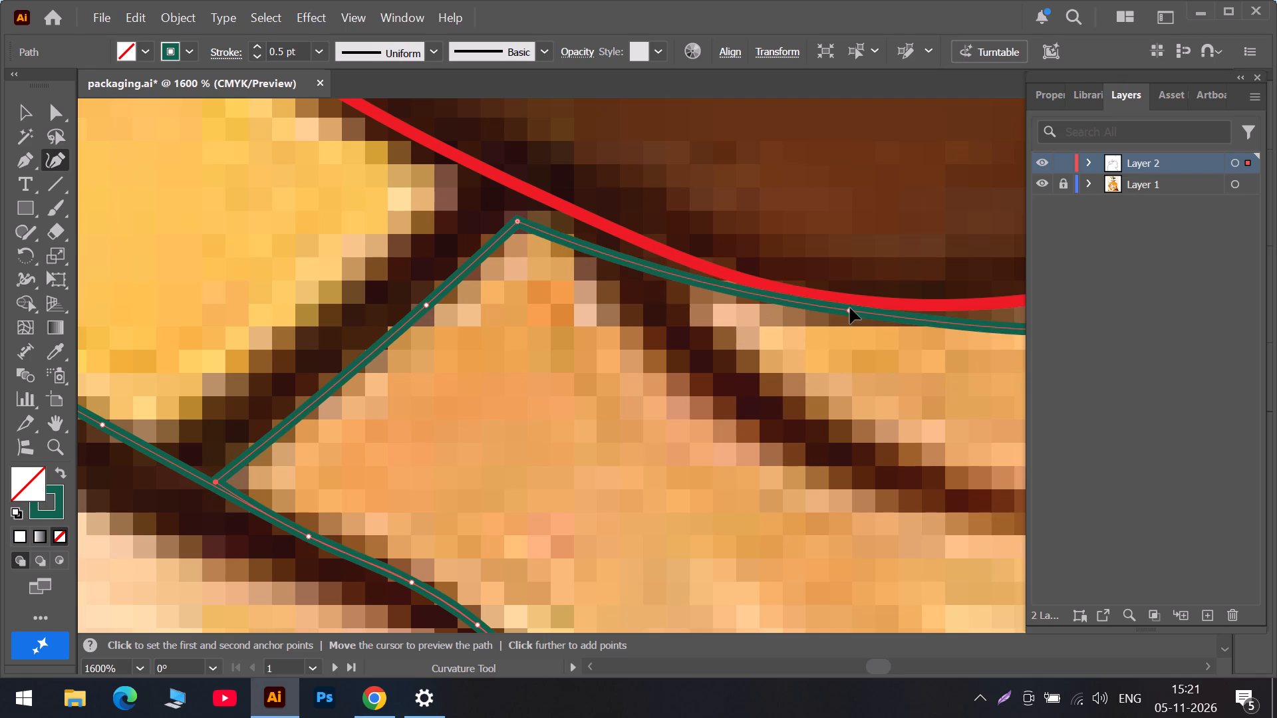
pyautogui.moveTo(850, 308); pyautogui.dragTo(858, 301)
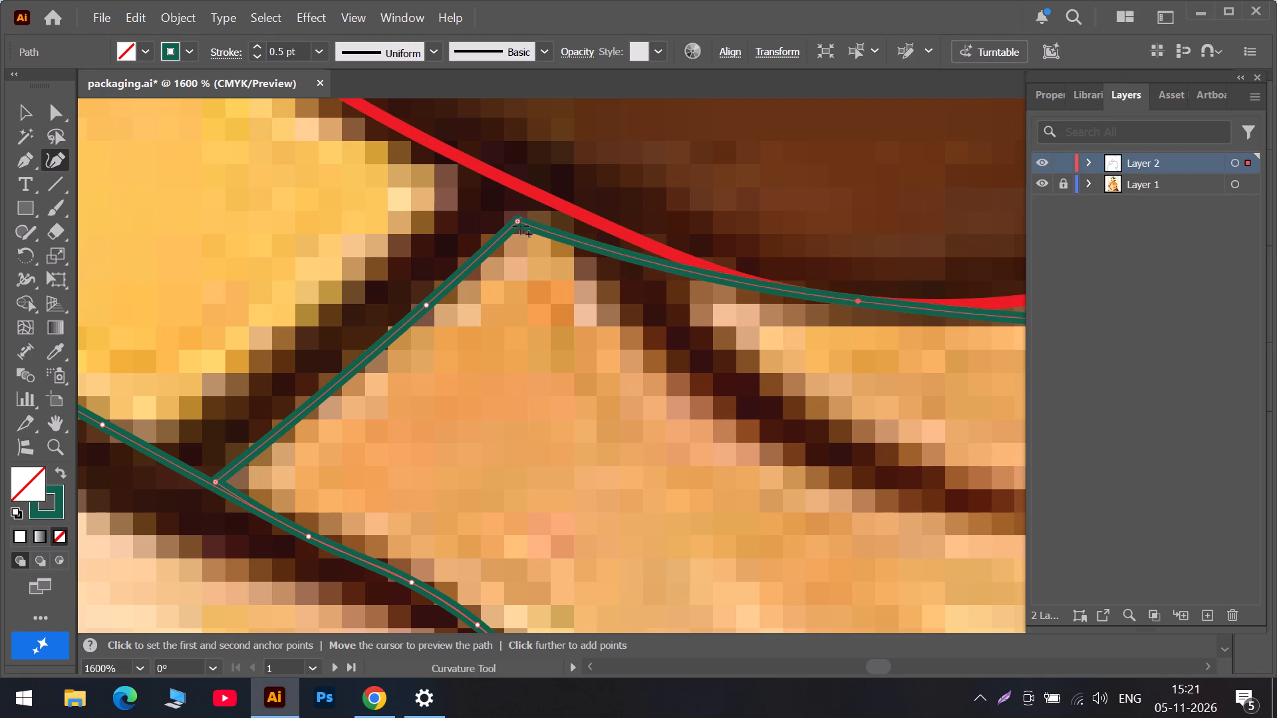
pyautogui.moveTo(519, 223); pyautogui.dragTo(527, 192)
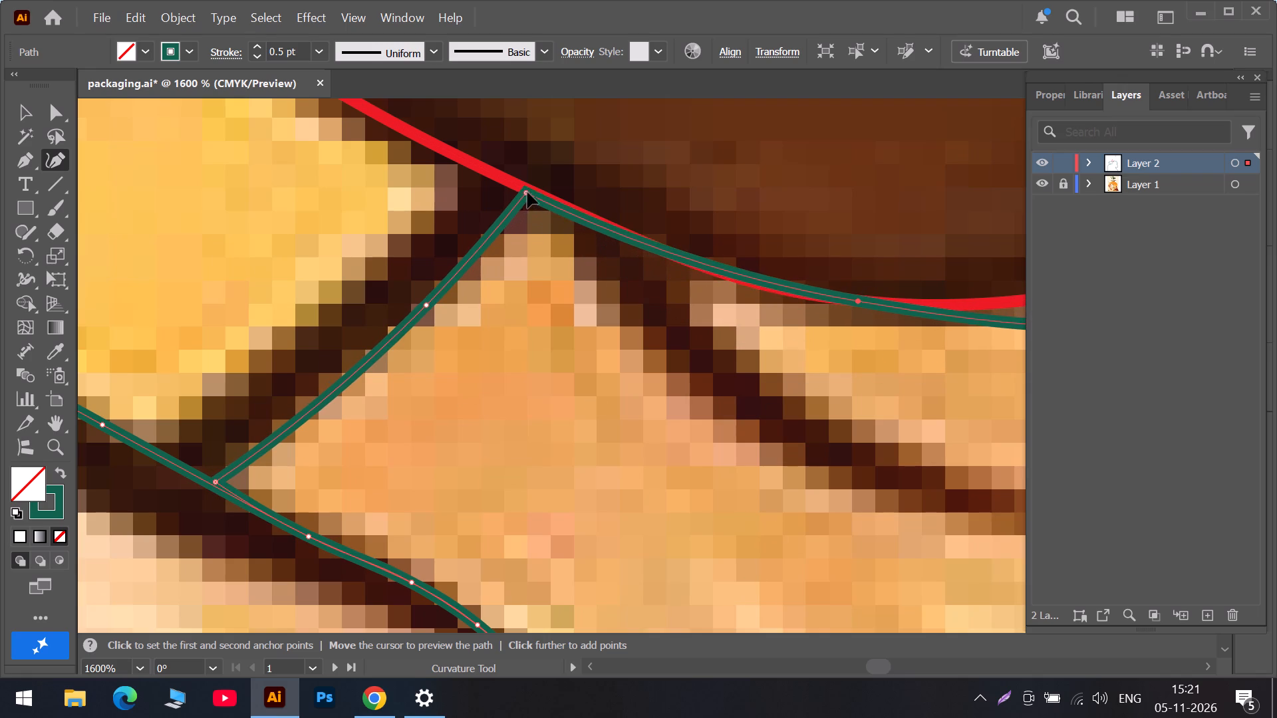
pyautogui.moveTo(527, 192); pyautogui.dragTo(528, 192)
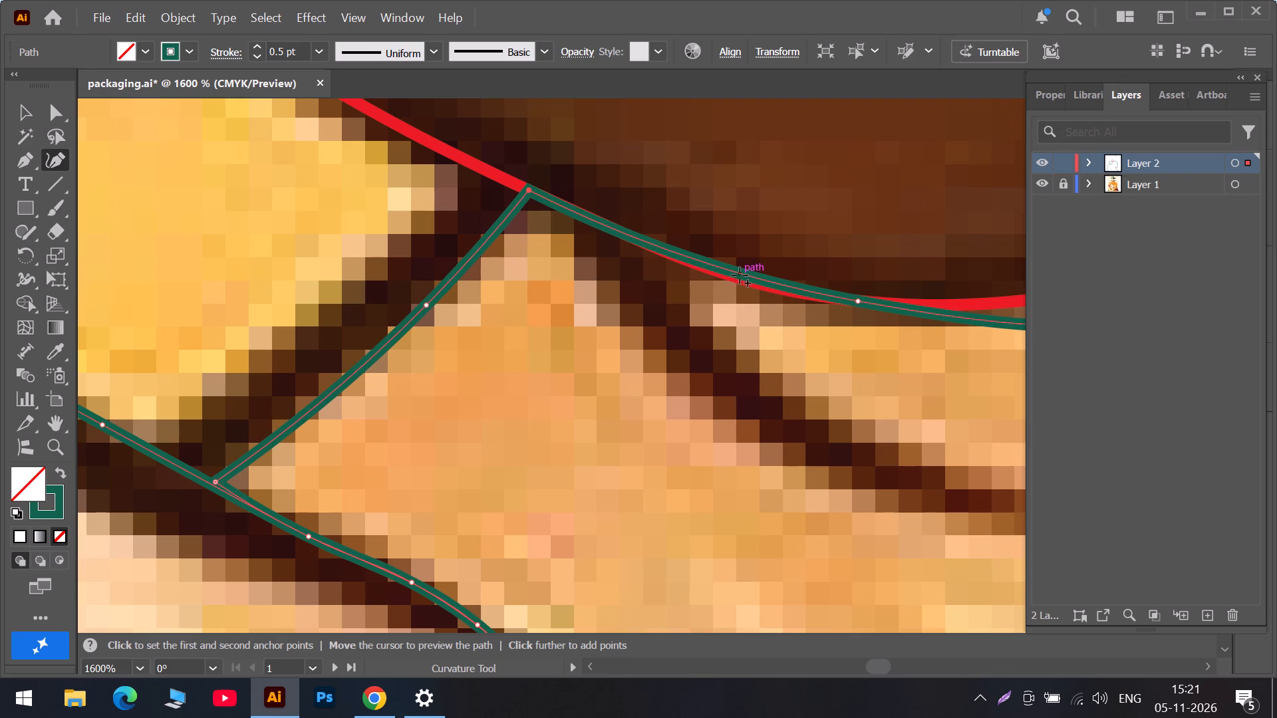
pyautogui.moveTo(740, 275); pyautogui.dragTo(692, 253)
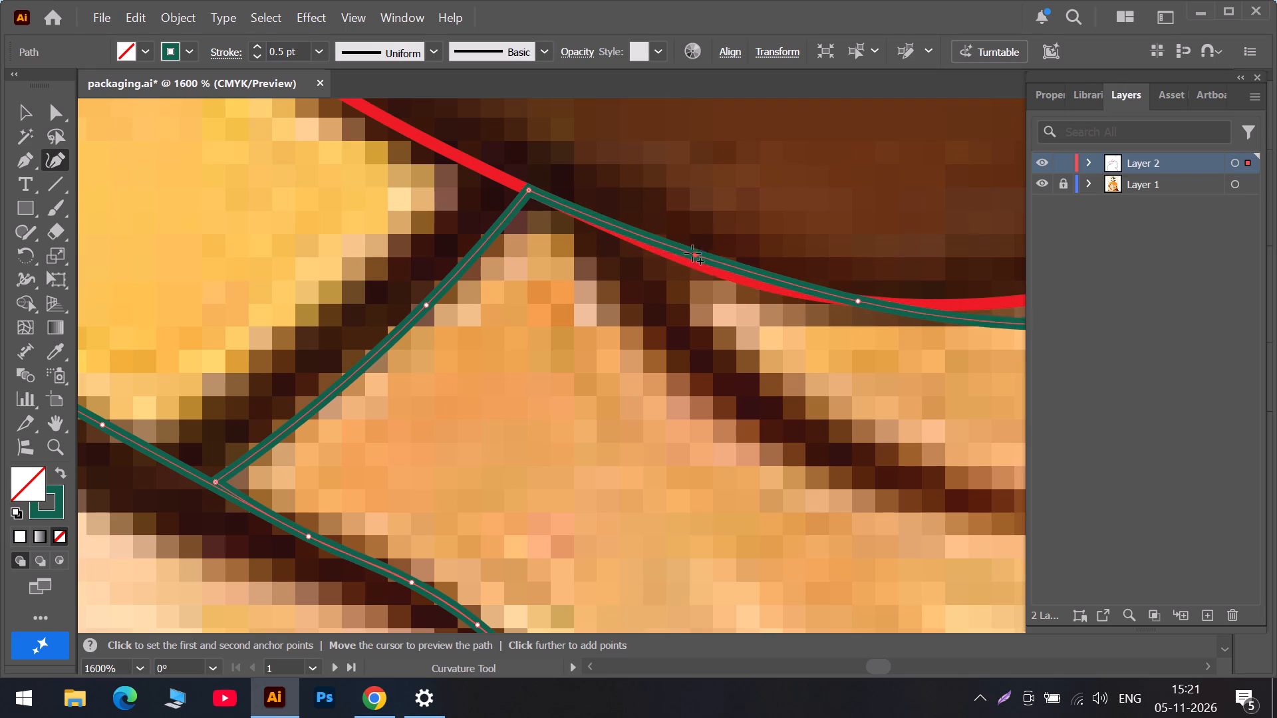
pyautogui.moveTo(692, 253); pyautogui.dragTo(646, 241)
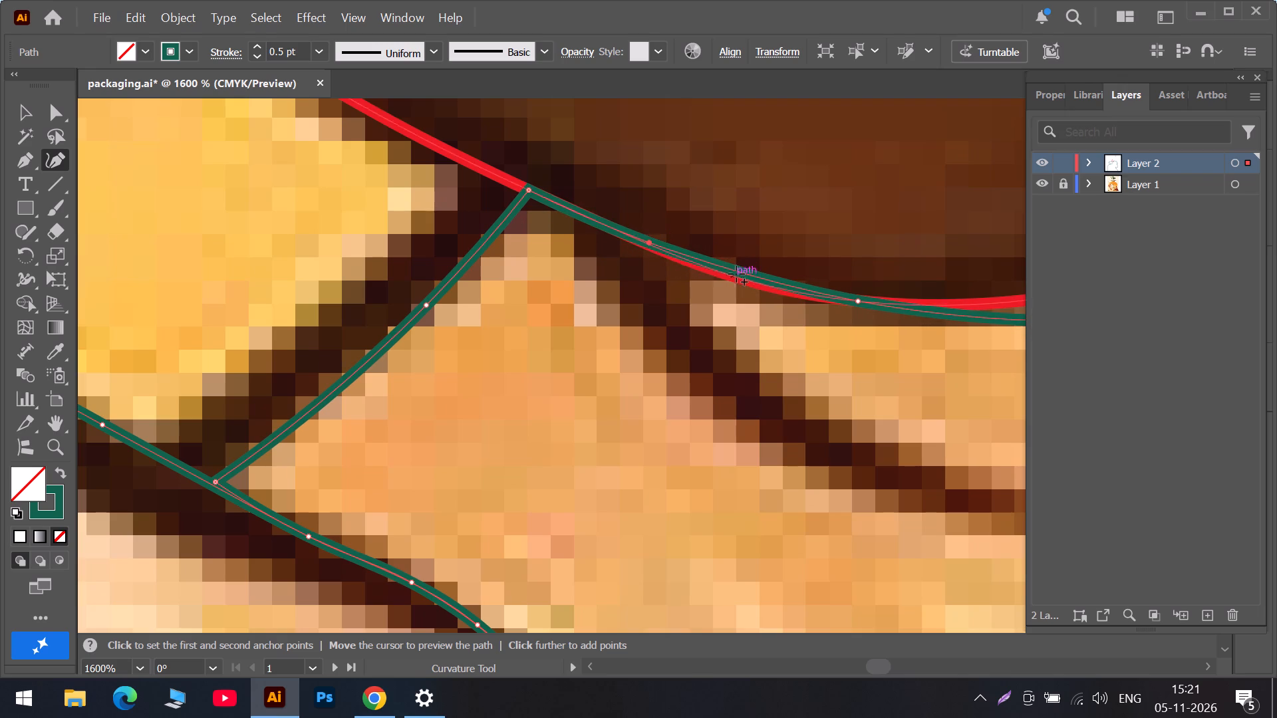
pyautogui.moveTo(750, 275); pyautogui.dragTo(744, 283)
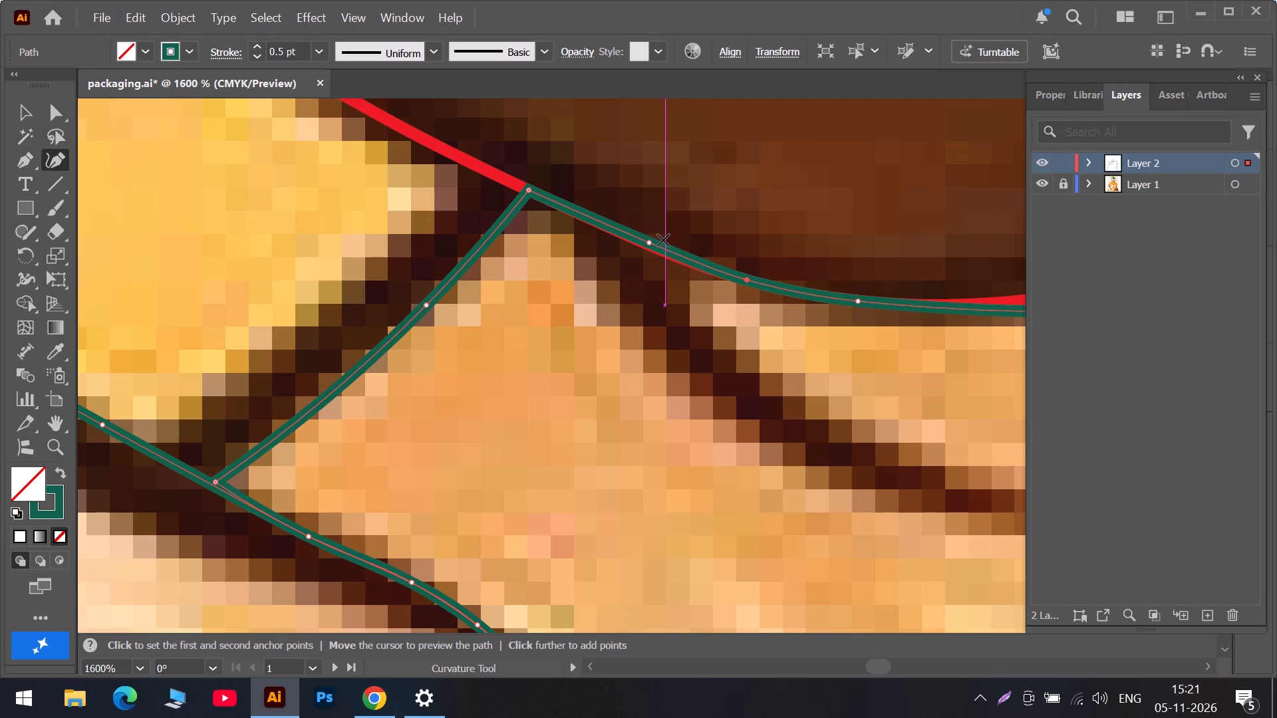
pyautogui.click(647, 240)
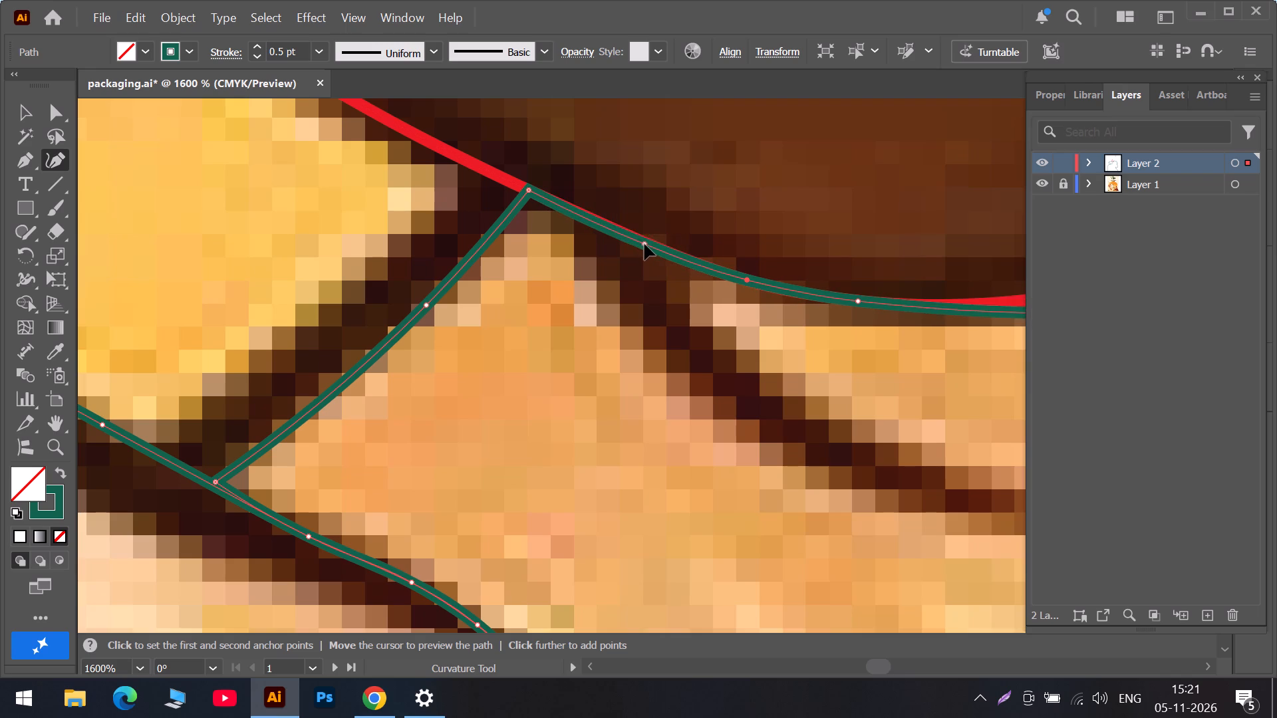
pyautogui.moveTo(646, 243); pyautogui.dragTo(631, 237)
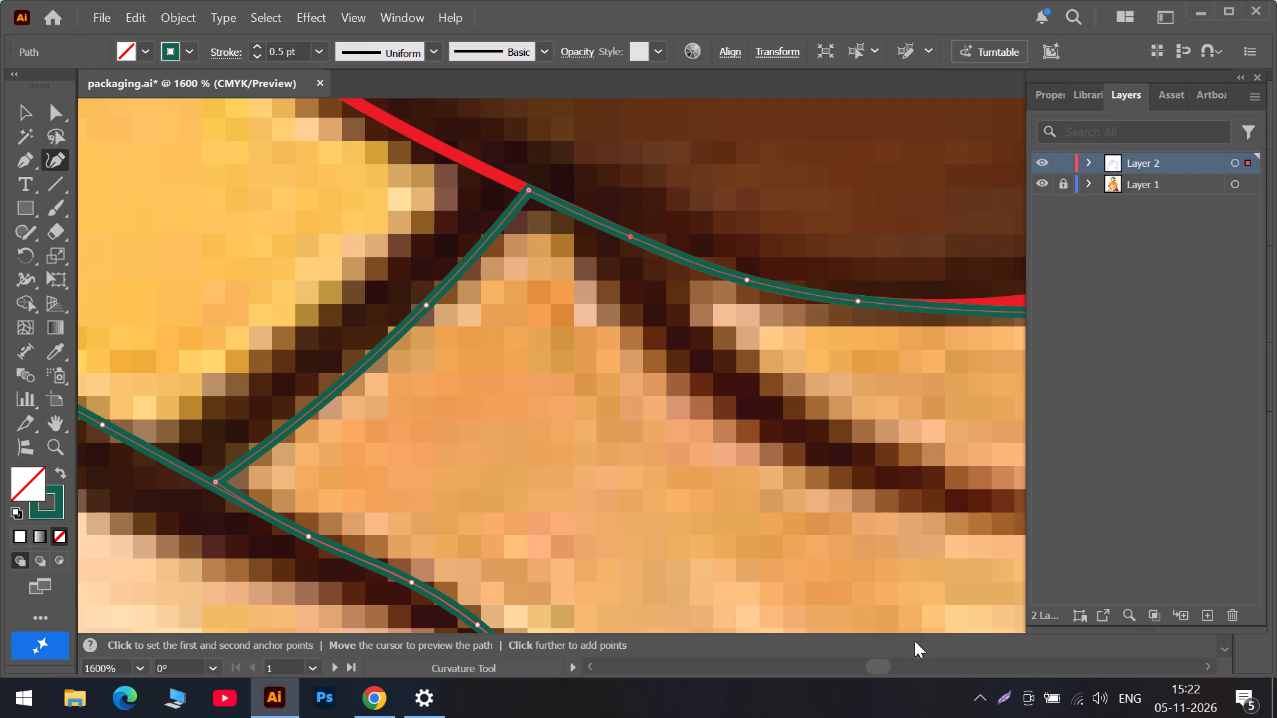
# Fit the green path to the red curve along the bottom of the brown shape, moving one anchor and adding another.
pyautogui.click(921, 661)
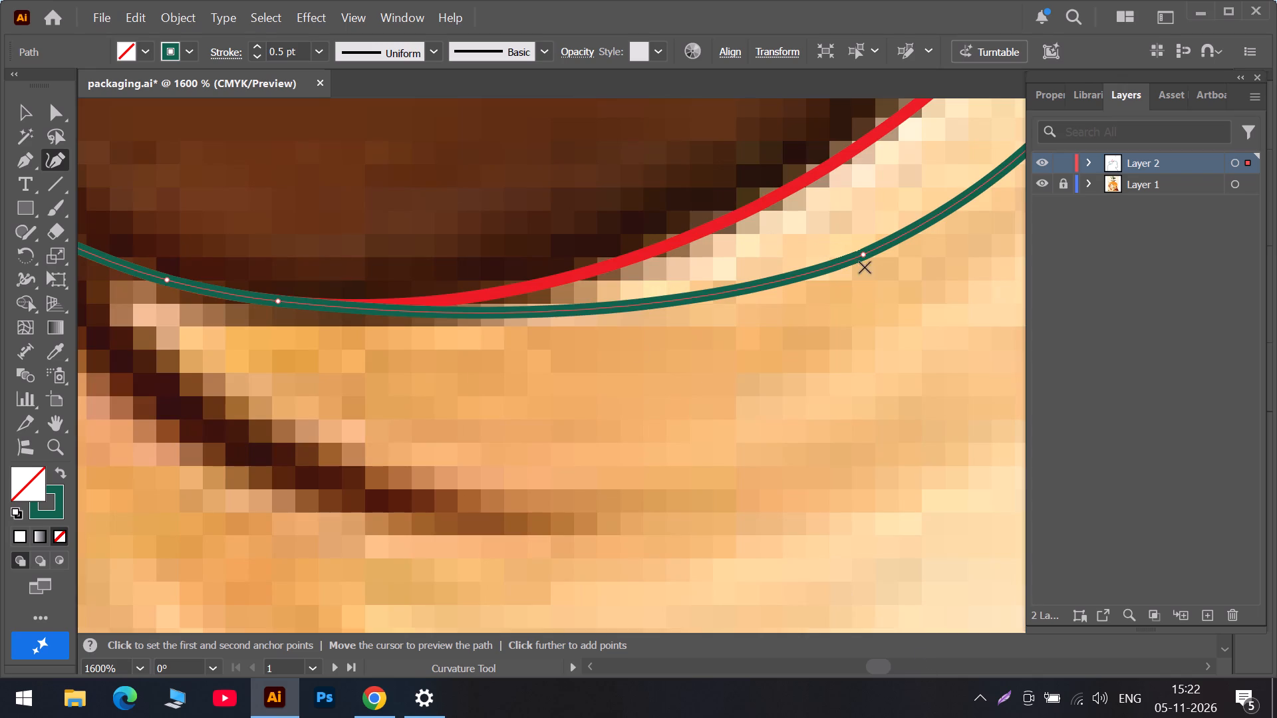
pyautogui.moveTo(865, 253); pyautogui.dragTo(708, 220)
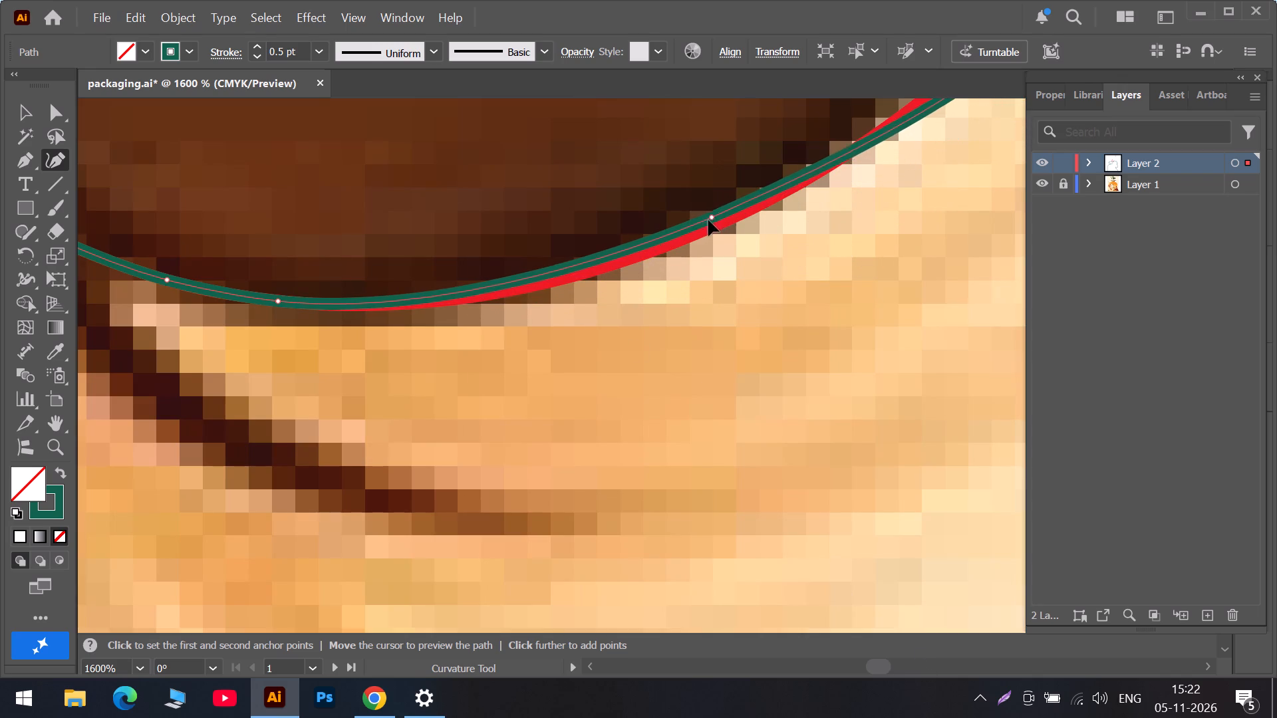
pyautogui.moveTo(708, 220); pyautogui.dragTo(705, 233)
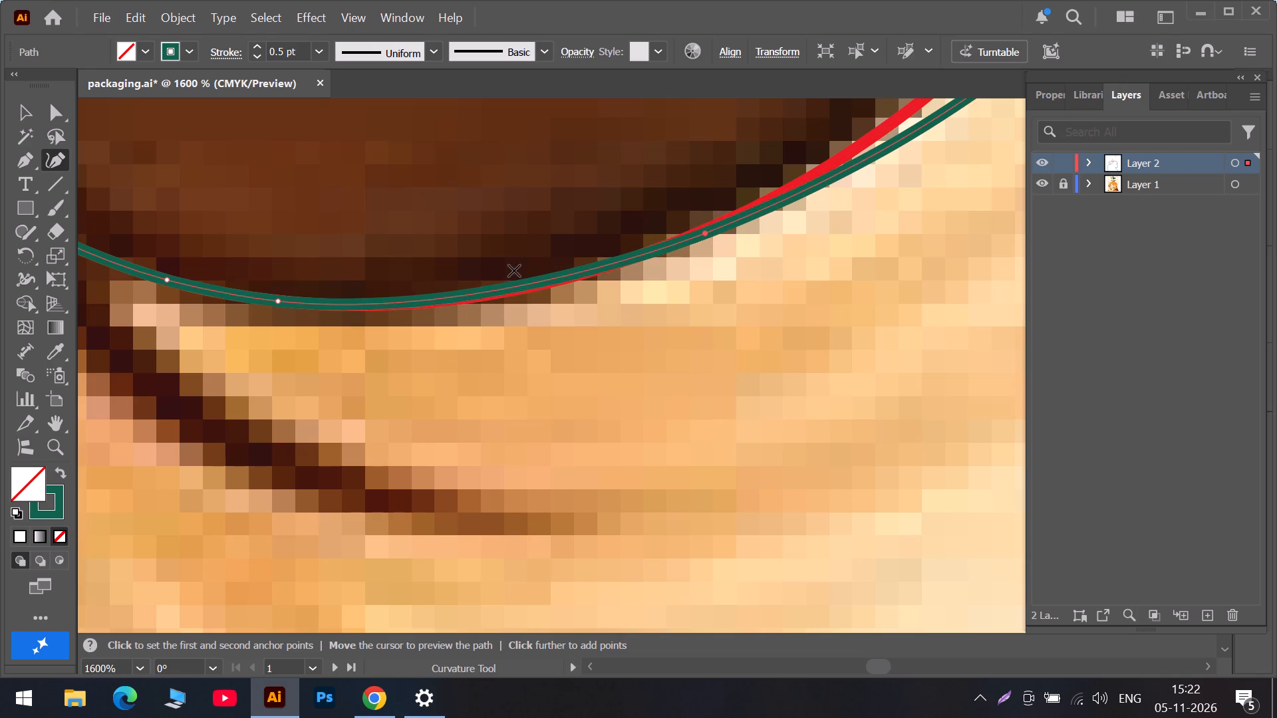
pyautogui.moveTo(476, 293); pyautogui.dragTo(479, 298)
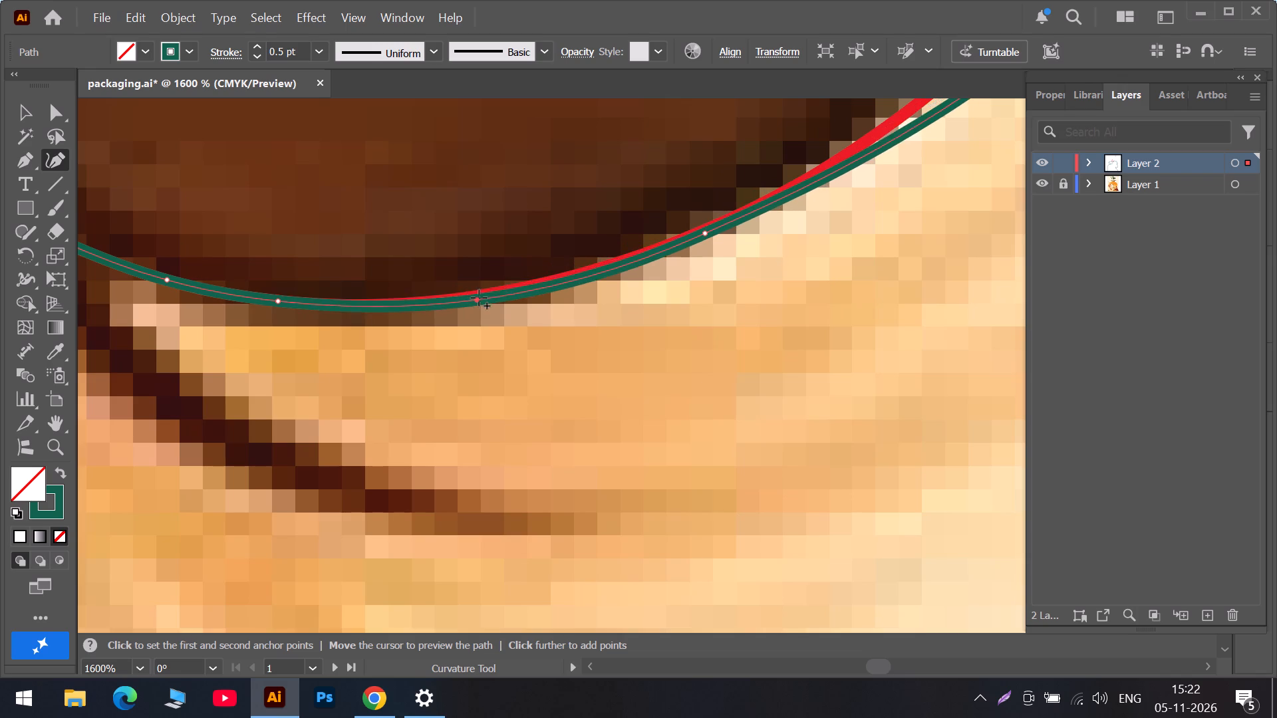
pyautogui.moveTo(479, 298); pyautogui.dragTo(486, 294)
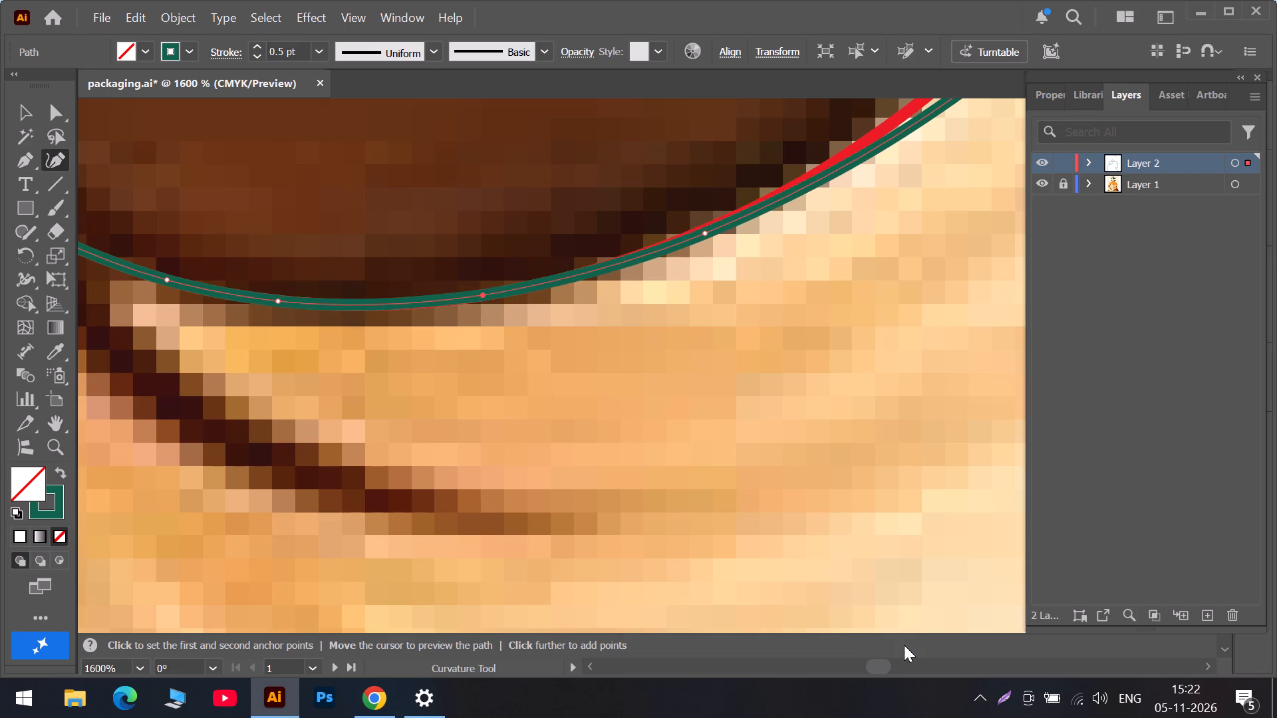
# Fit the green path to the red curve around the brown shape's lower-right bend, adding two anchors and adjusting the existing one.
pyautogui.click(917, 669)
pyautogui.scroll(12, 533, 296)
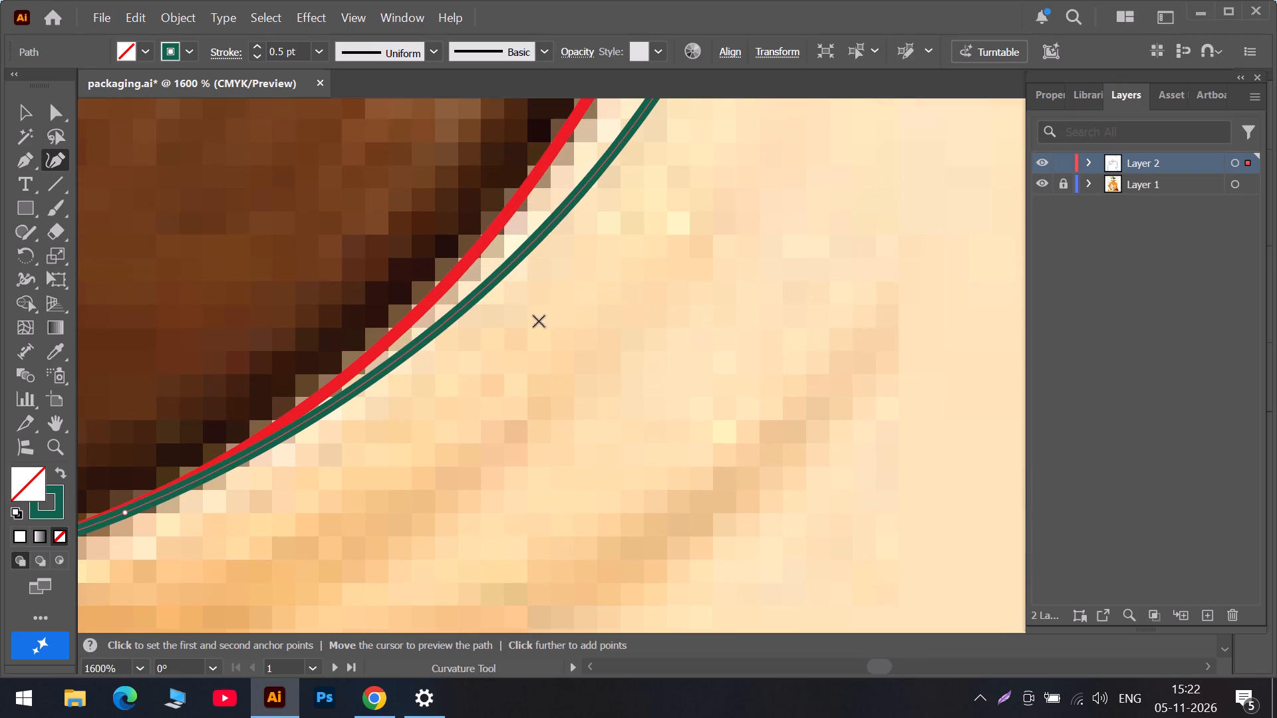
pyautogui.moveTo(537, 236); pyautogui.dragTo(491, 236)
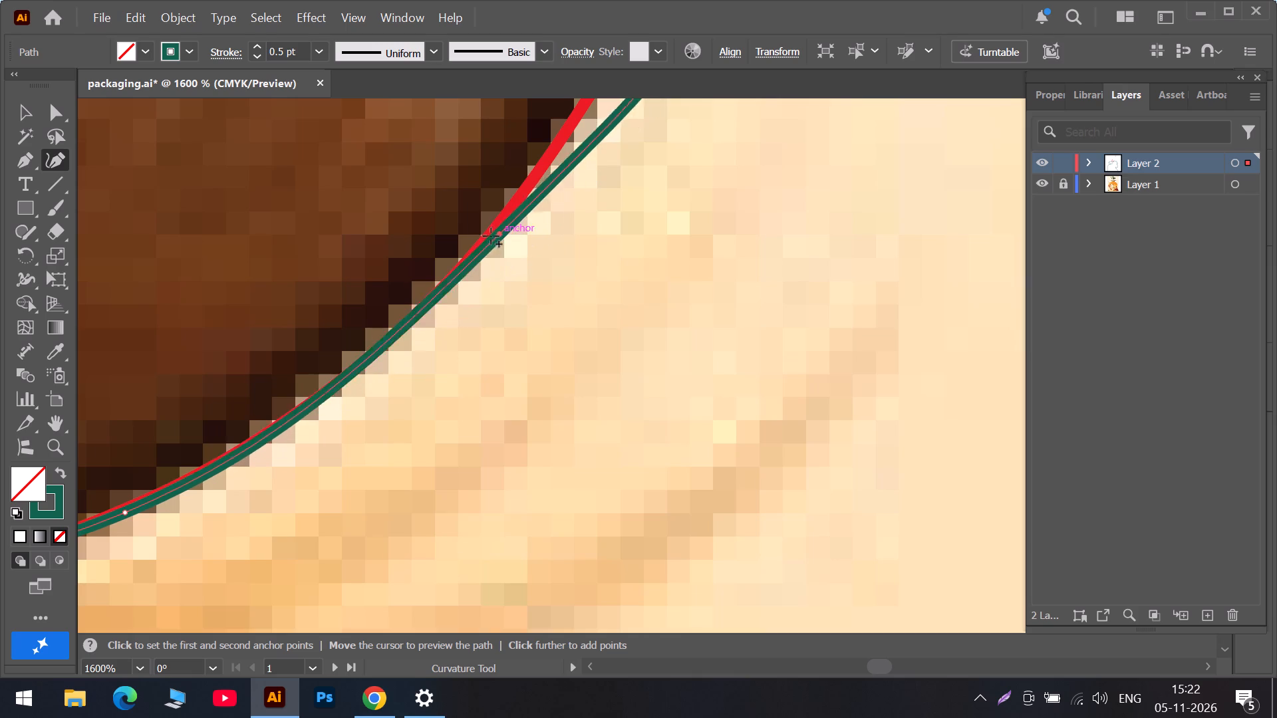
pyautogui.moveTo(491, 236); pyautogui.dragTo(469, 263)
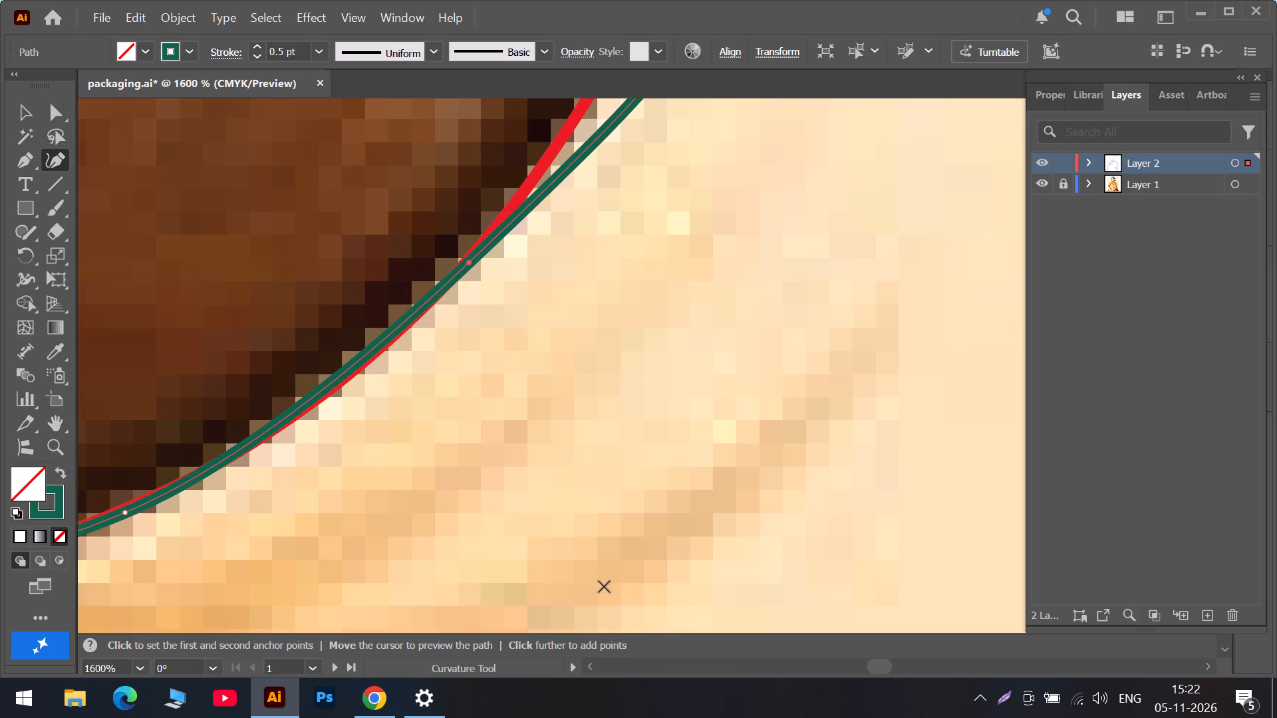
pyautogui.click(852, 663)
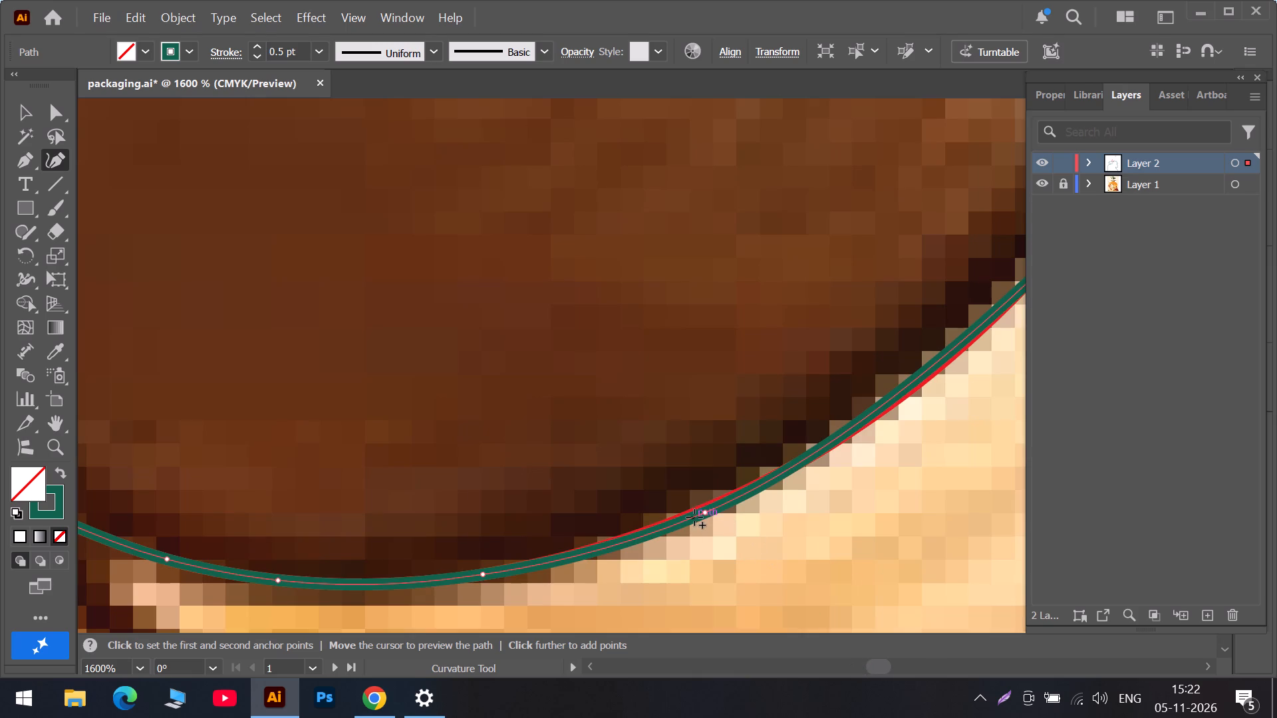
pyautogui.moveTo(704, 514); pyautogui.dragTo(682, 519)
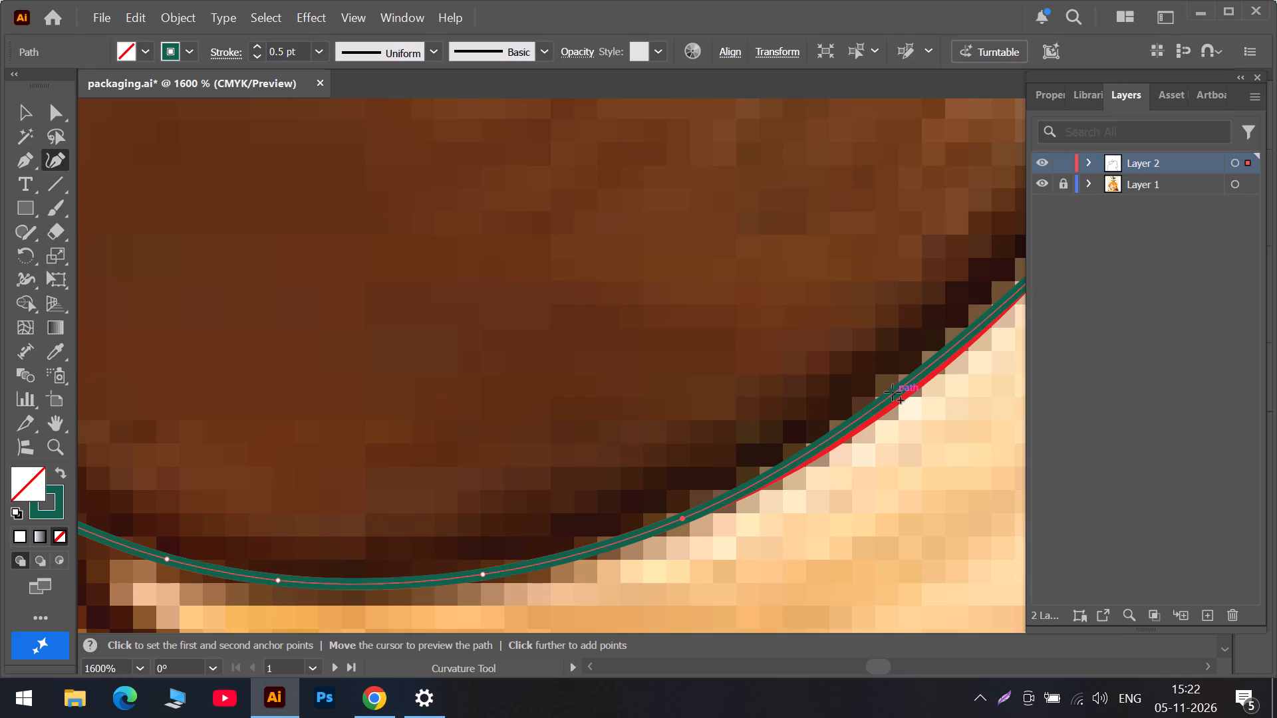
pyautogui.moveTo(893, 392); pyautogui.dragTo(901, 398)
pyautogui.click(921, 663)
pyautogui.scroll(3, 456, 286)
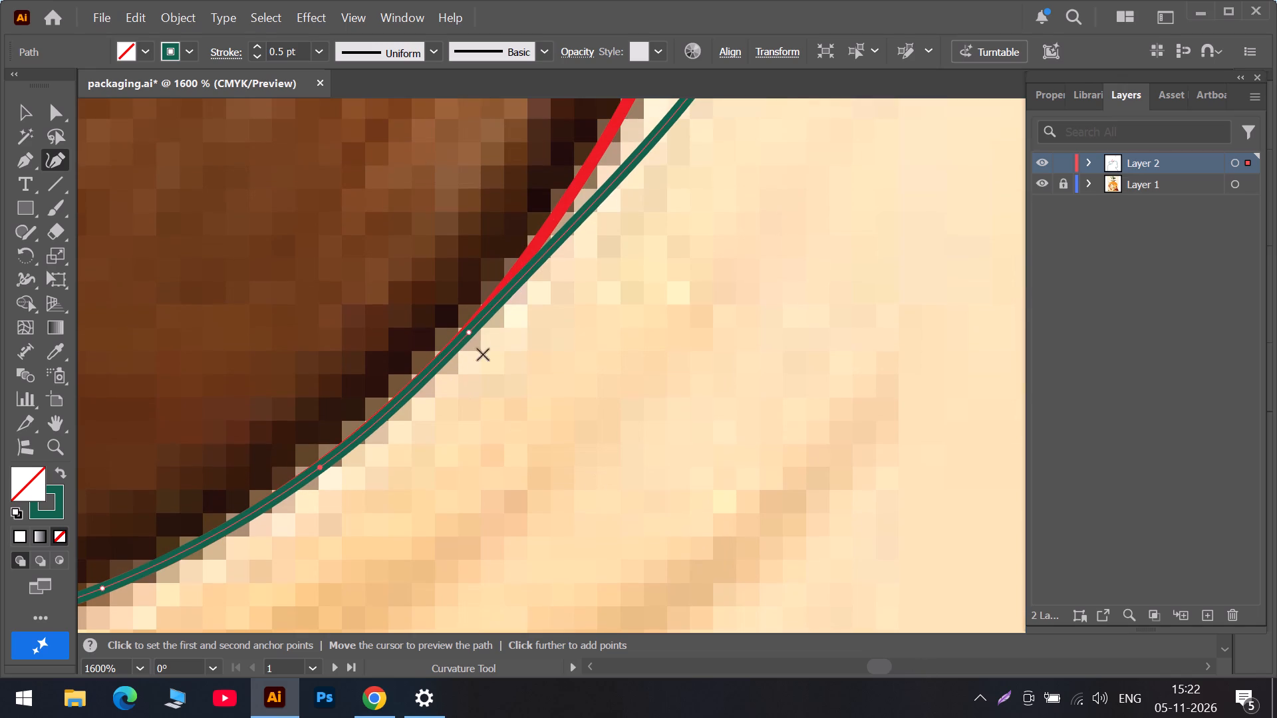
pyautogui.moveTo(472, 333); pyautogui.dragTo(460, 339)
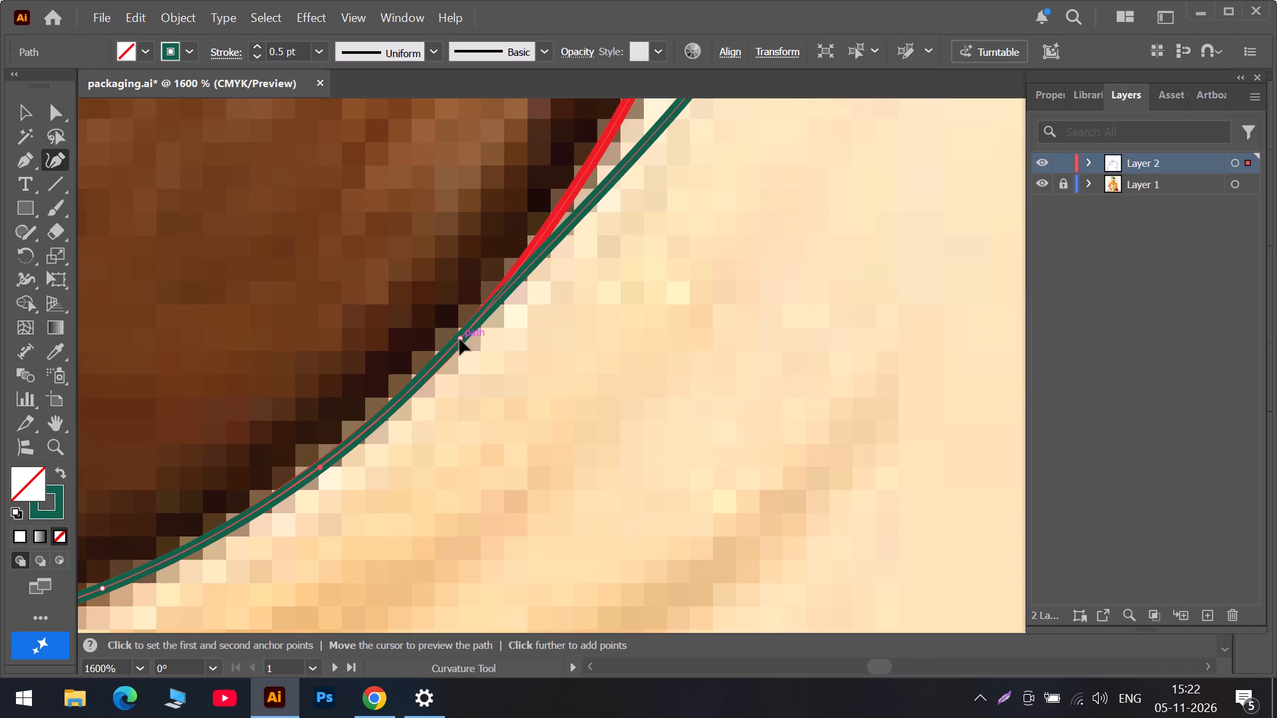
pyautogui.moveTo(460, 339); pyautogui.dragTo(452, 346)
# Pull the green path onto the red curve up the brown shape's right side, moving its anchor and adding one above.
pyautogui.scroll(6, 521, 277)
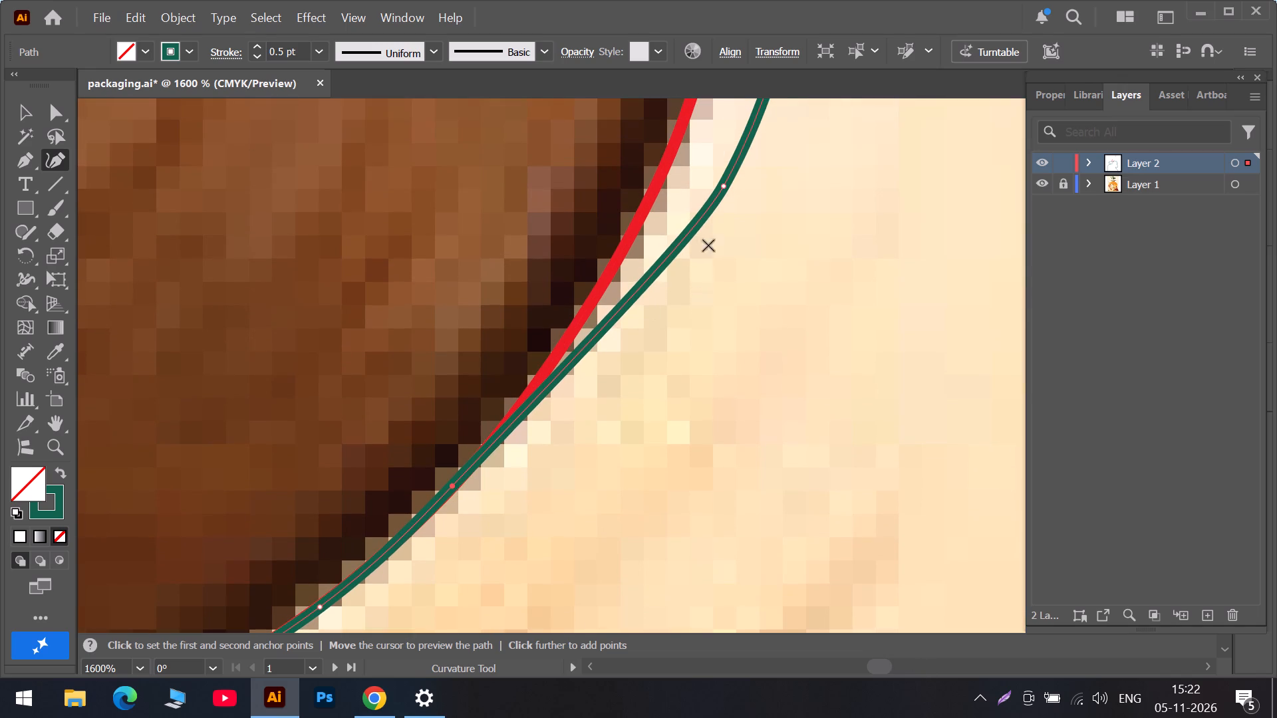
pyautogui.moveTo(726, 183); pyautogui.dragTo(630, 223)
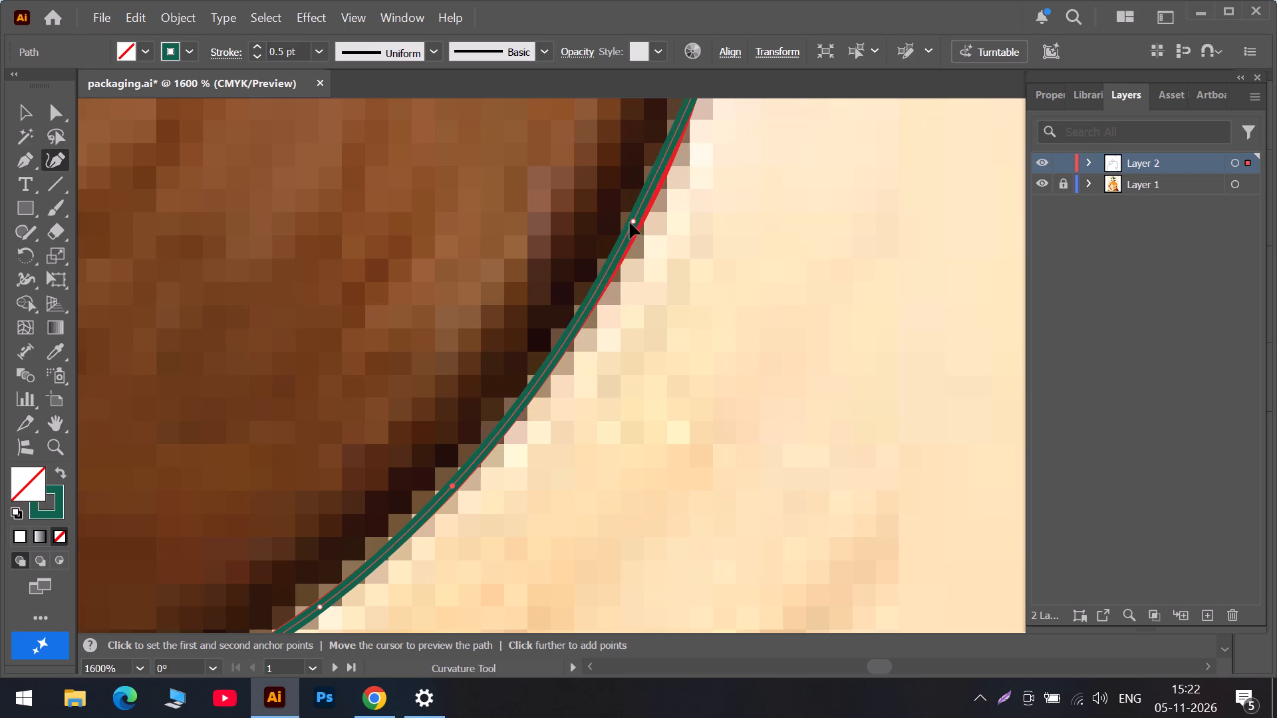
pyautogui.moveTo(630, 223); pyautogui.dragTo(635, 227)
pyautogui.scroll(6, 645, 230)
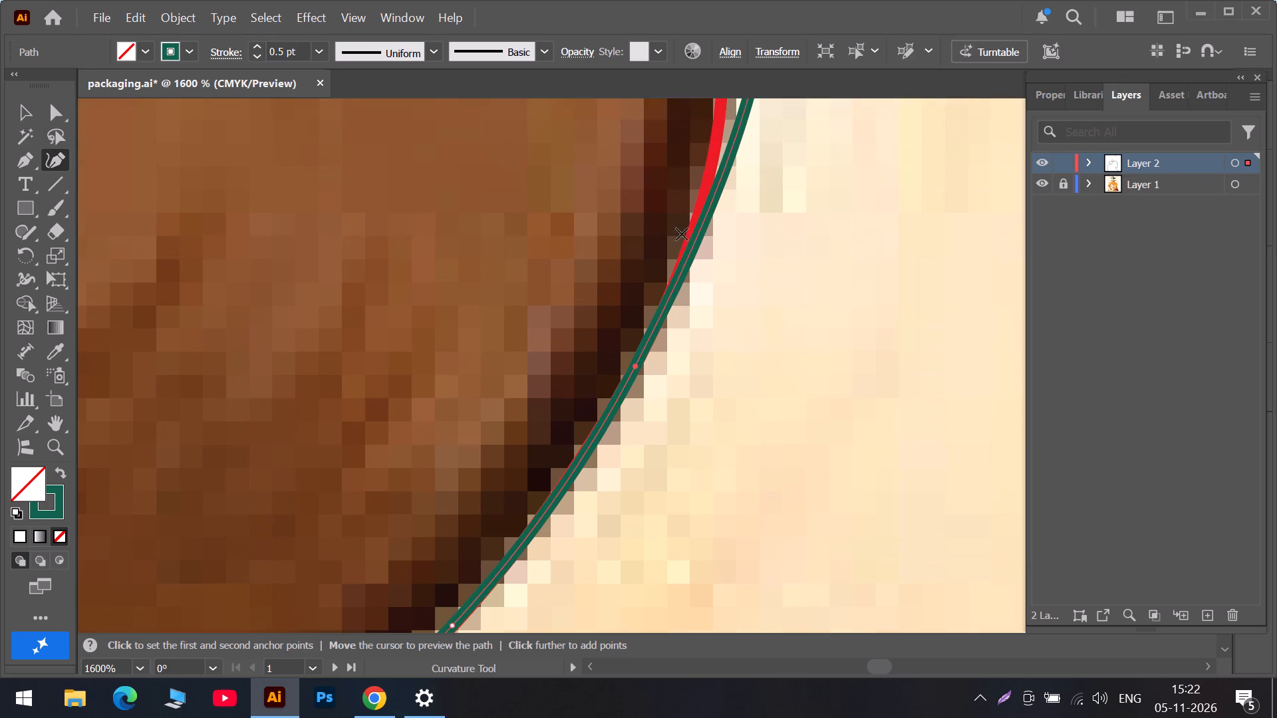
pyautogui.scroll(6, 686, 234)
pyautogui.scroll(3, 758, 253)
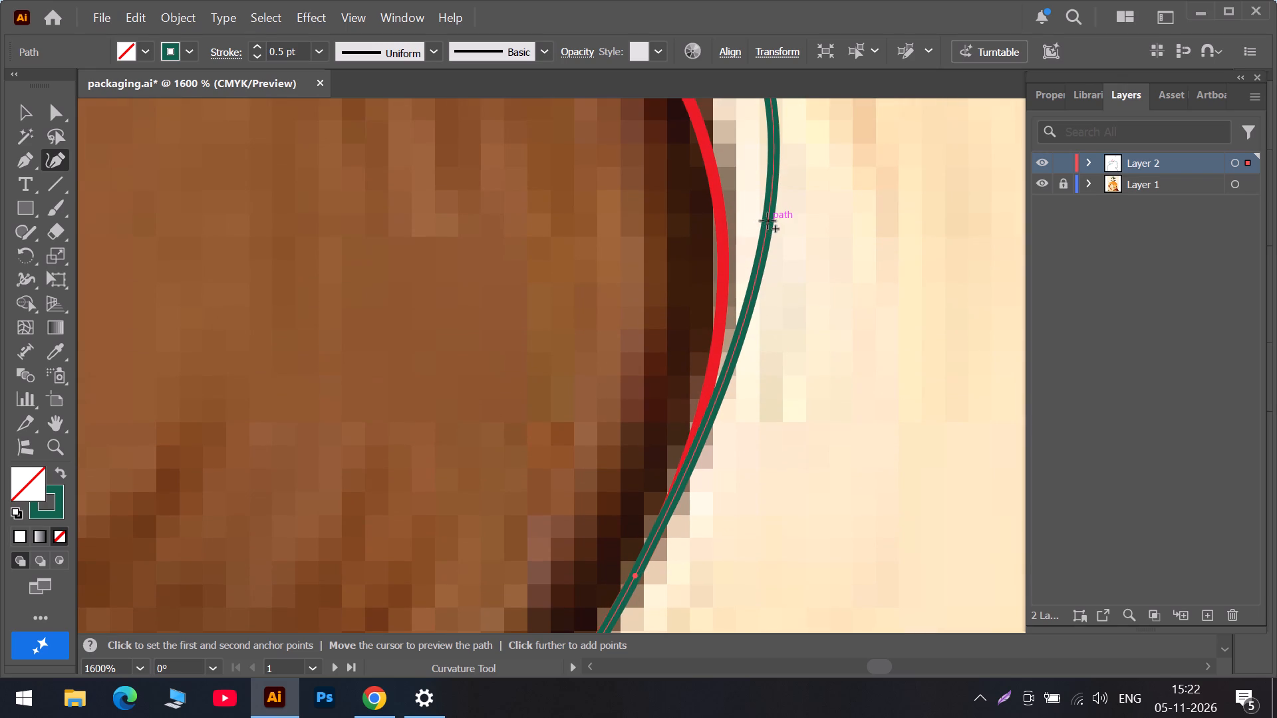
pyautogui.moveTo(768, 221); pyautogui.dragTo(716, 334)
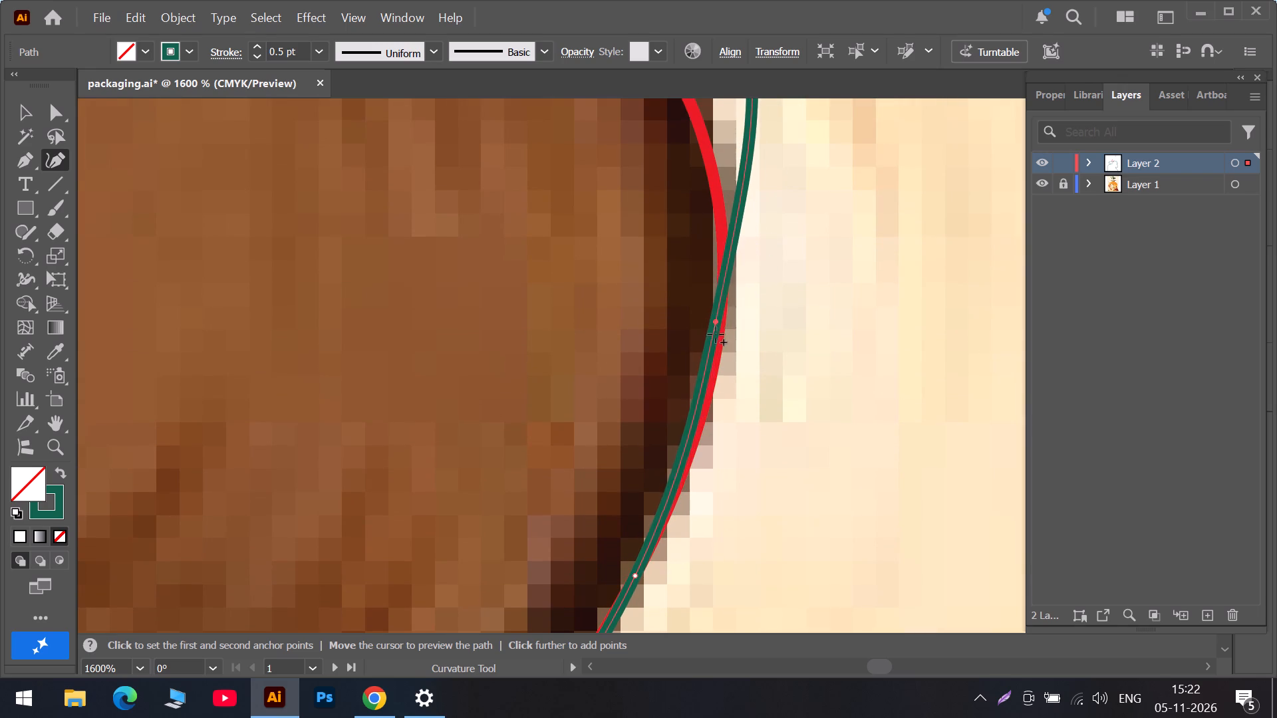
pyautogui.moveTo(716, 334); pyautogui.dragTo(697, 429)
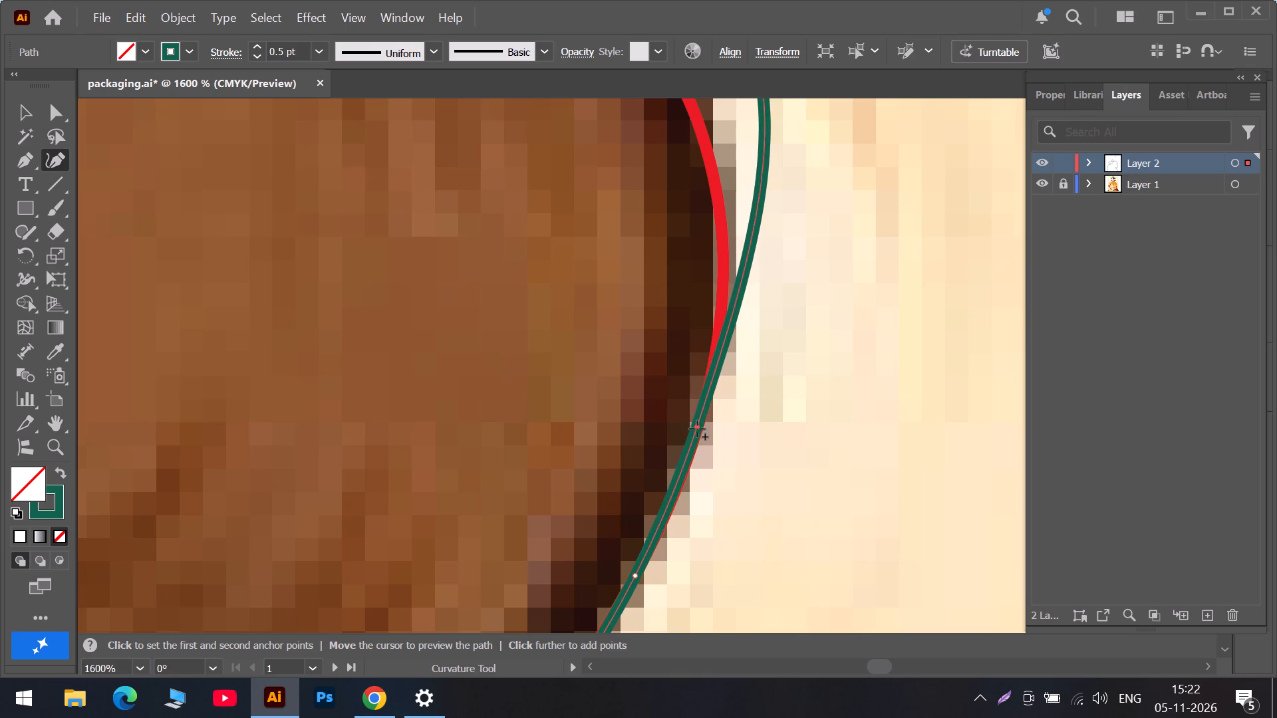
pyautogui.moveTo(697, 429); pyautogui.dragTo(698, 431)
# Convert the green path's upper-right smooth anchor to a corner on the red outline's corner and bend the segment below onto the red curve.
pyautogui.scroll(6, 747, 283)
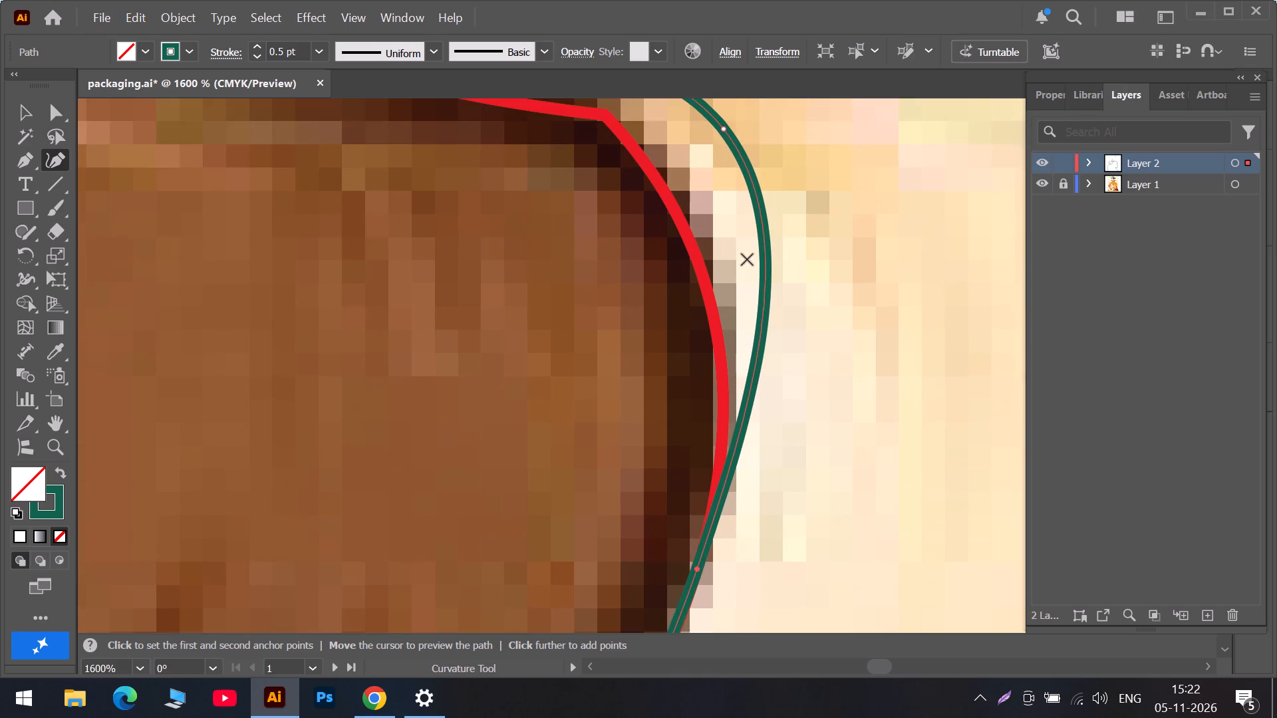
pyautogui.scroll(4, 729, 226)
pyautogui.doubleClick(726, 222)
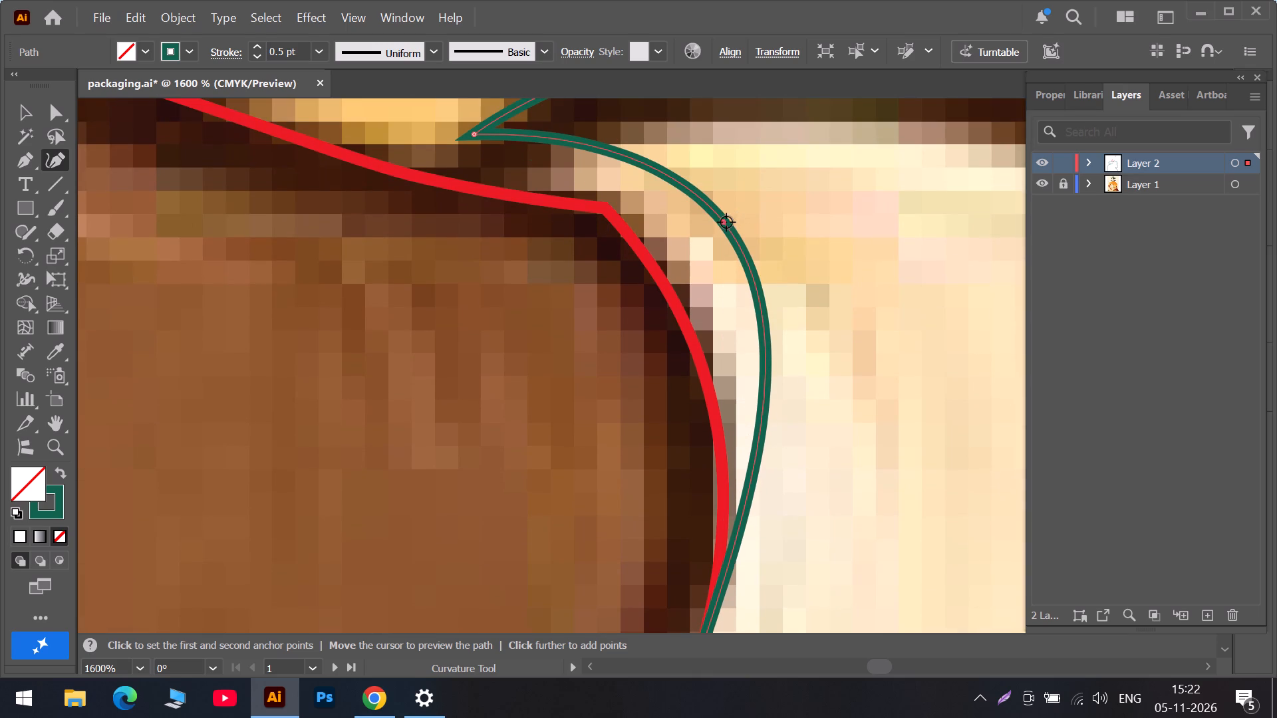
pyautogui.moveTo(726, 222); pyautogui.dragTo(601, 207)
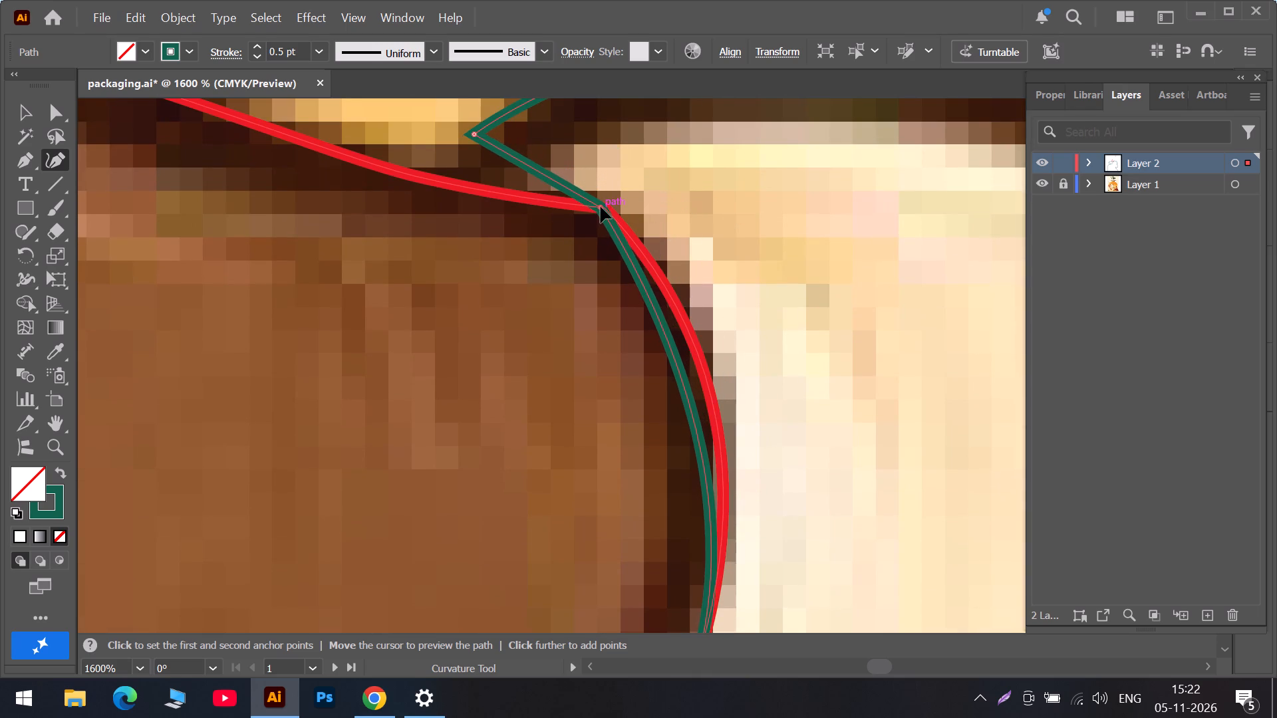
pyautogui.moveTo(601, 207); pyautogui.dragTo(603, 205)
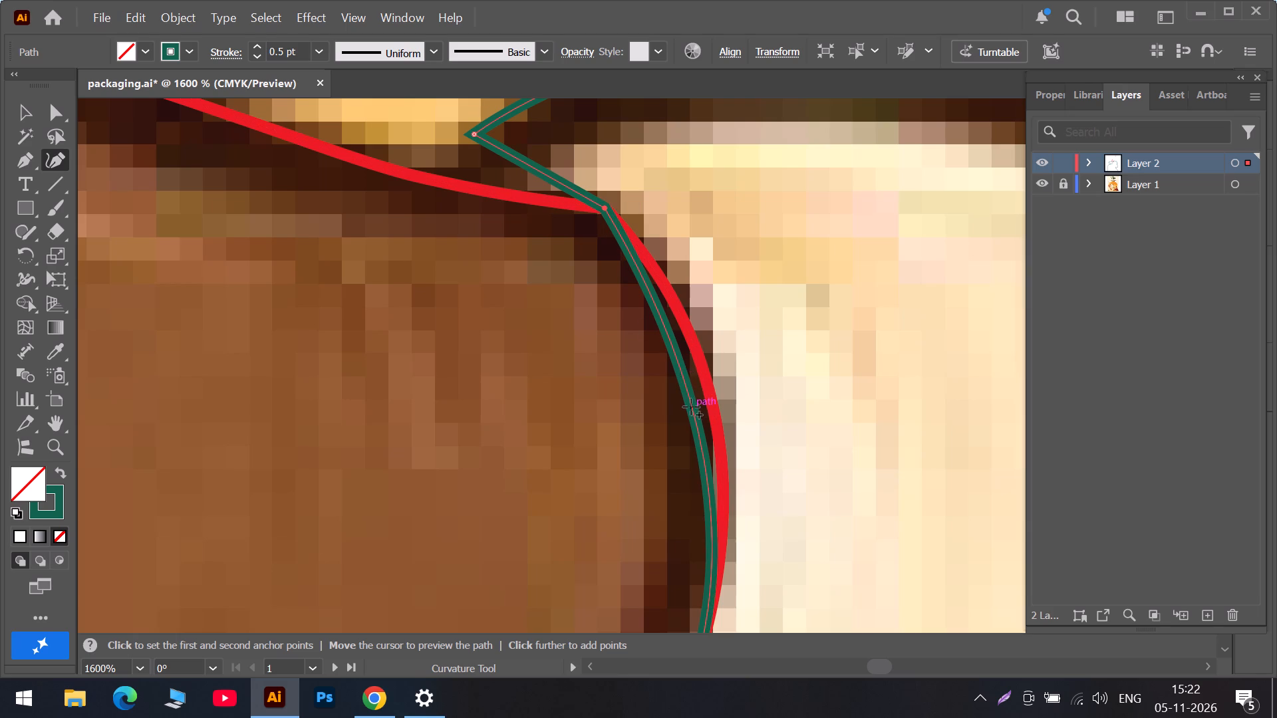
pyautogui.moveTo(691, 407); pyautogui.dragTo(702, 359)
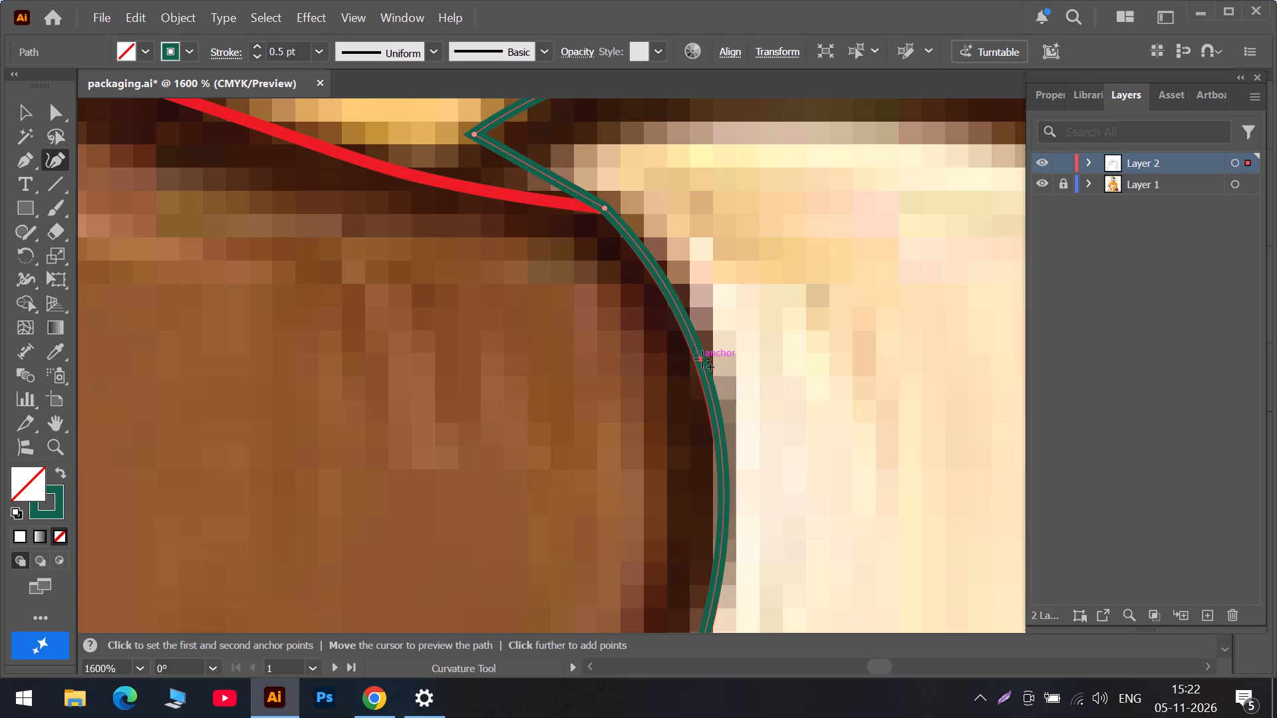
# Fine-tune the green path's anchor just below the brown shape's upper-right corner so the curve sits on the red outline.
pyautogui.moveTo(702, 359); pyautogui.dragTo(701, 364)
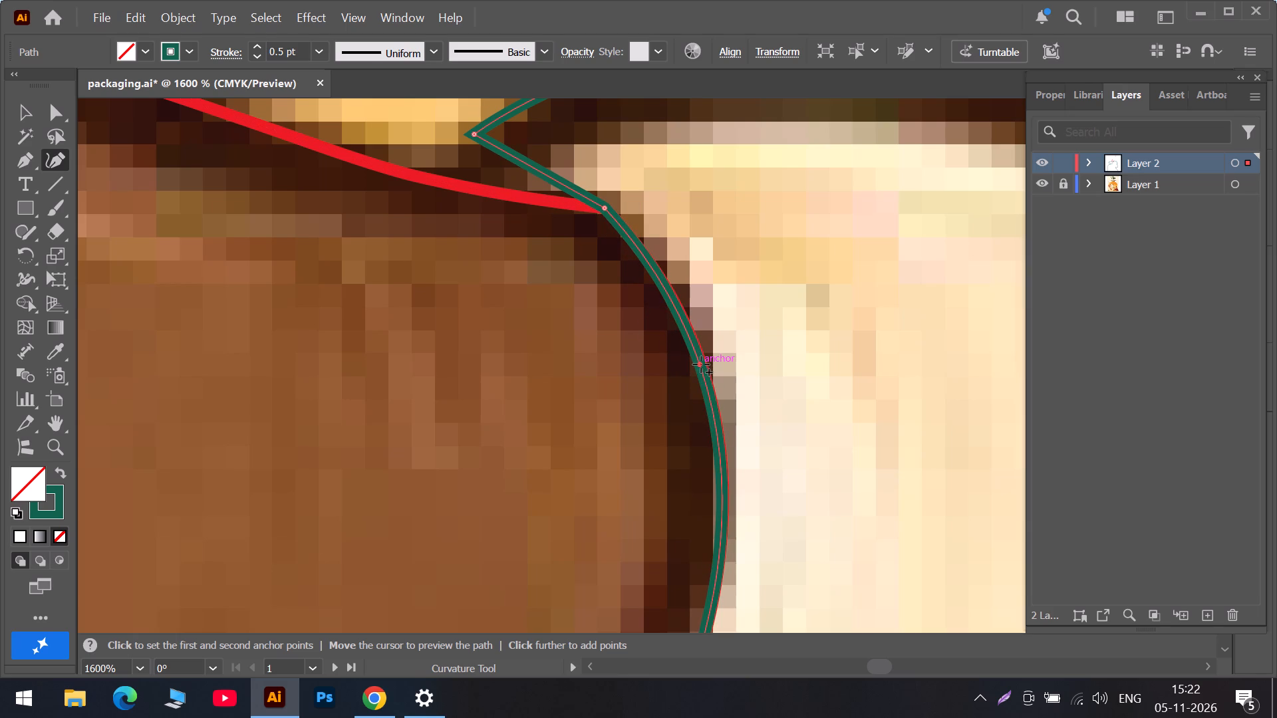
pyautogui.moveTo(701, 364); pyautogui.dragTo(702, 363)
# Move the green path's corner above the brown shape onto the red outline and add an anchor midway to the shape's upper-right corner.
pyautogui.scroll(-5, 703, 362)
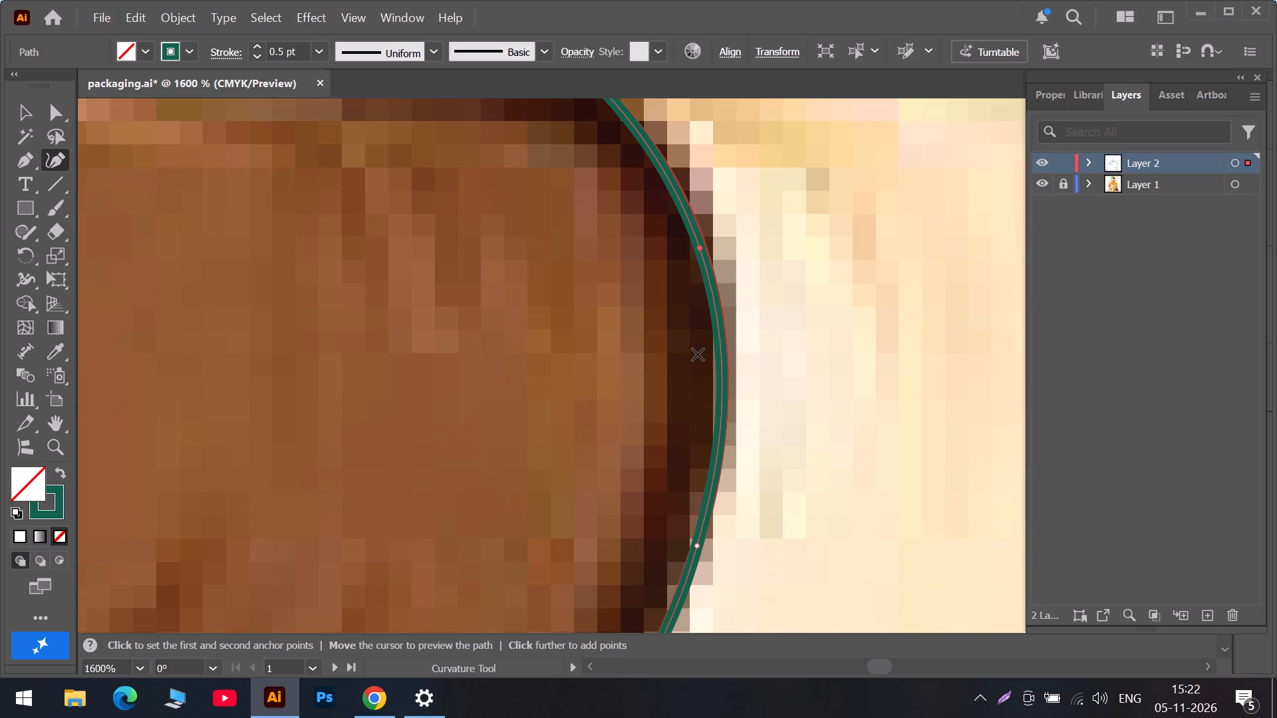
pyautogui.scroll(6, 645, 317)
pyautogui.scroll(6, 549, 277)
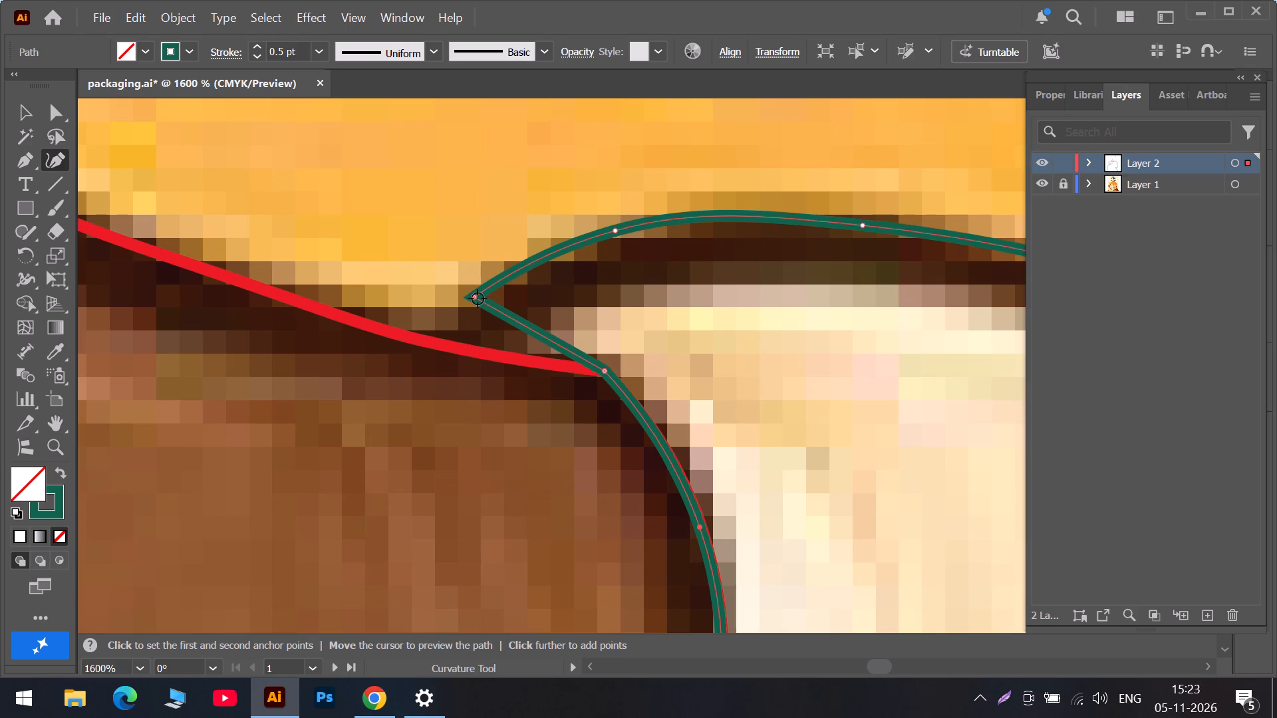
pyautogui.moveTo(476, 299); pyautogui.dragTo(466, 350)
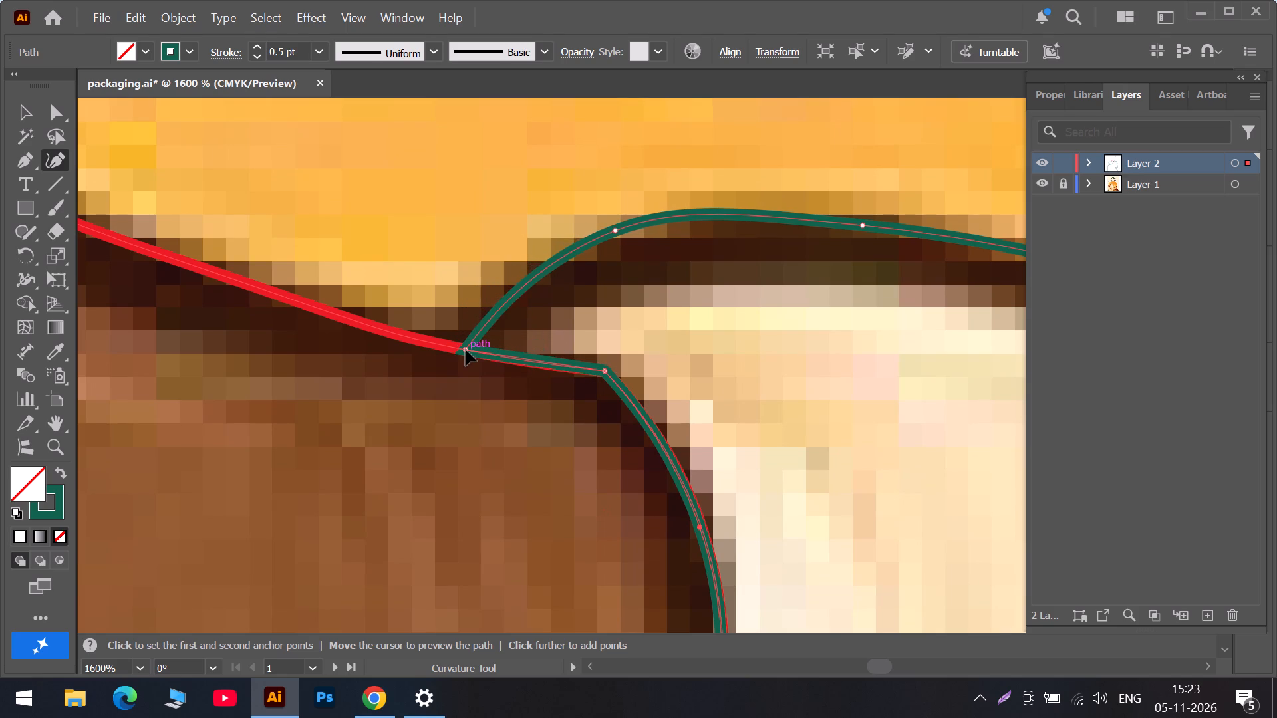
pyautogui.moveTo(466, 350); pyautogui.dragTo(457, 348)
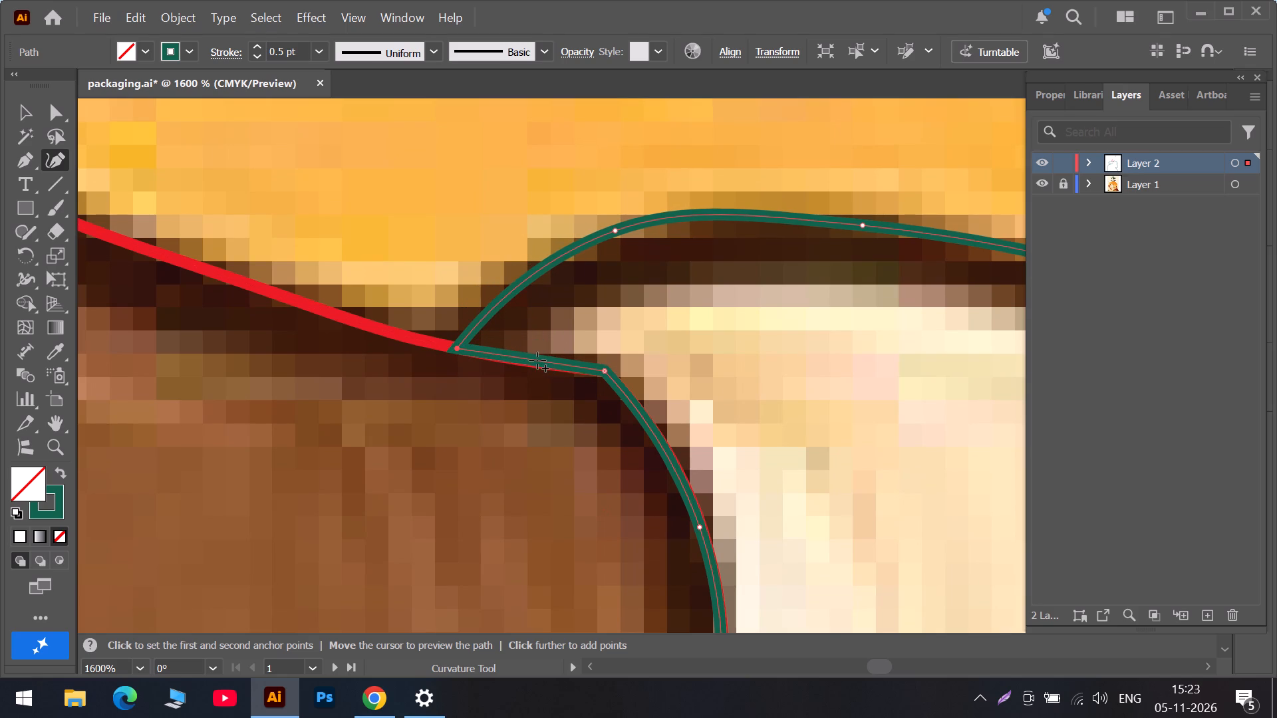
pyautogui.moveTo(535, 360); pyautogui.dragTo(527, 360)
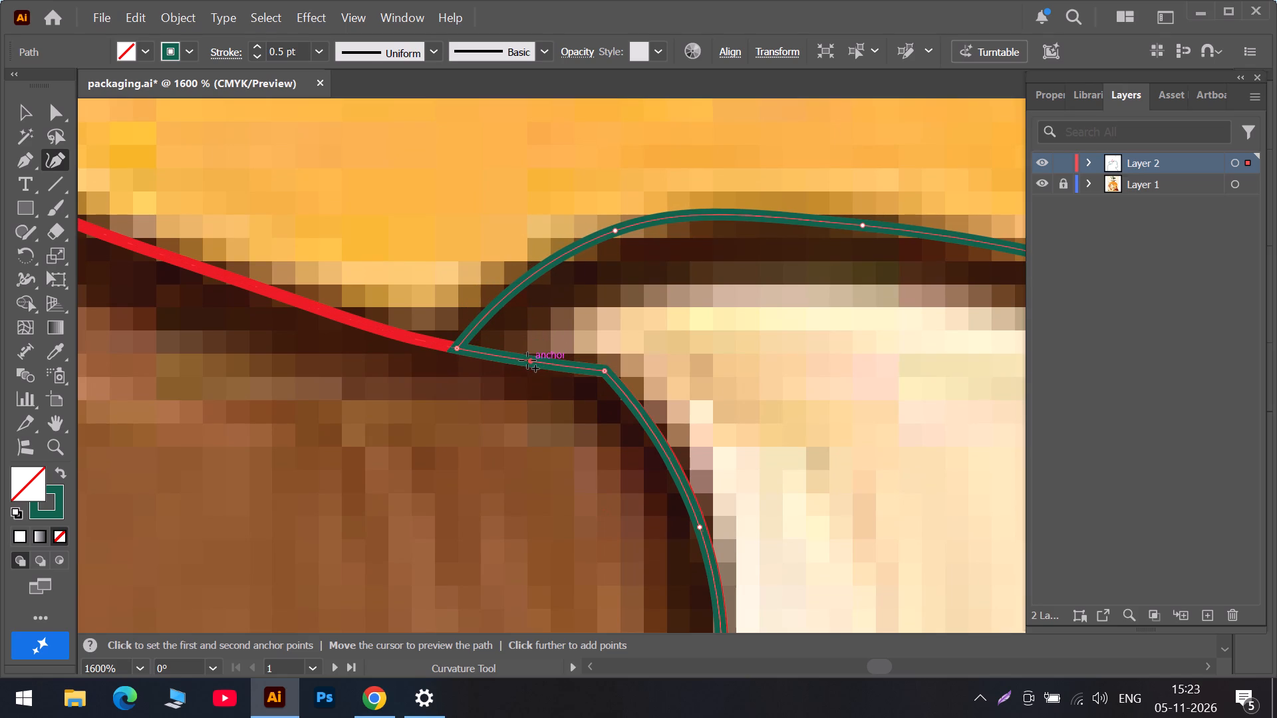
pyautogui.moveTo(527, 360); pyautogui.dragTo(527, 360)
# Fit the green path to the small bump beside the brown shape, moving its left arc anchor and its right-end corner.
pyautogui.keyDown('alt'); pyautogui.scroll(-2, 679, 334); pyautogui.keyUp('alt')
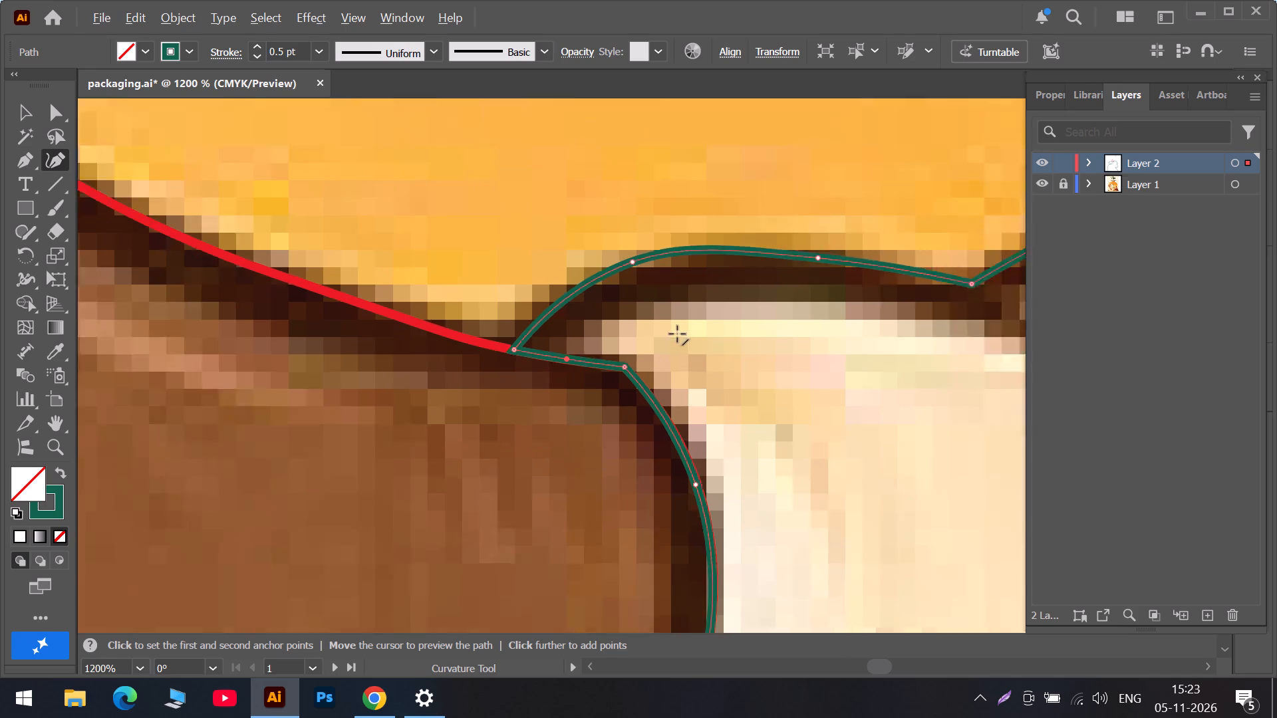
pyautogui.keyDown('alt'); pyautogui.scroll(-3, 676, 331); pyautogui.keyUp('alt')
pyautogui.keyDown('alt'); pyautogui.scroll(3, 696, 315); pyautogui.keyUp('alt')
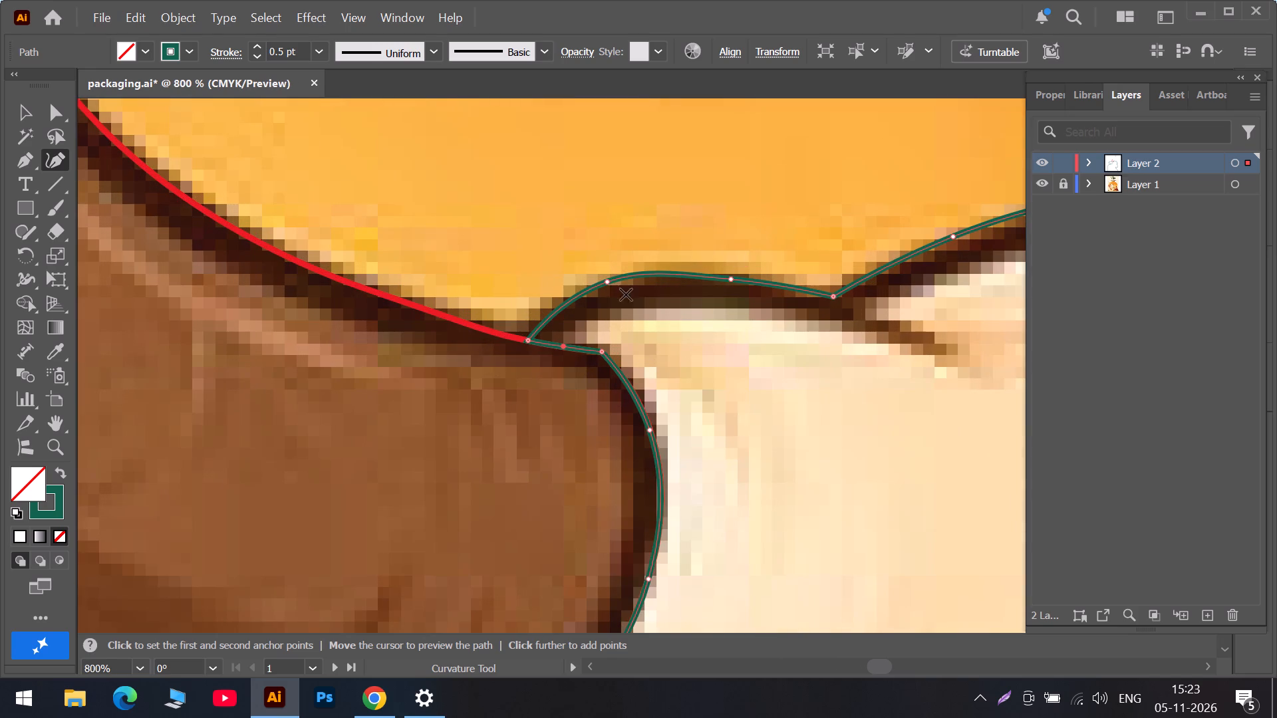
pyautogui.moveTo(608, 282); pyautogui.dragTo(611, 289)
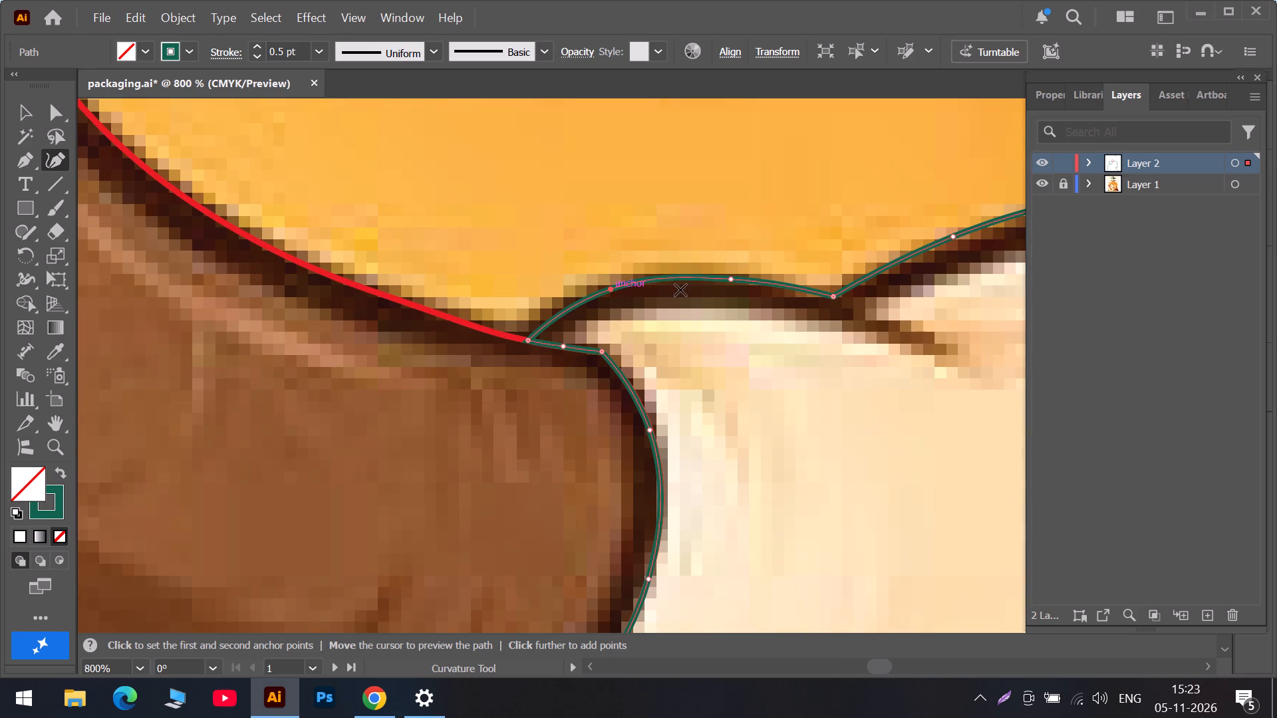
pyautogui.moveTo(832, 295); pyautogui.dragTo(839, 293)
# Extend the bump's right-end corner to the tip of the short dark hair line and add a corner anchor where the line meets the head outline.
pyautogui.keyDown('alt'); pyautogui.scroll(-2, 598, 312); pyautogui.keyUp('alt')
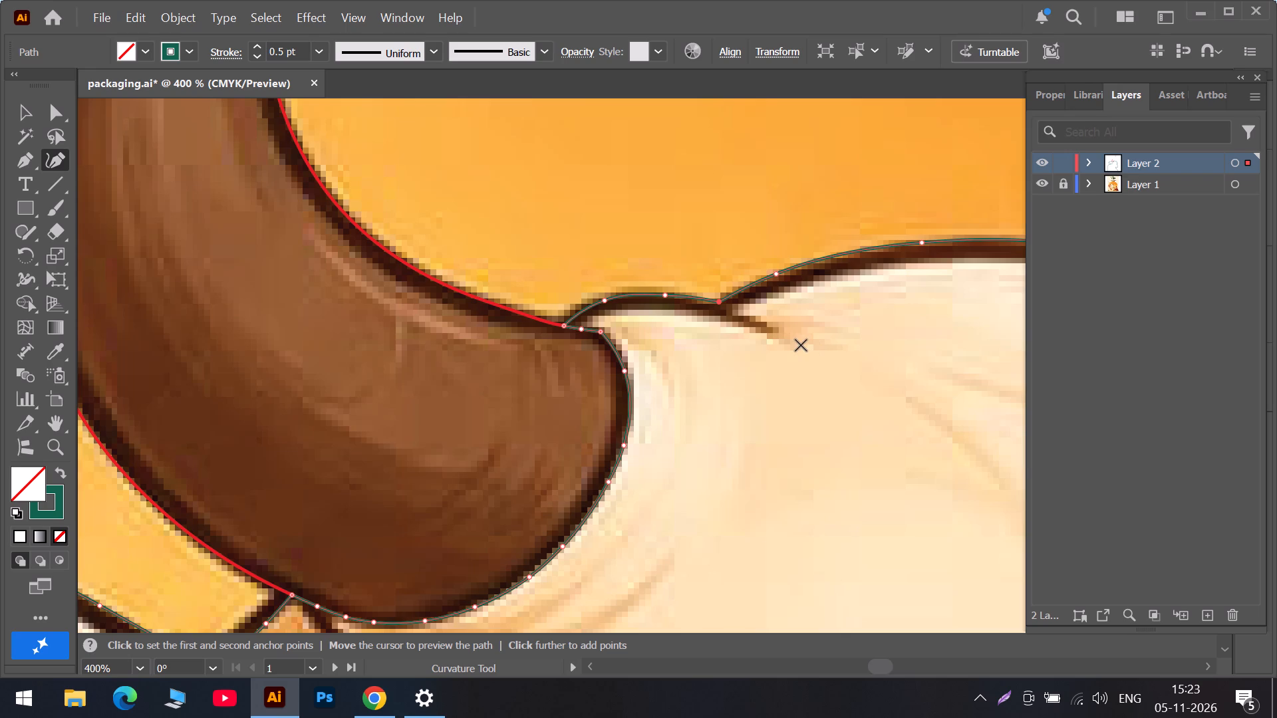
pyautogui.scroll(4, 741, 332)
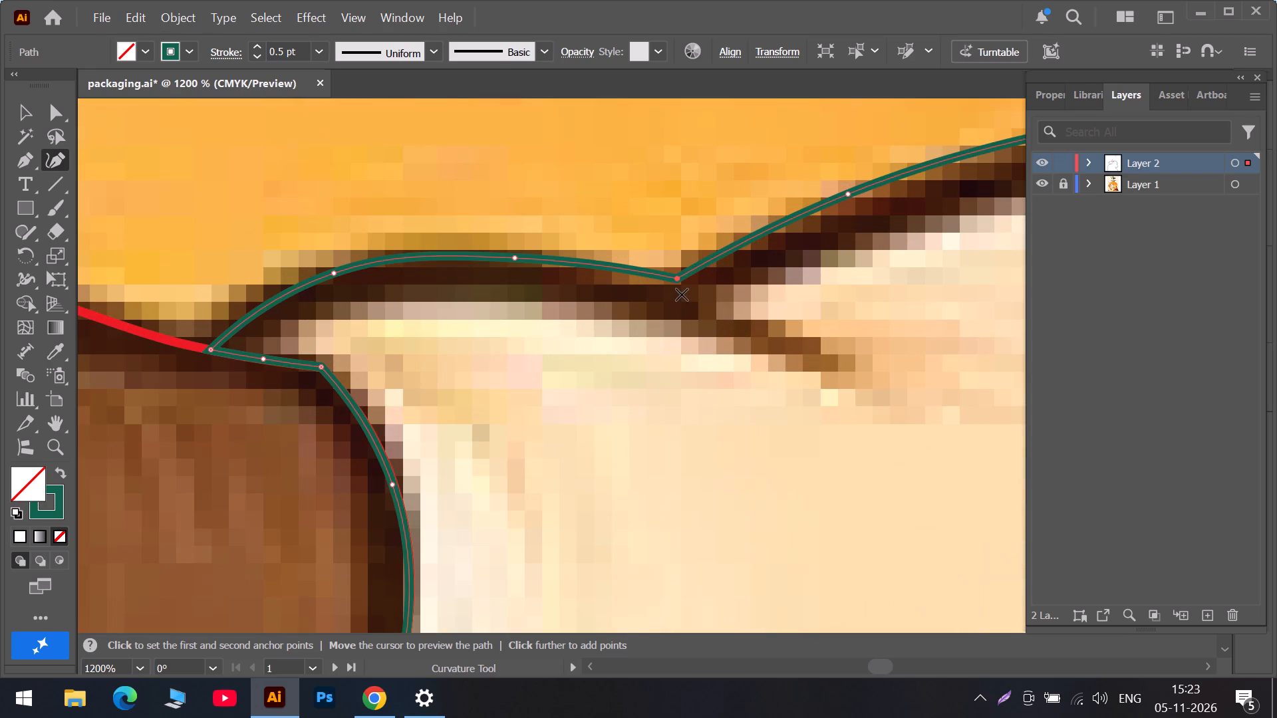
pyautogui.moveTo(676, 277); pyautogui.dragTo(811, 362)
pyautogui.doubleClick(816, 269)
pyautogui.moveTo(816, 269); pyautogui.dragTo(803, 269)
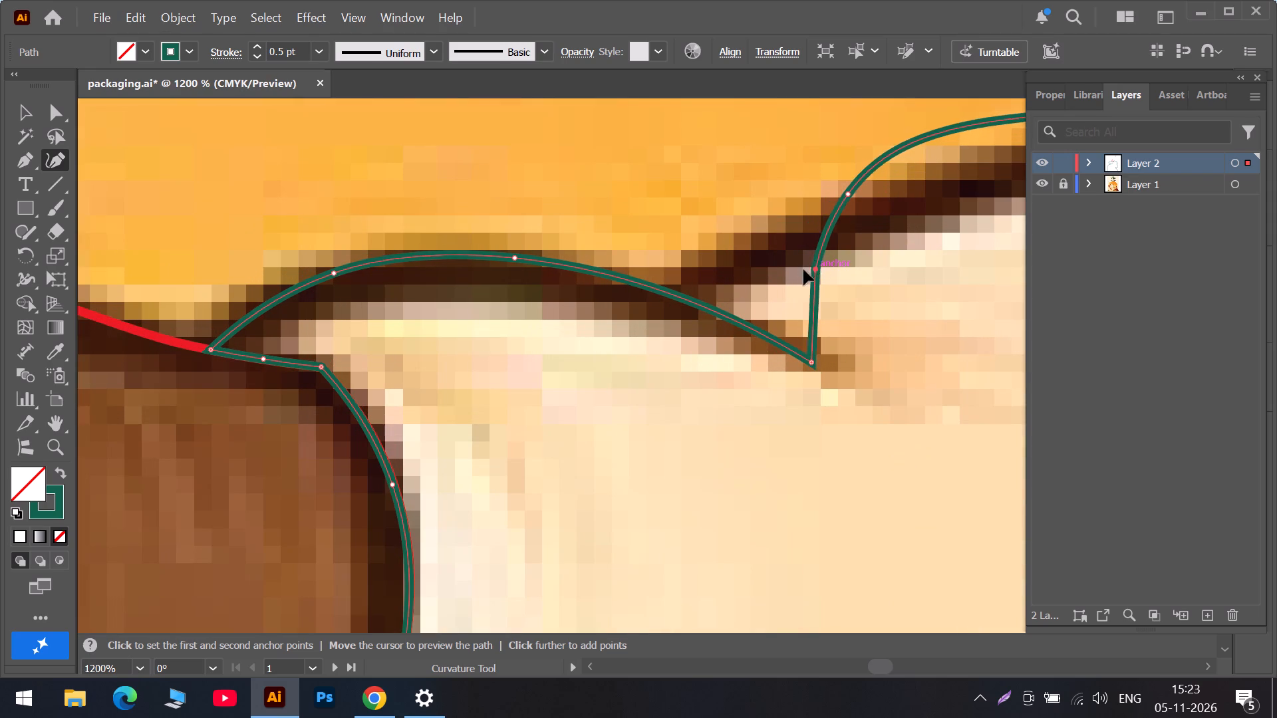
pyautogui.moveTo(803, 269); pyautogui.dragTo(652, 285)
# Add an anchor midway along the short hair-line spur and adjust it so the segment curves along the dark line.
pyautogui.moveTo(736, 326); pyautogui.dragTo(736, 321)
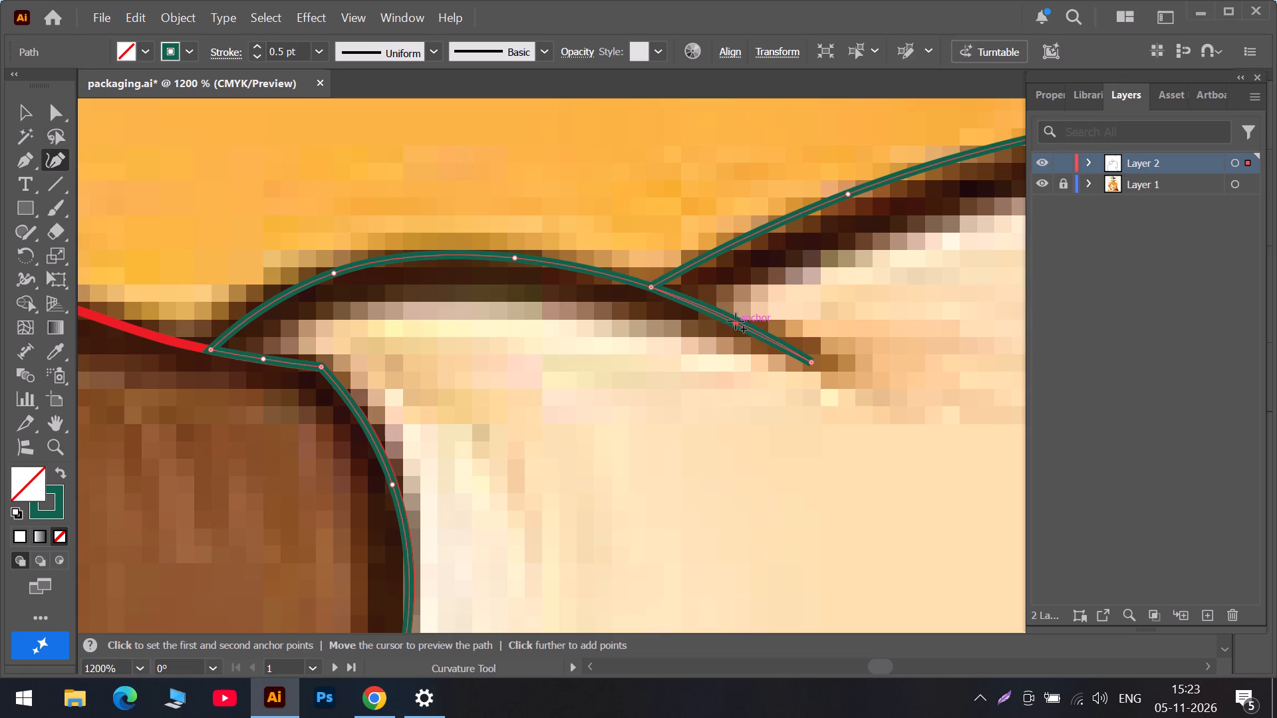
pyautogui.moveTo(736, 321); pyautogui.dragTo(735, 318)
pyautogui.keyDown('alt'); pyautogui.scroll(-3, 841, 233); pyautogui.keyUp('alt')
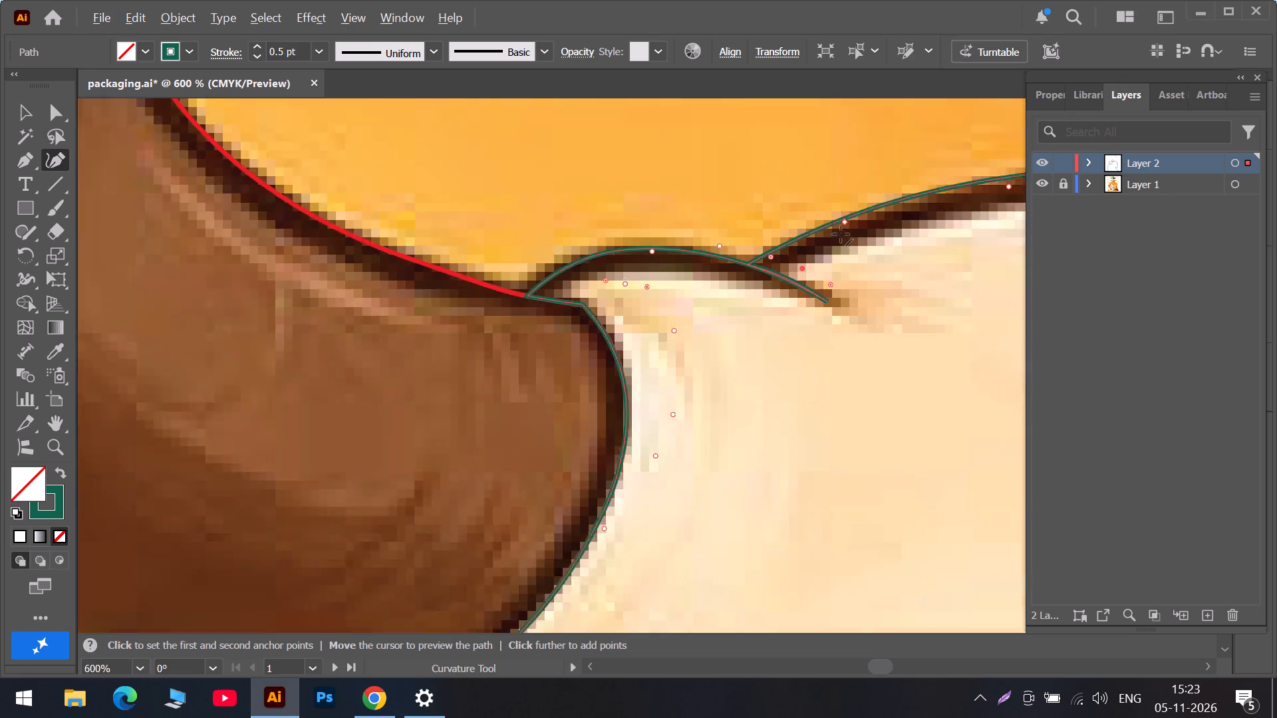
pyautogui.click(937, 665)
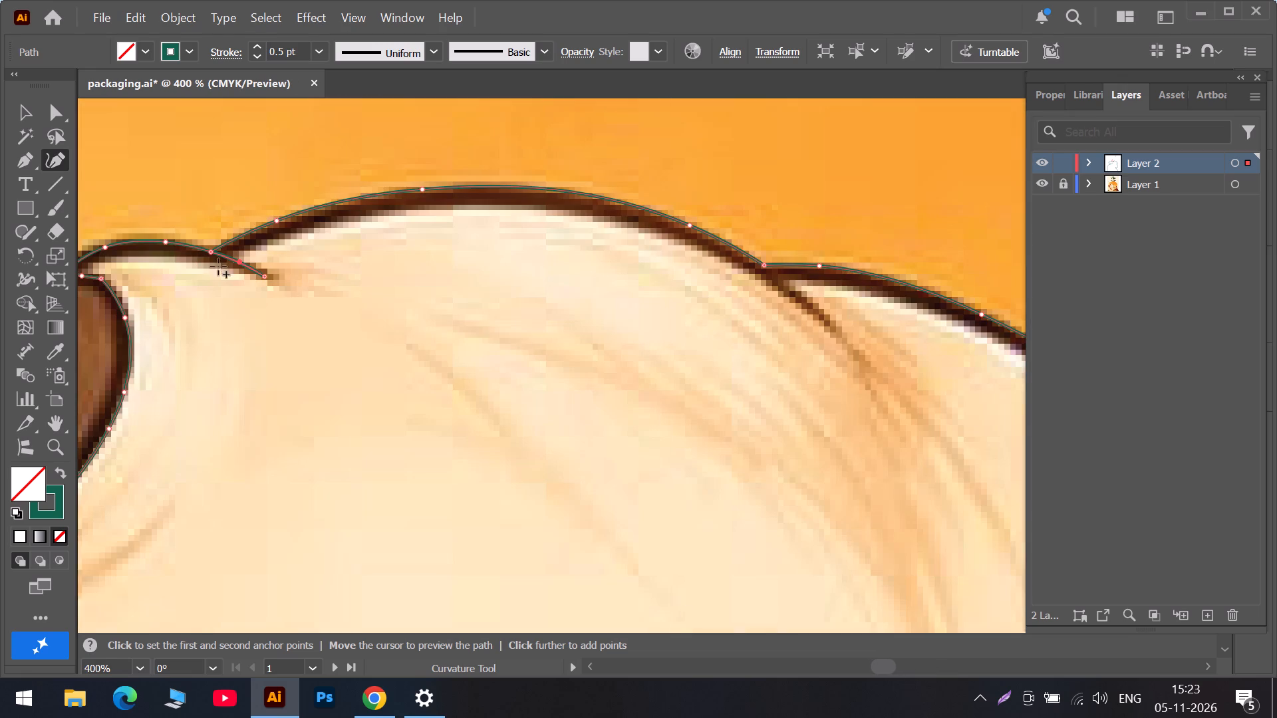
pyautogui.keyDown('alt'); pyautogui.scroll(3, 256, 297); pyautogui.keyUp('alt')
pyautogui.scroll(5, 181, 241)
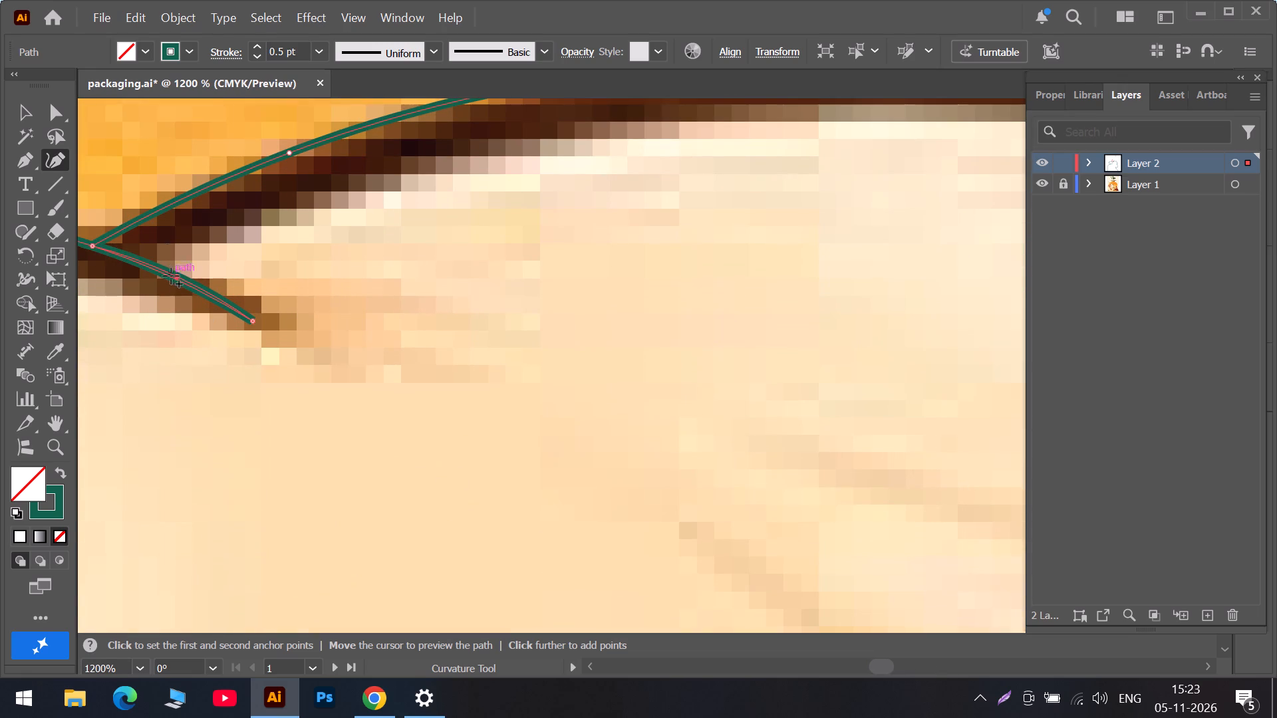
pyautogui.scroll(2, 174, 281)
pyautogui.moveTo(164, 283); pyautogui.dragTo(165, 284)
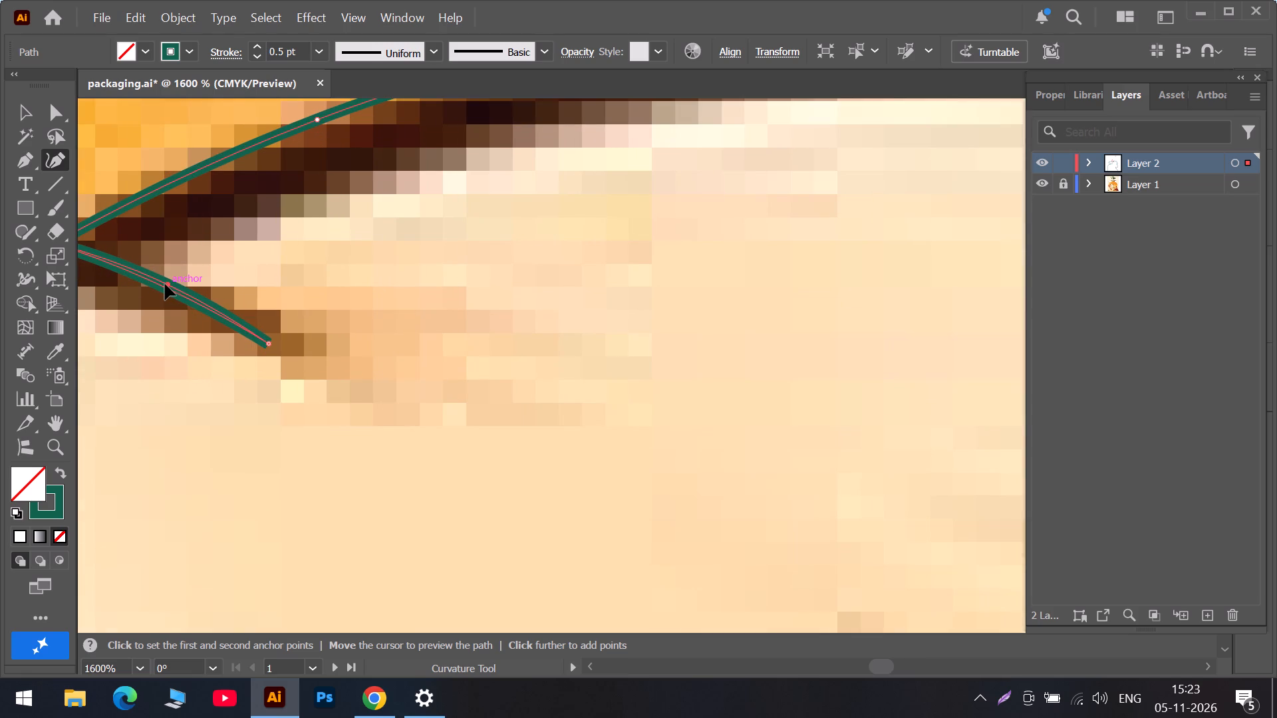
pyautogui.moveTo(165, 284); pyautogui.dragTo(165, 290)
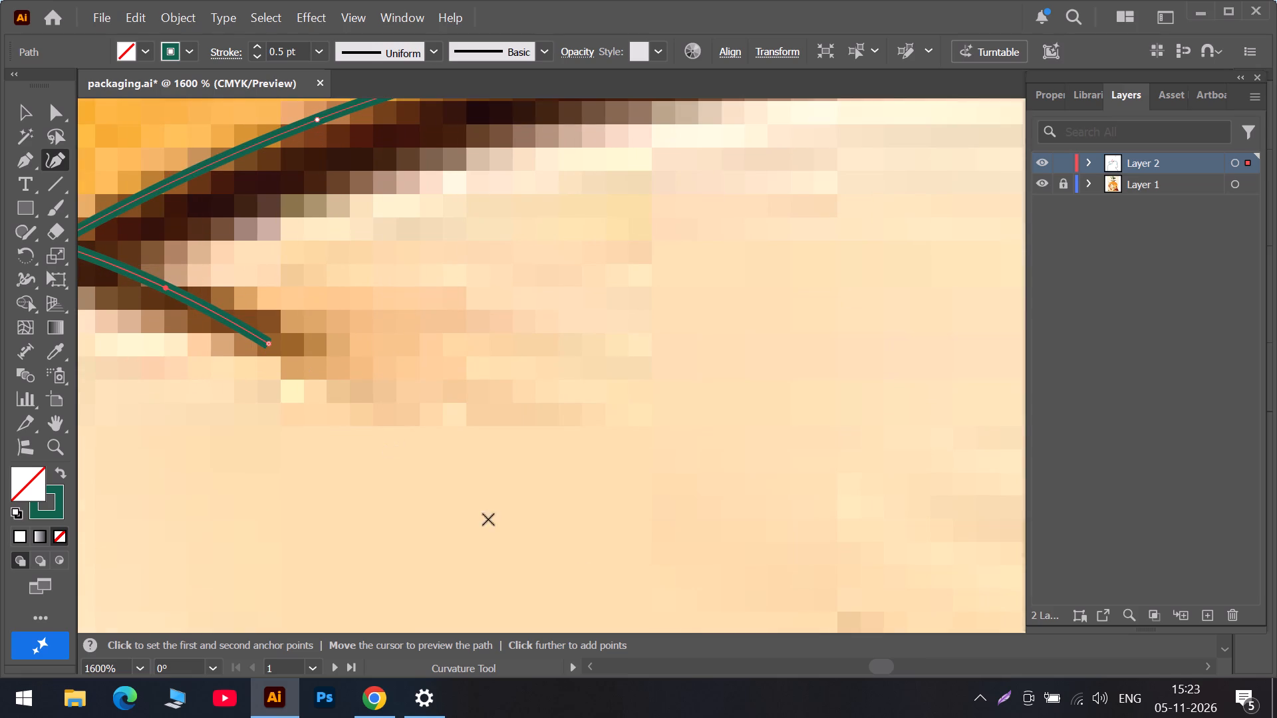
# Pull the corner between the head's two large arcs down along the dark hair line to form a pointed spur.
pyautogui.click(825, 665)
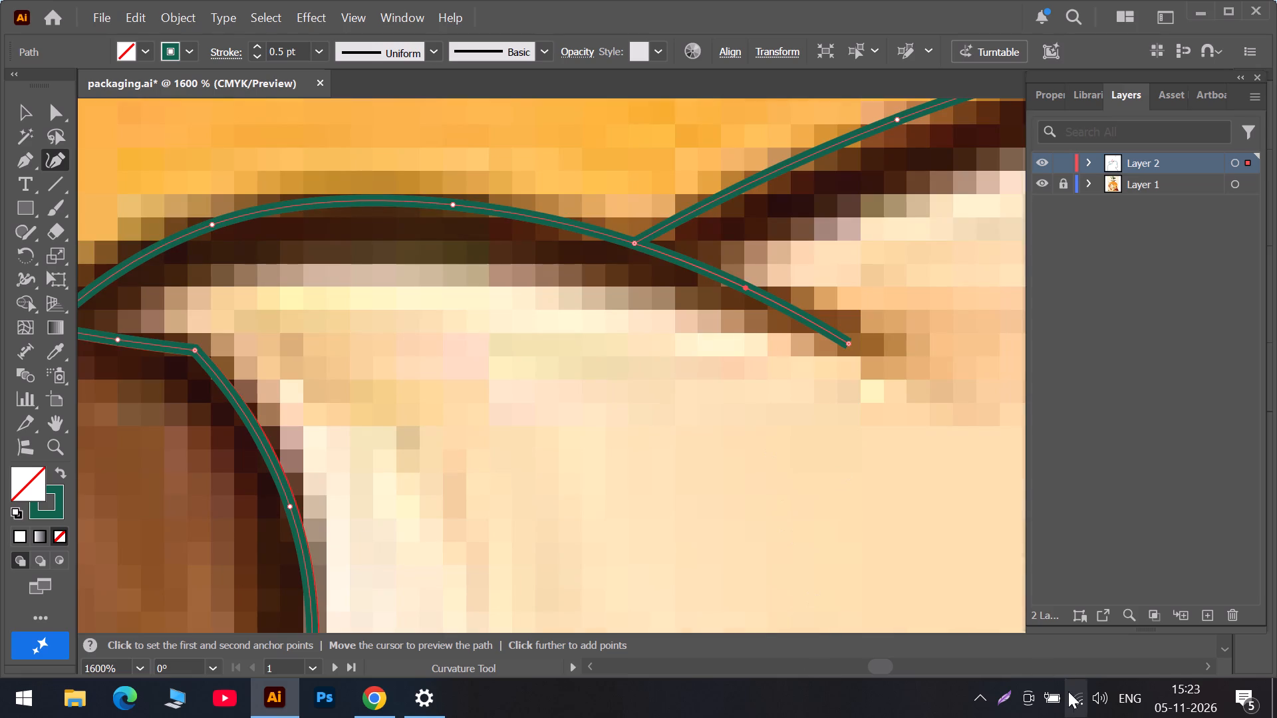
pyautogui.doubleClick(920, 668)
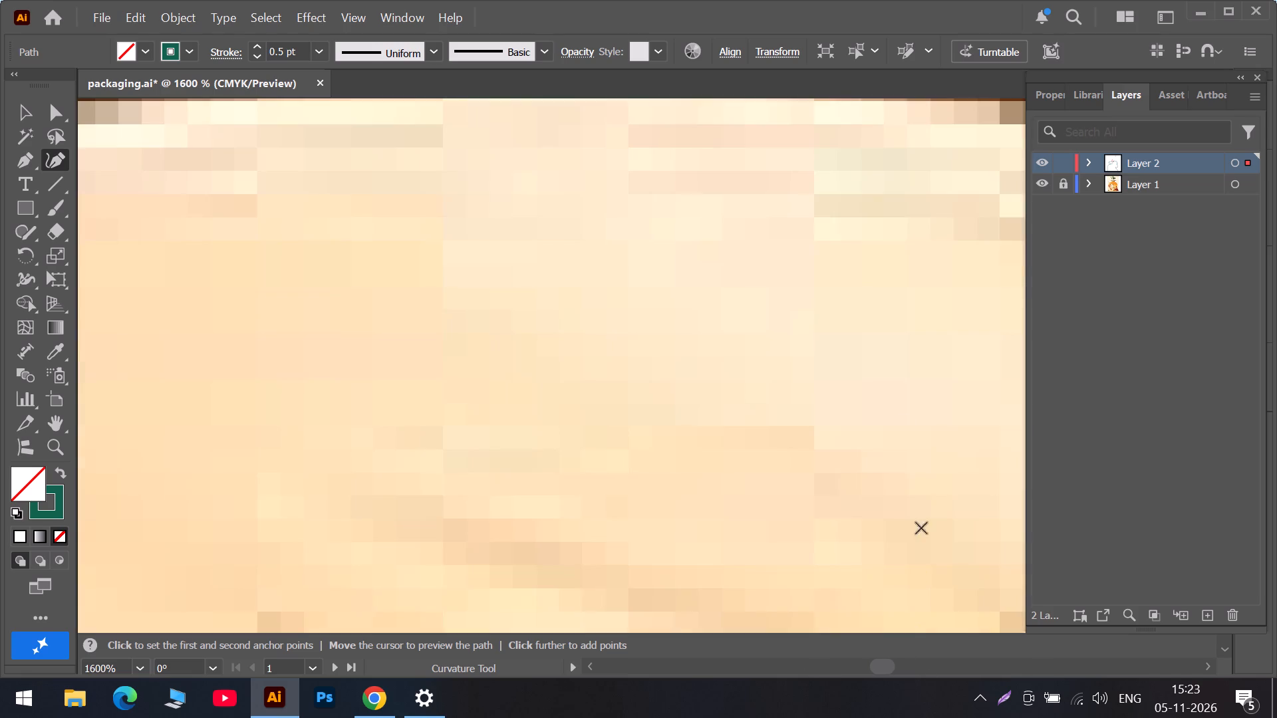
pyautogui.scroll(13, 892, 393)
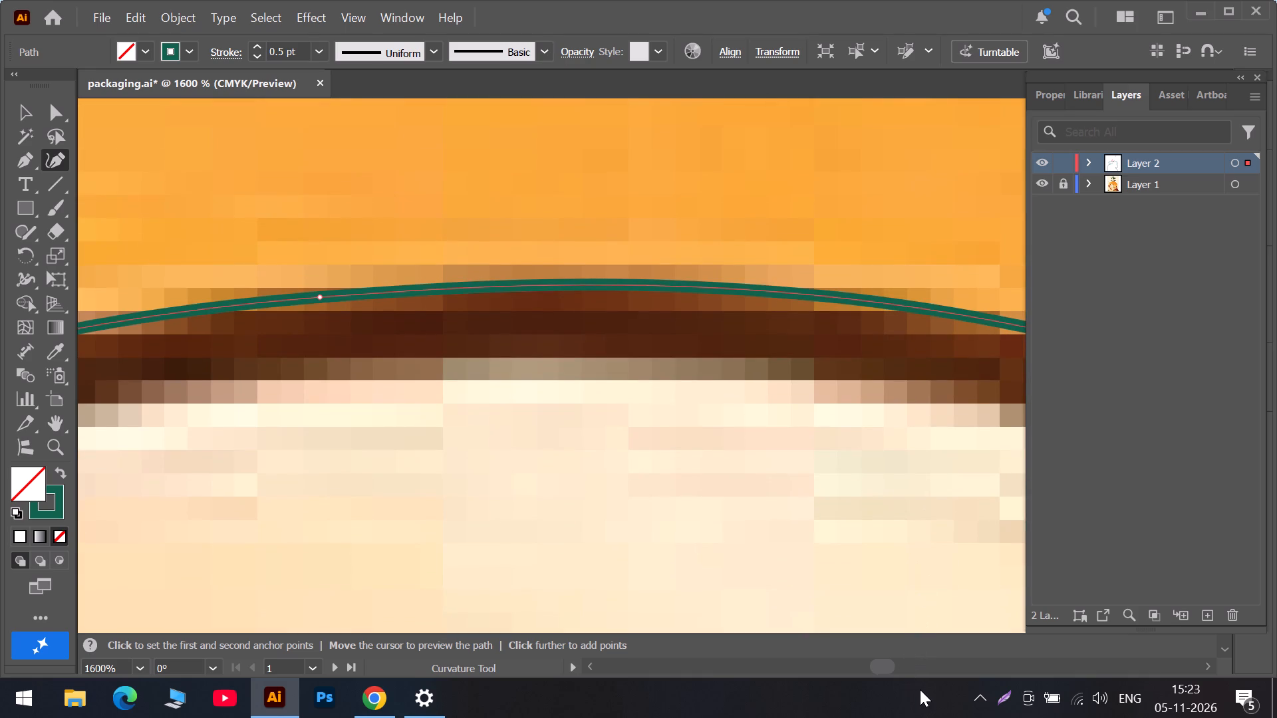
pyautogui.click(934, 666)
pyautogui.click(934, 666)
pyautogui.scroll(-6, 866, 634)
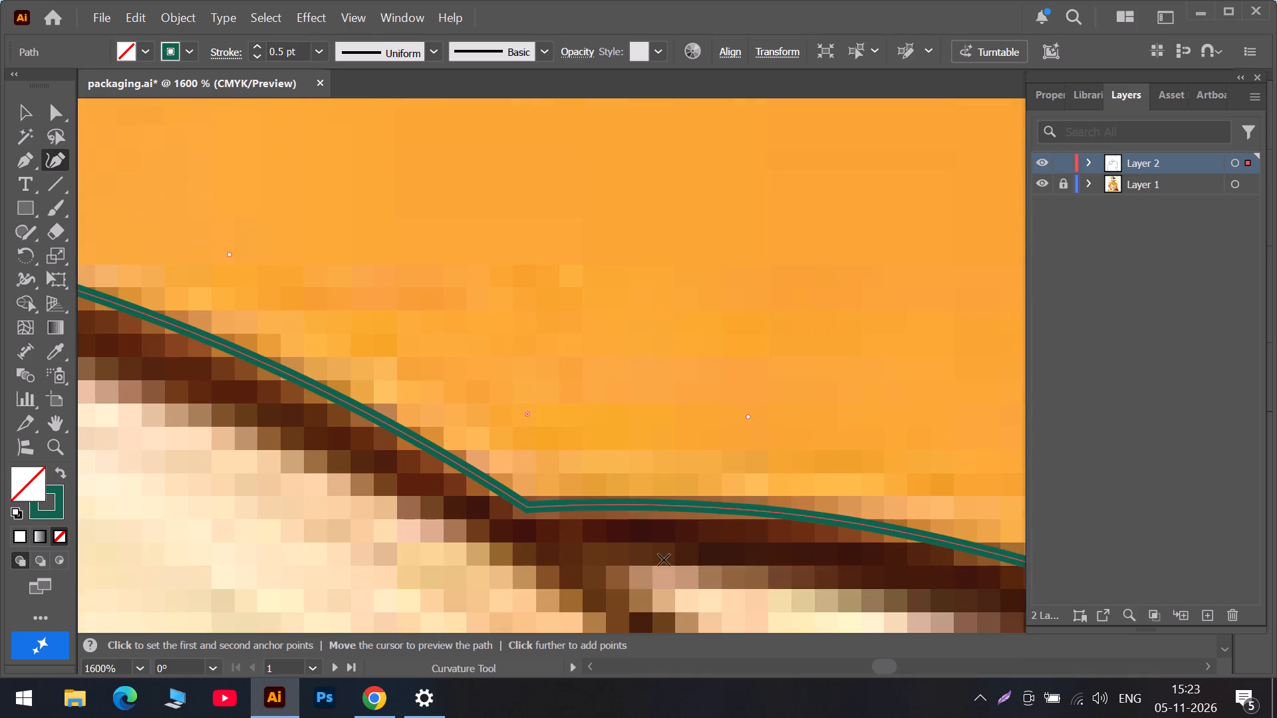
pyautogui.scroll(-7, 563, 514)
pyautogui.scroll(-5, 534, 412)
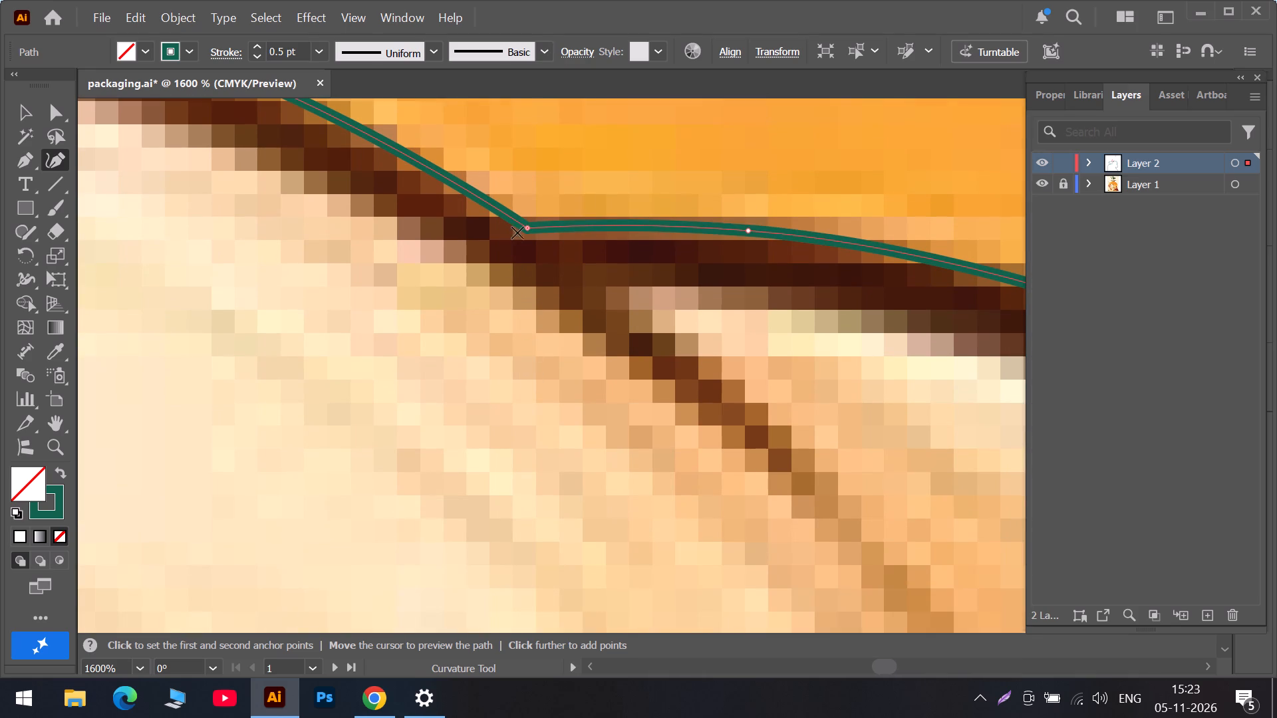
pyautogui.moveTo(525, 229); pyautogui.dragTo(807, 497)
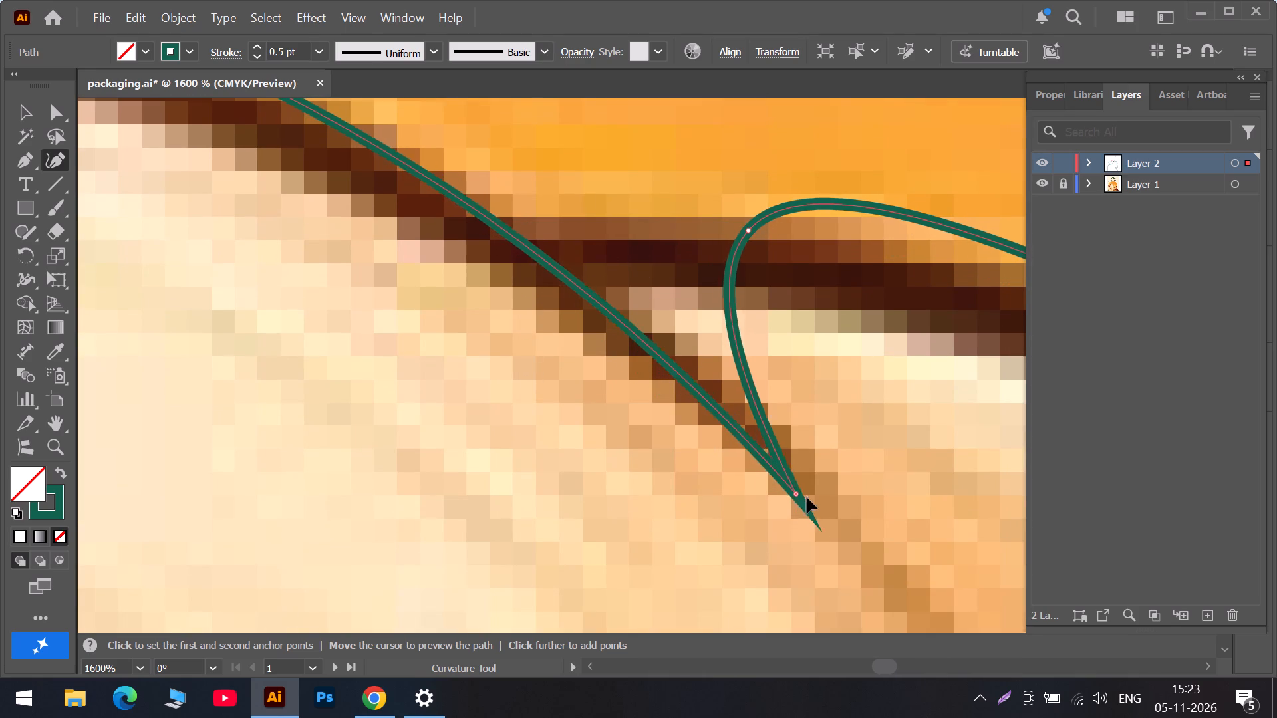
pyautogui.moveTo(807, 497); pyautogui.dragTo(784, 473)
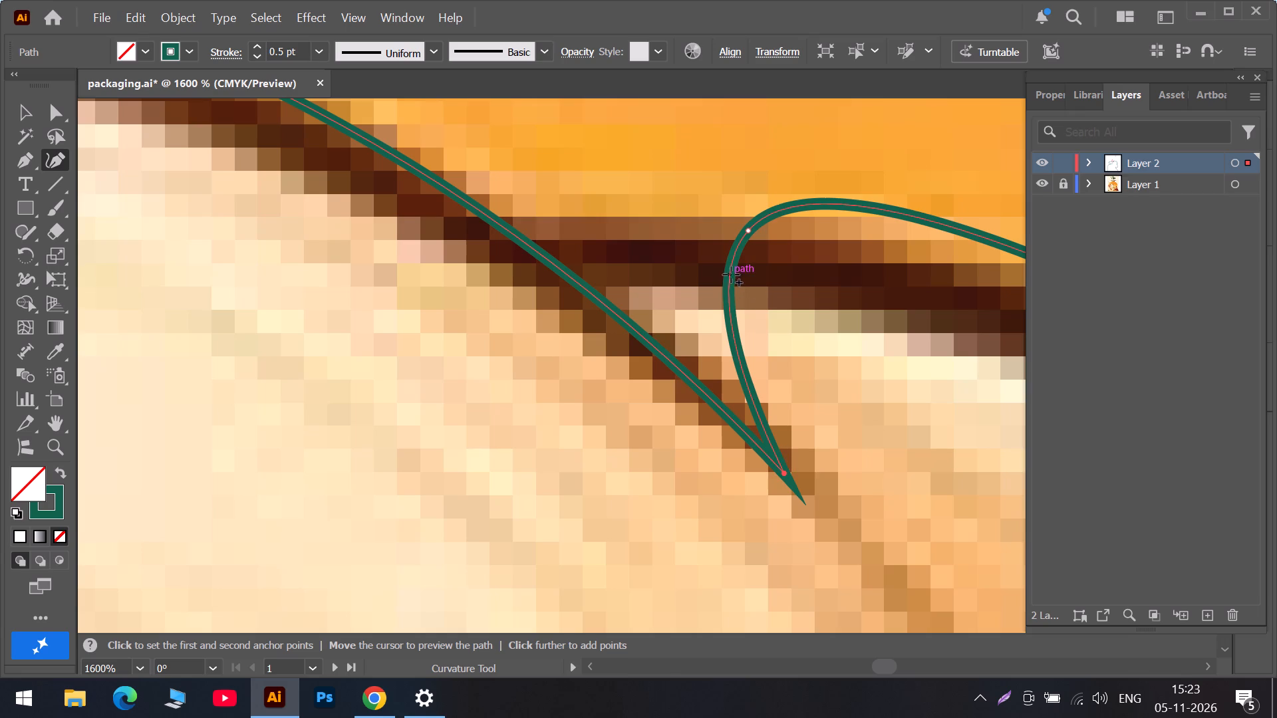
# Add a corner anchor where the two large arcs meet and bend the spur's returning segment onto its other side.
pyautogui.moveTo(730, 274); pyautogui.dragTo(551, 215)
pyautogui.doubleClick(551, 215)
pyautogui.moveTo(551, 215); pyautogui.dragTo(501, 221)
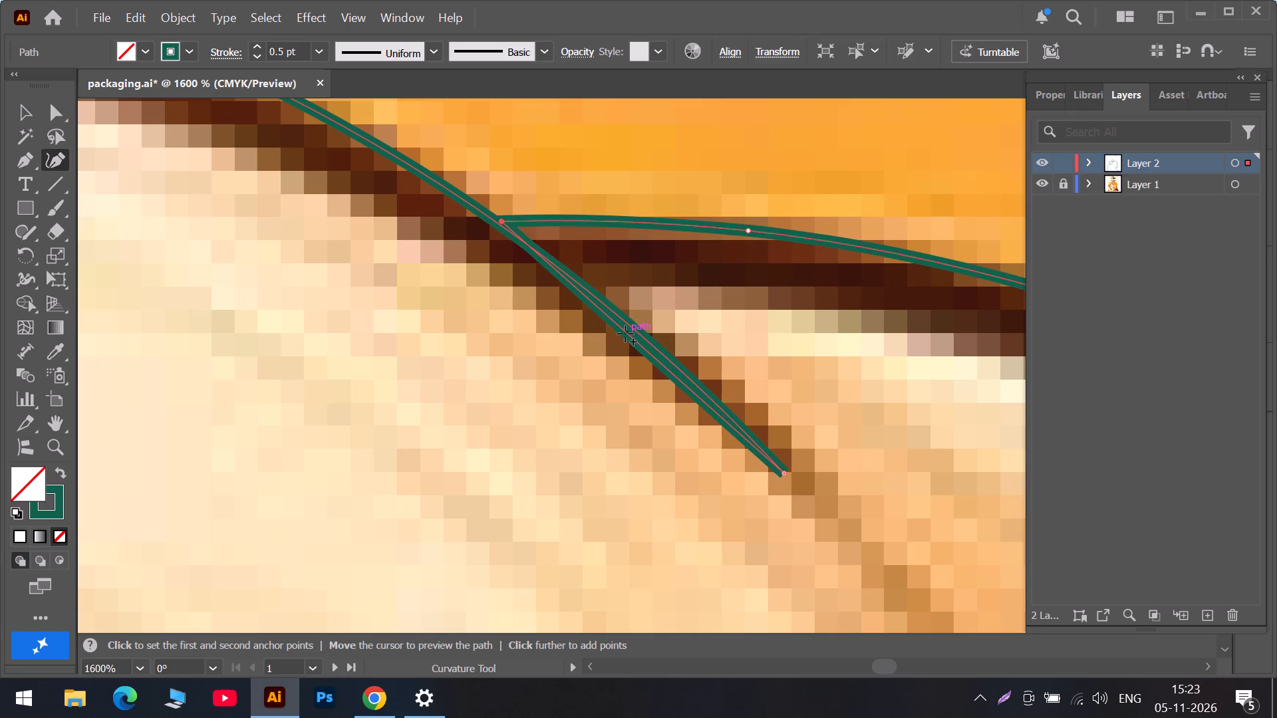
pyautogui.moveTo(625, 334); pyautogui.dragTo(627, 321)
pyautogui.moveTo(500, 221); pyautogui.dragTo(494, 221)
# Move the anchor on the right slope of the head's first large arc so the green path follows the dark outline.
pyautogui.scroll(-2, 657, 282)
pyautogui.keyDown('alt'); pyautogui.scroll(-2, 657, 282); pyautogui.keyUp('alt')
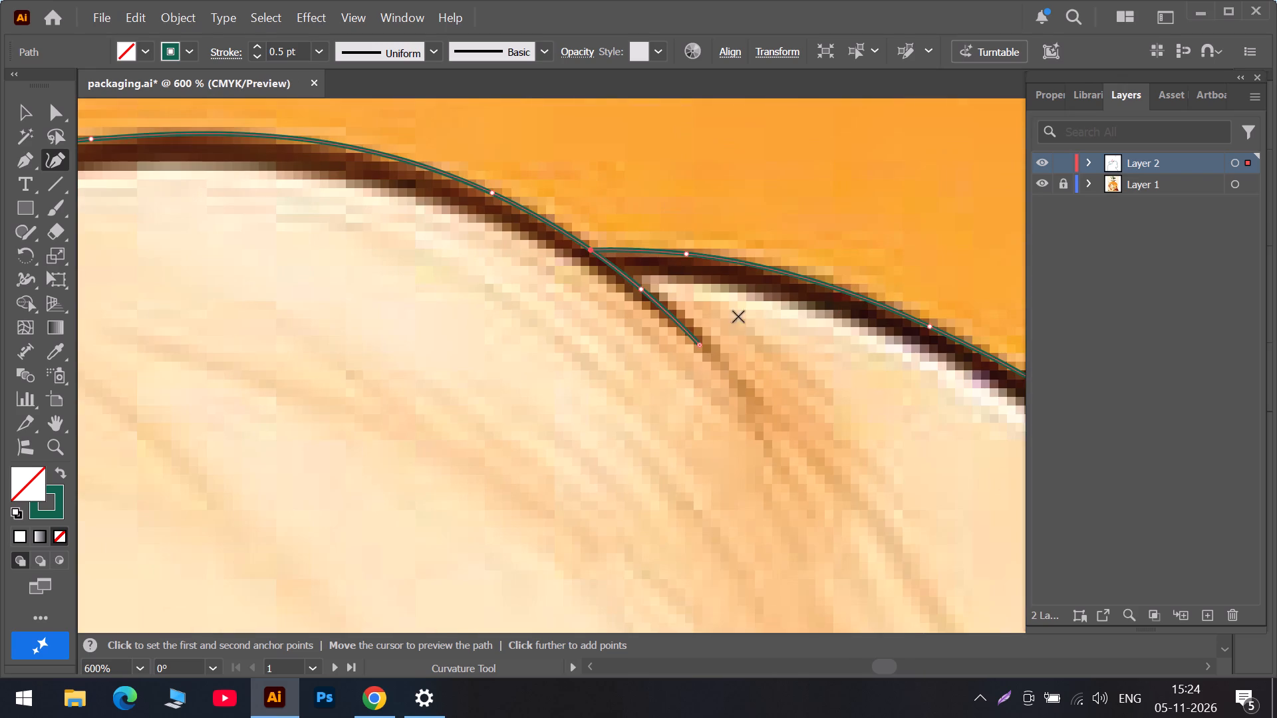
pyautogui.keyDown('alt'); pyautogui.scroll(-1, 528, 238); pyautogui.keyUp('alt')
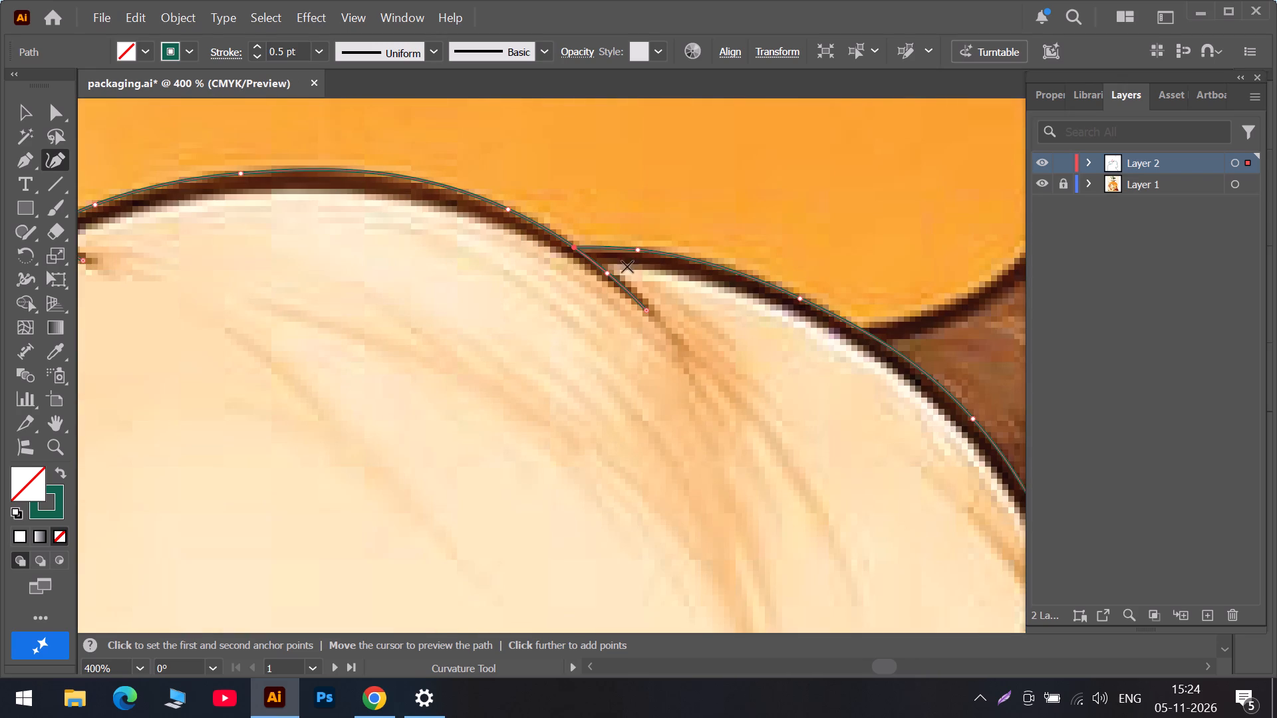
pyautogui.keyDown('alt'); pyautogui.scroll(1, 502, 220); pyautogui.keyUp('alt')
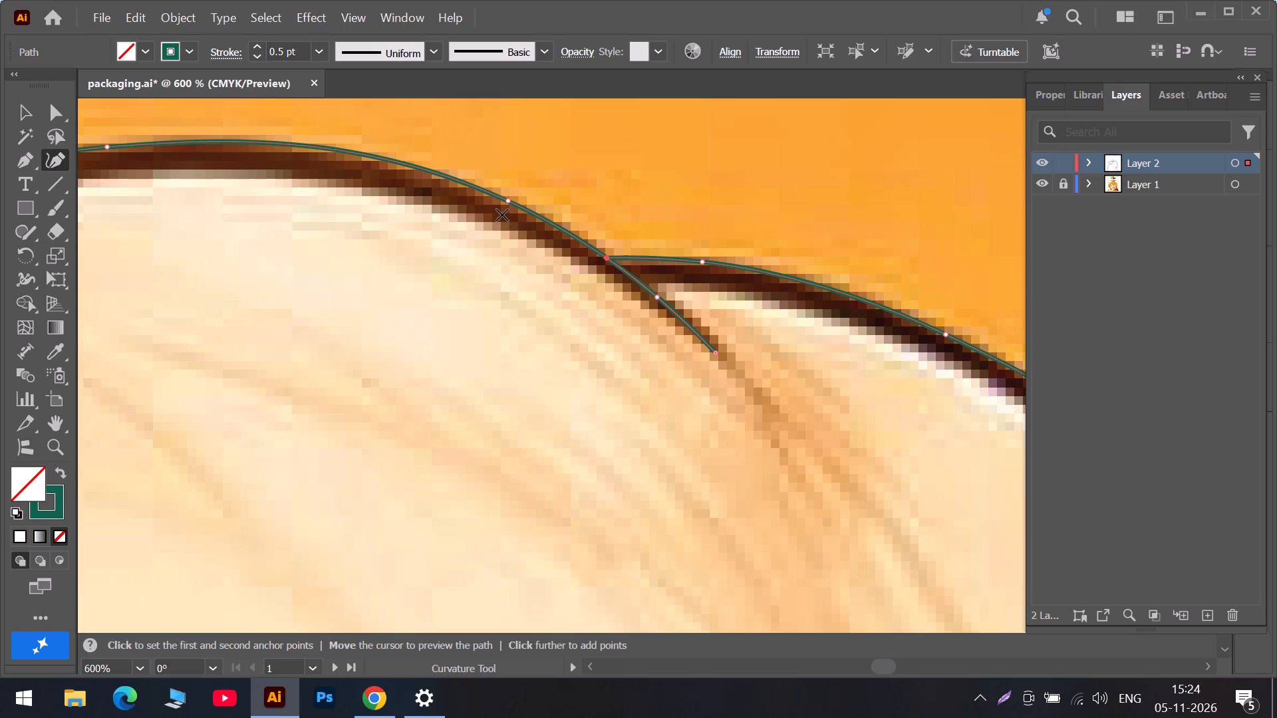
pyautogui.moveTo(509, 202); pyautogui.dragTo(480, 195)
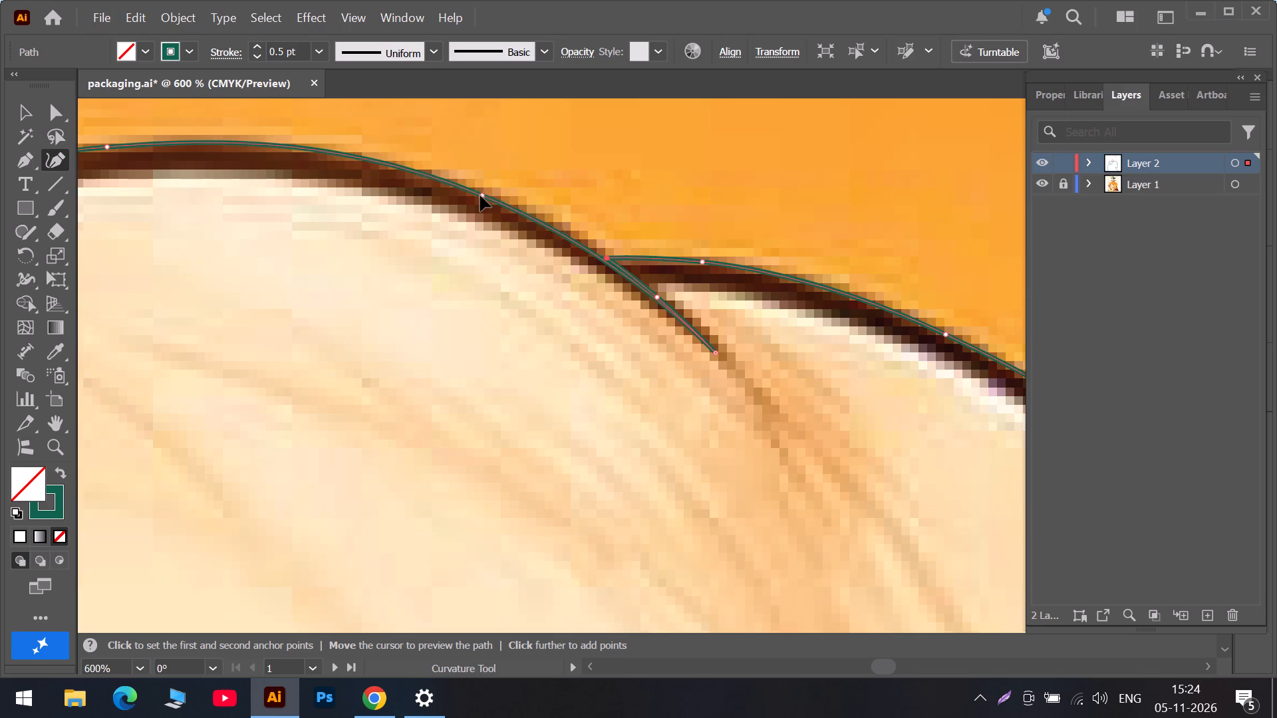
pyautogui.moveTo(480, 195); pyautogui.dragTo(485, 193)
# Examine the green path's fit from the second hair-line spur down past the right horn's base to the corner above the ear.
pyautogui.keyDown('alt'); pyautogui.scroll(4, 635, 291); pyautogui.keyUp('alt')
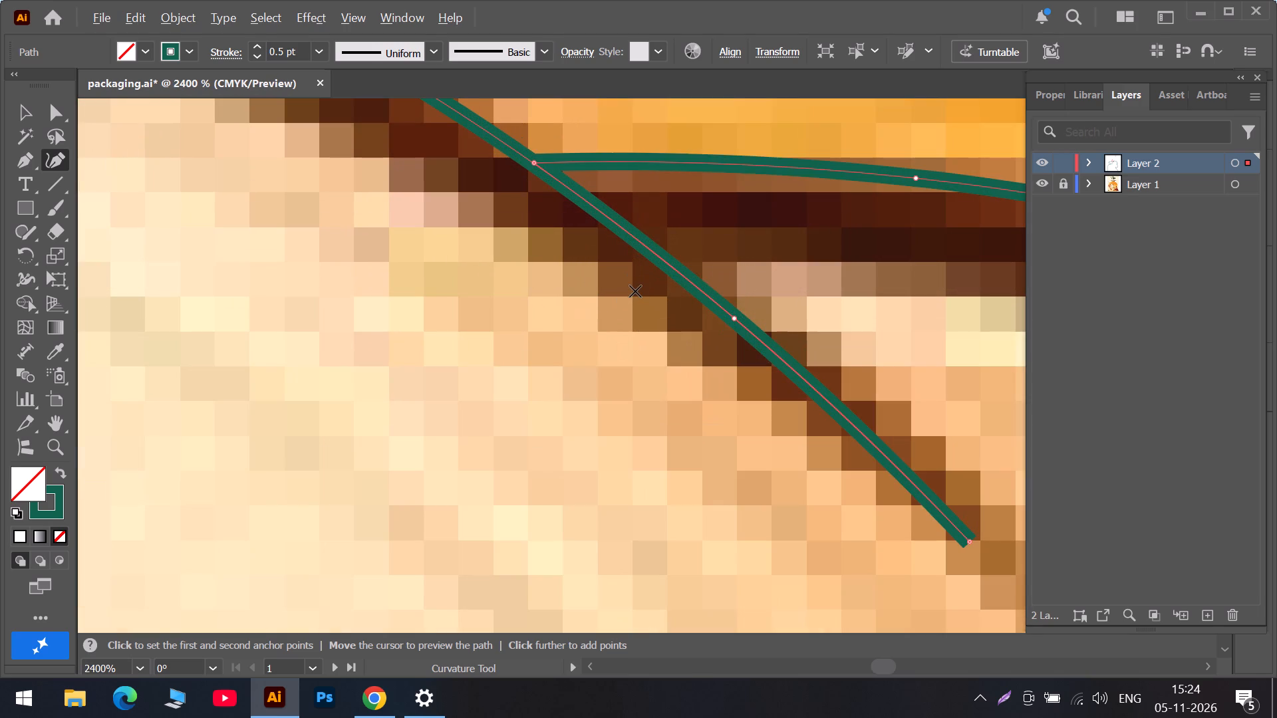
pyautogui.keyDown('alt'); pyautogui.scroll(-2, 635, 291); pyautogui.keyUp('alt')
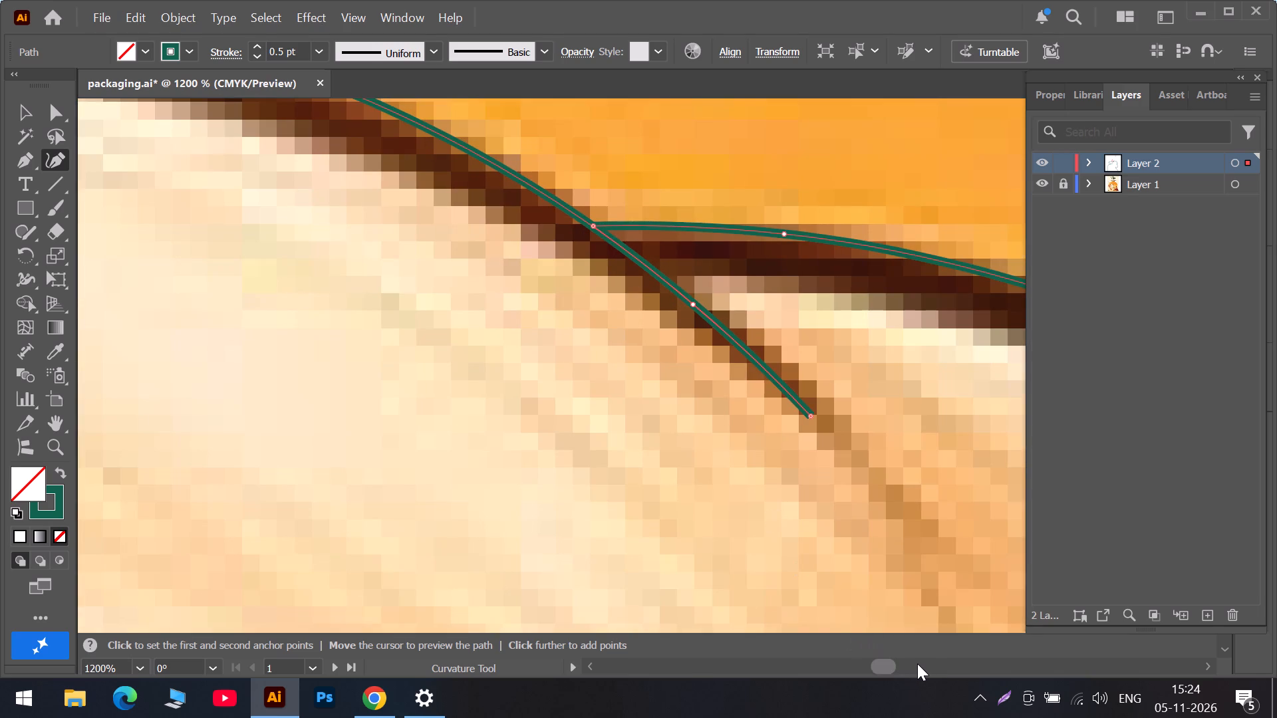
pyautogui.doubleClick(917, 663)
pyautogui.scroll(-7, 706, 562)
pyautogui.keyDown('alt'); pyautogui.scroll(-4, 658, 526); pyautogui.keyUp('alt')
pyautogui.scroll(-15, 685, 543)
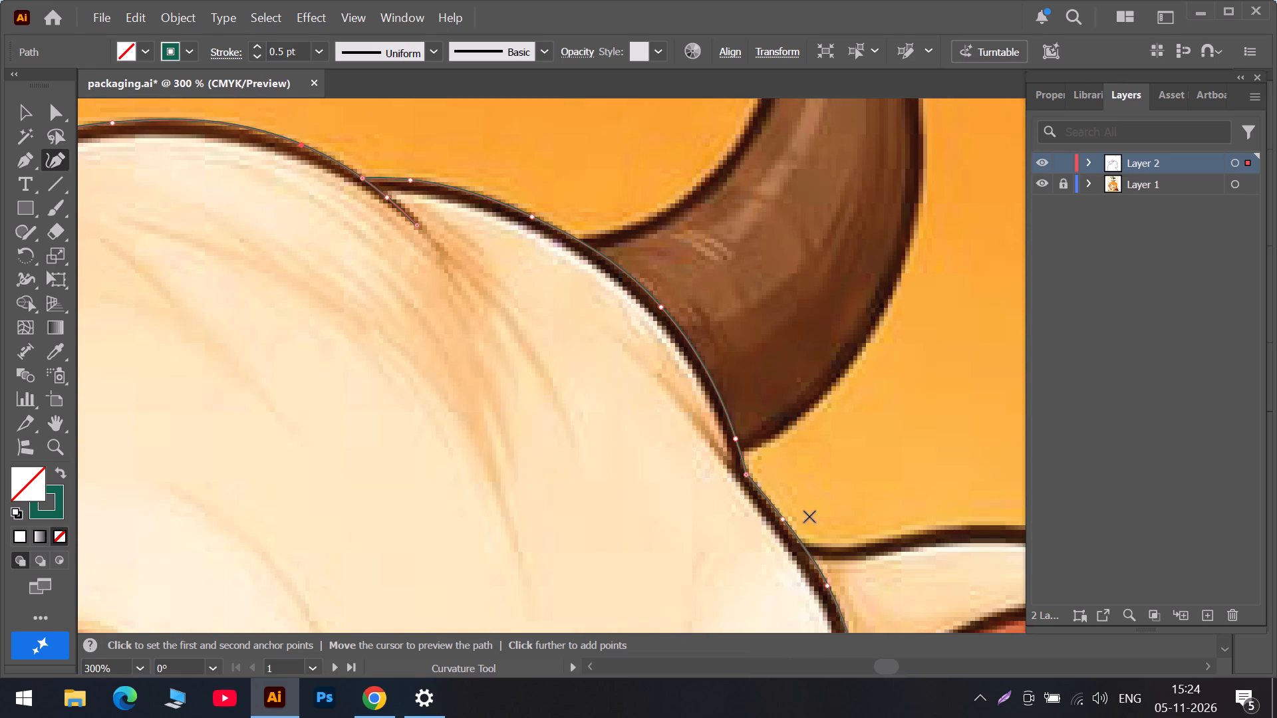
pyautogui.keyDown('alt'); pyautogui.scroll(3, 782, 514); pyautogui.keyUp('alt')
pyautogui.keyDown('alt'); pyautogui.scroll(-3, 778, 521); pyautogui.keyUp('alt')
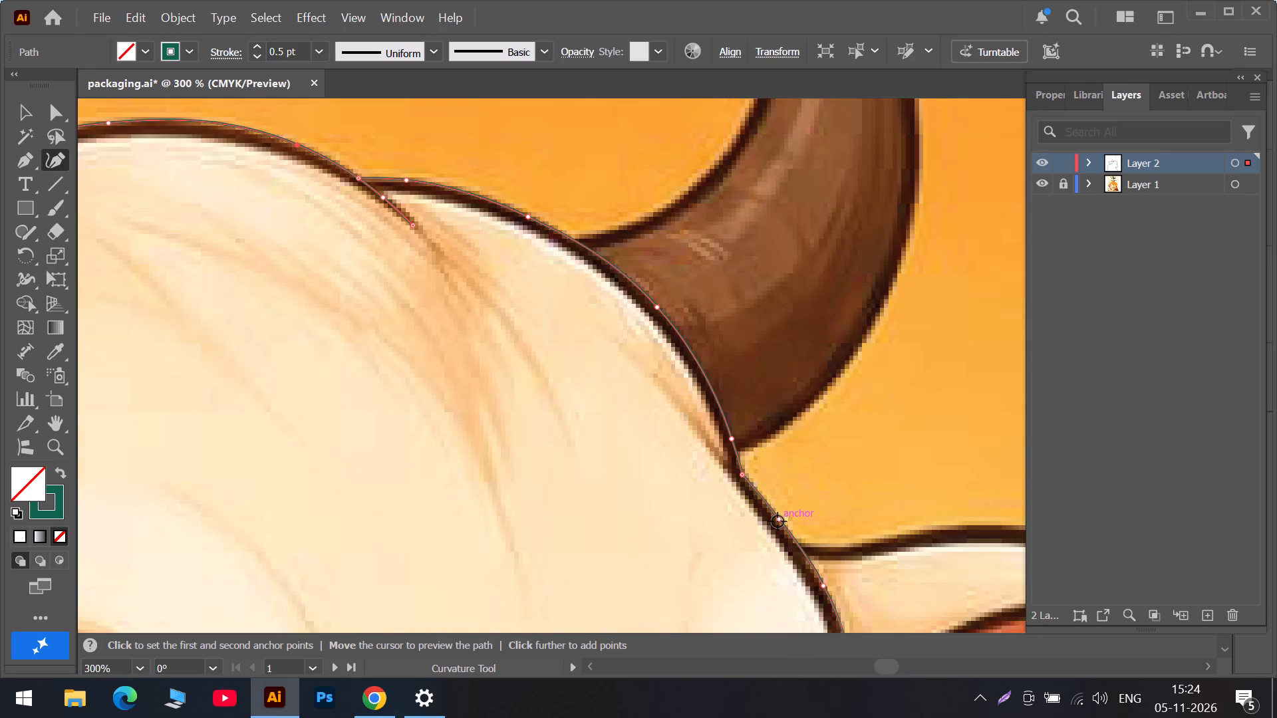
pyautogui.keyDown('alt'); pyautogui.scroll(-3, 778, 521); pyautogui.keyUp('alt')
pyautogui.scroll(-3, 776, 525)
pyautogui.keyDown('alt'); pyautogui.scroll(6, 774, 476); pyautogui.keyUp('alt')
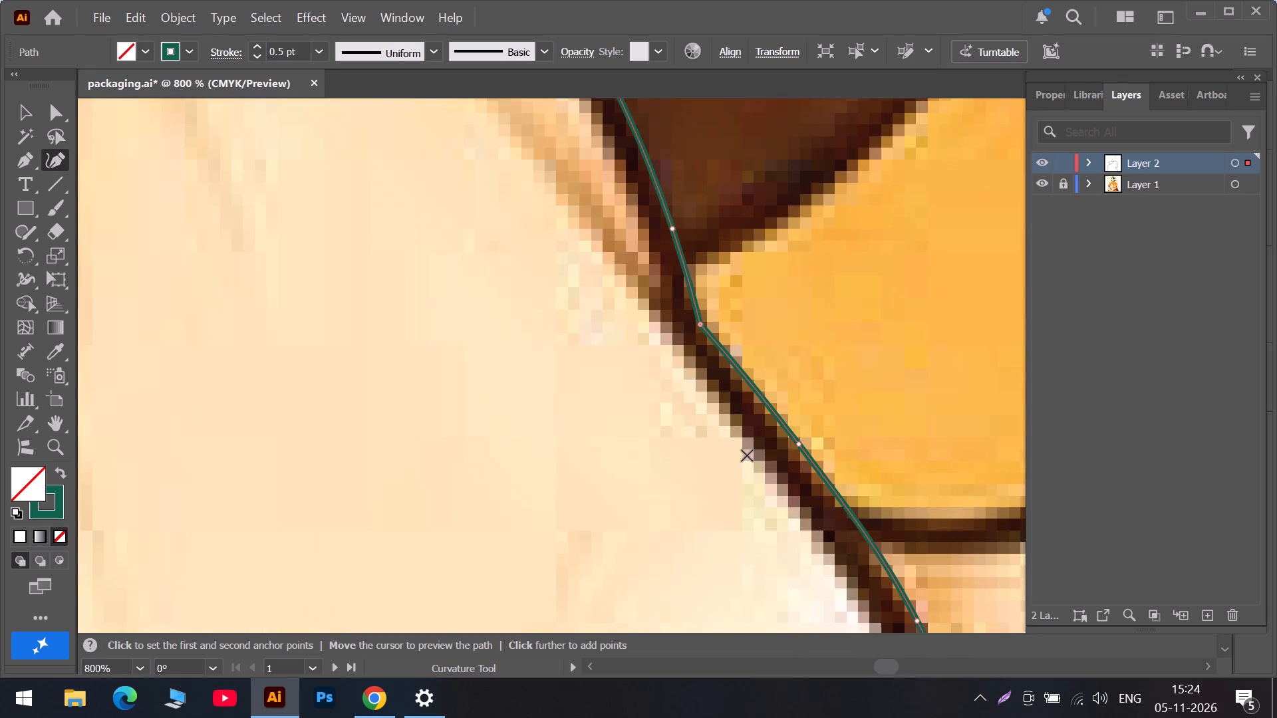
# Examine the green path's fit from the right horn's base past the right eye and down the muzzle's edge.
pyautogui.keyDown('alt'); pyautogui.scroll(-4, 726, 438); pyautogui.keyUp('alt')
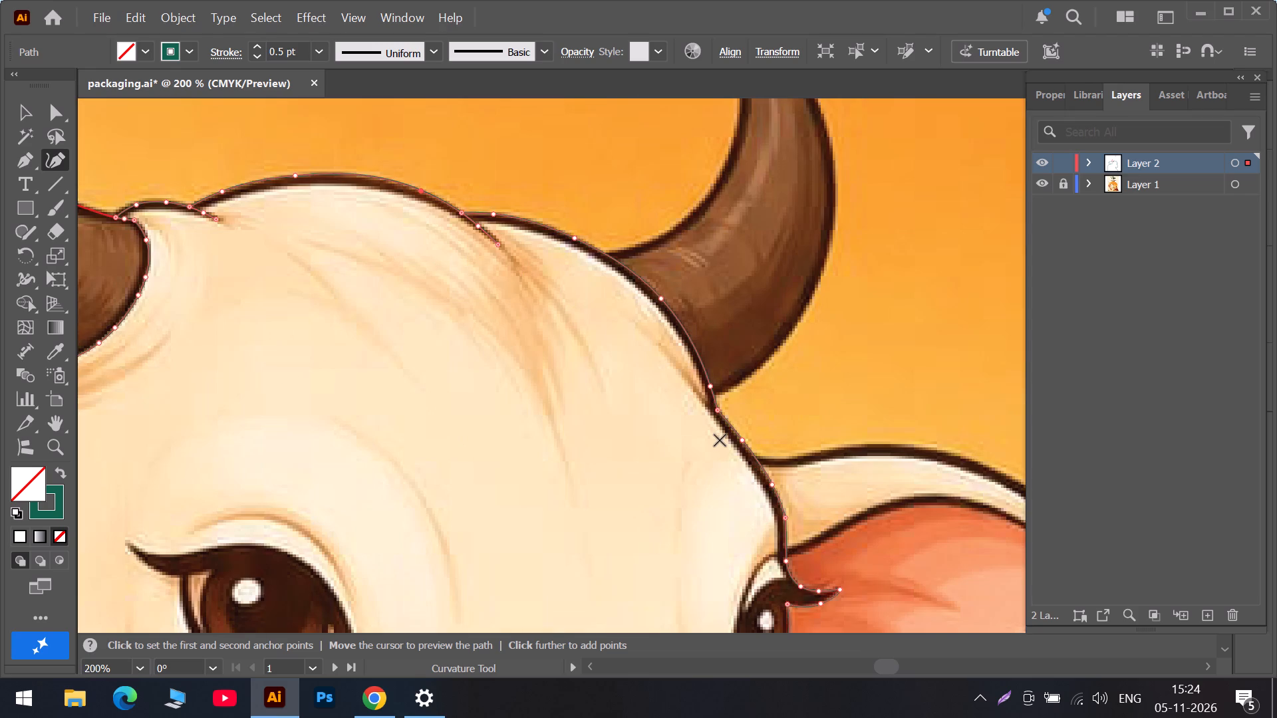
pyautogui.scroll(-18, 719, 440)
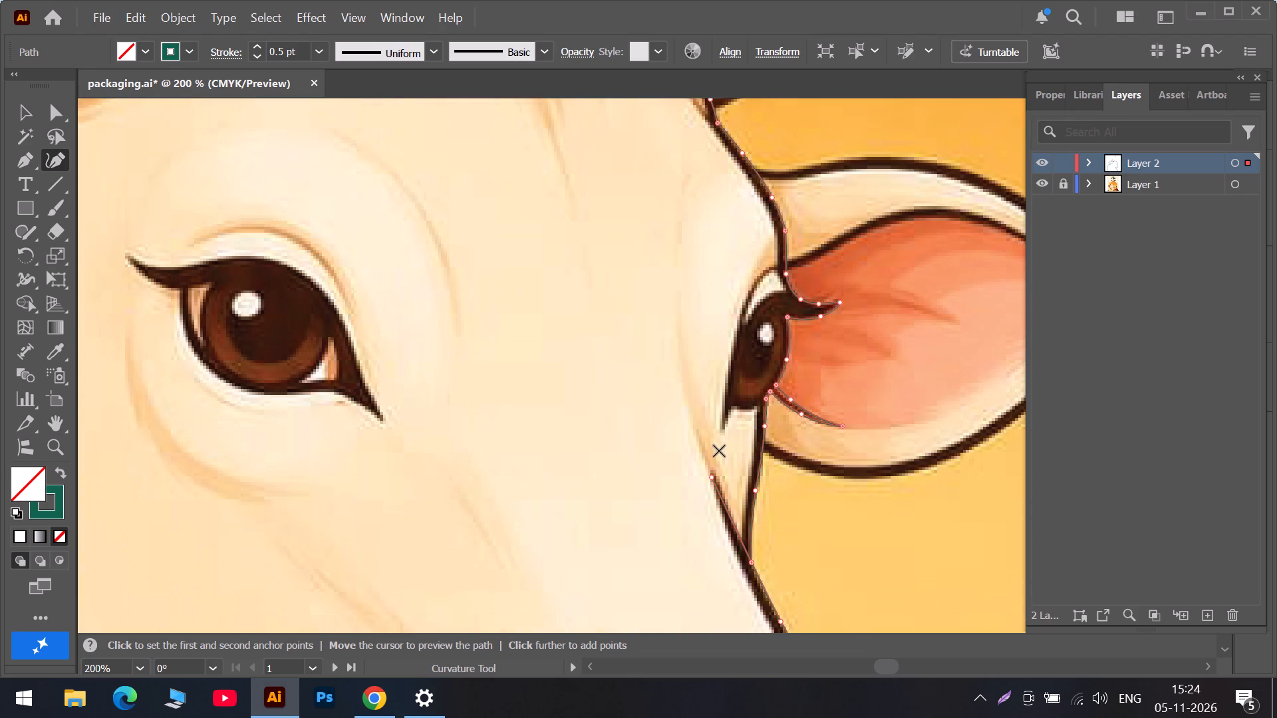
pyautogui.scroll(-5, 719, 451)
pyautogui.keyDown('alt'); pyautogui.scroll(4, 760, 500); pyautogui.keyUp('alt')
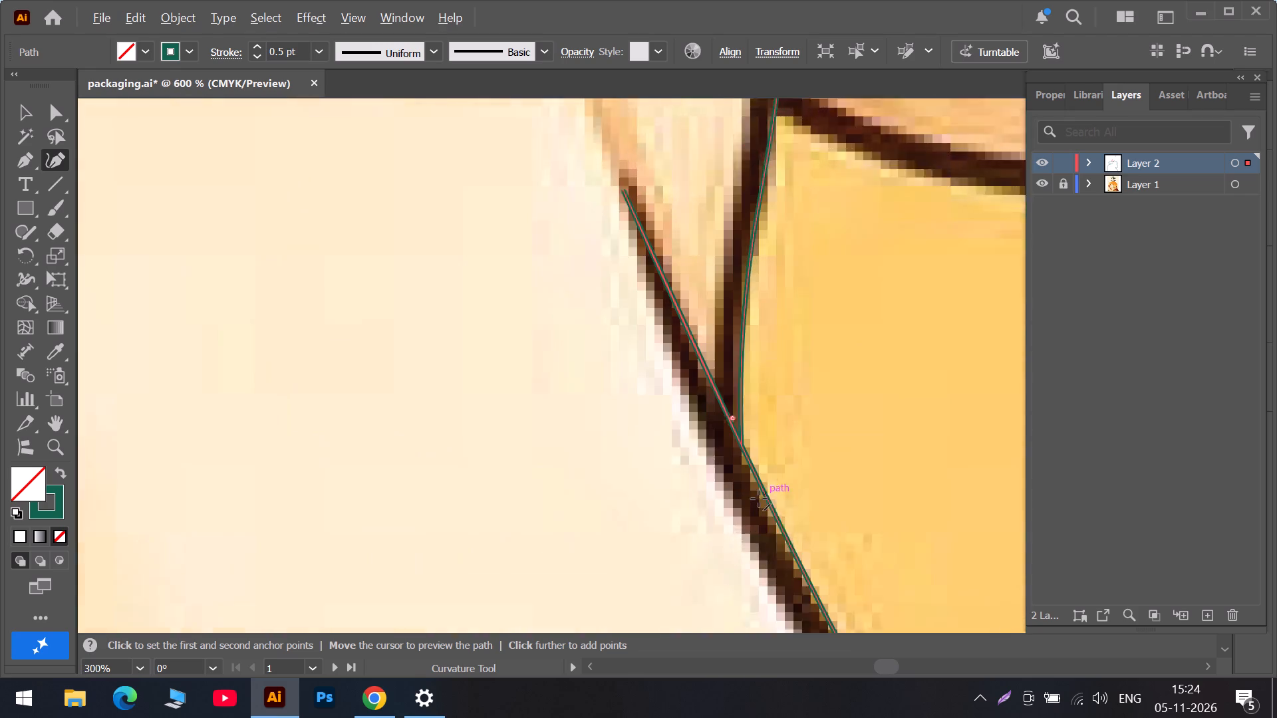
pyautogui.keyDown('alt'); pyautogui.scroll(-5, 756, 492); pyautogui.keyUp('alt')
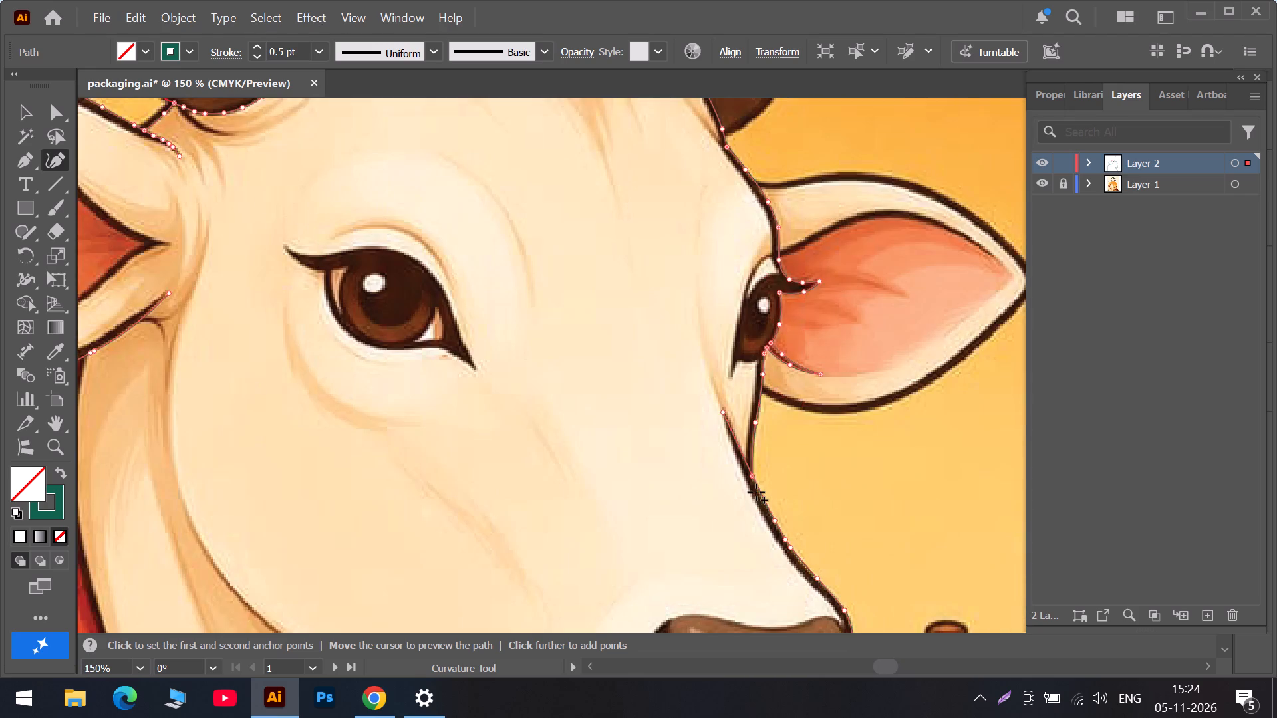
pyautogui.keyDown('alt'); pyautogui.scroll(-2, 756, 492); pyautogui.keyUp('alt')
# Reposition the two path anchors on the left ear's lower outline beside the red strap to hug the dark line.
pyautogui.scroll(3, 511, 429)
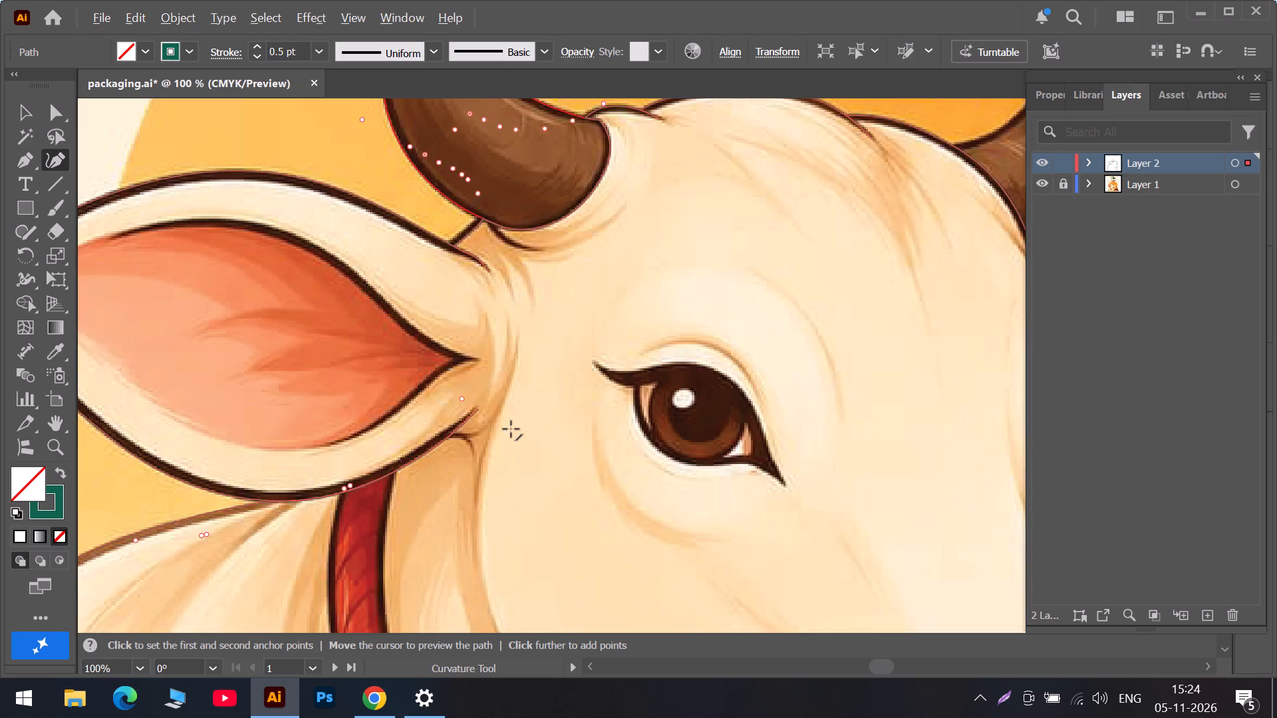
pyautogui.scroll(1, 511, 429)
pyautogui.keyDown('alt'); pyautogui.scroll(1, 478, 429); pyautogui.keyUp('alt')
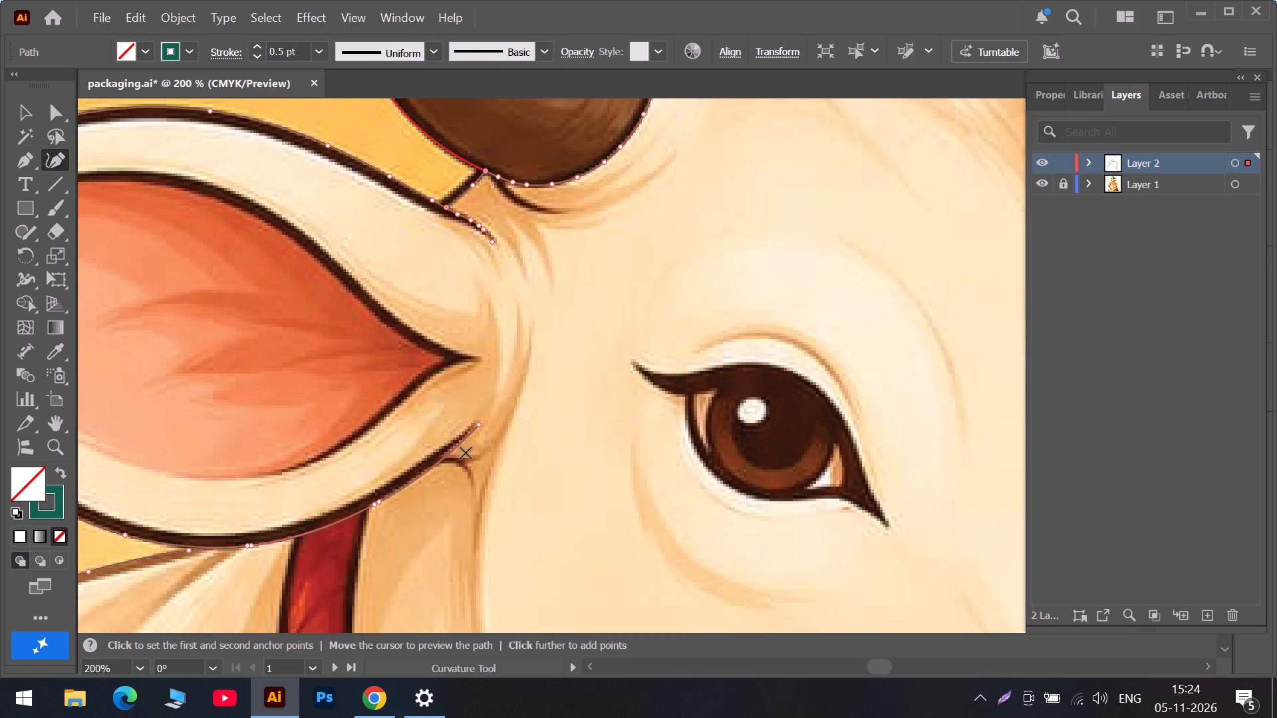
pyautogui.keyDown('alt'); pyautogui.scroll(1, 431, 473); pyautogui.keyUp('alt')
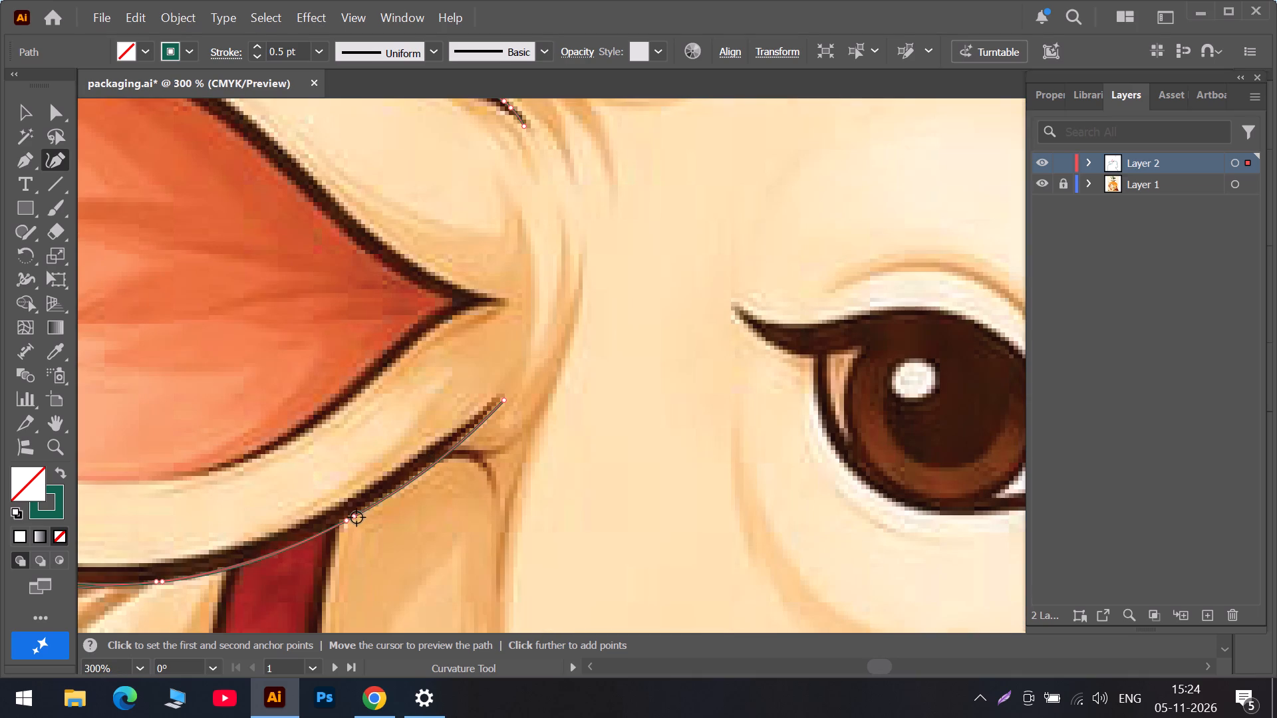
pyautogui.moveTo(356, 517); pyautogui.dragTo(360, 509)
pyautogui.moveTo(347, 524); pyautogui.dragTo(347, 523)
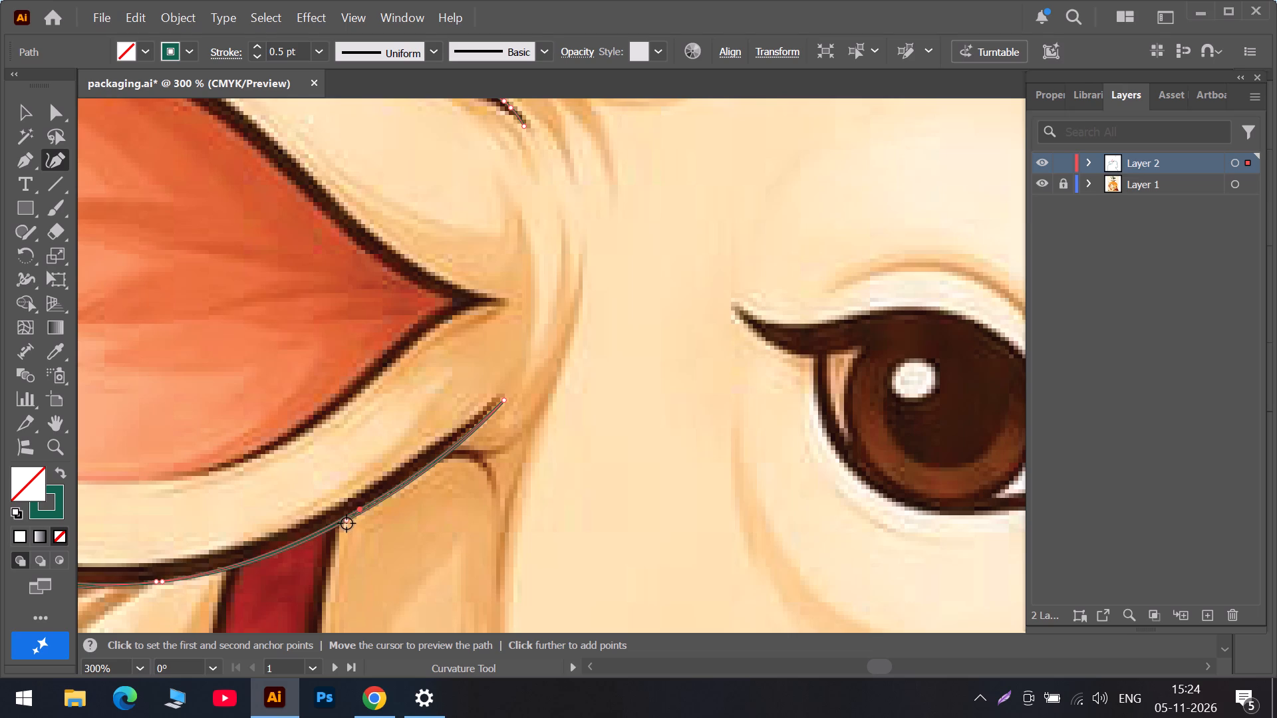
pyautogui.moveTo(347, 523); pyautogui.dragTo(342, 518)
# Add an anchor where the curved crease line meets the left ear's lower outline and nudge it onto the outline's edge.
pyautogui.keyDown('alt'); pyautogui.scroll(4, 435, 486); pyautogui.keyUp('alt')
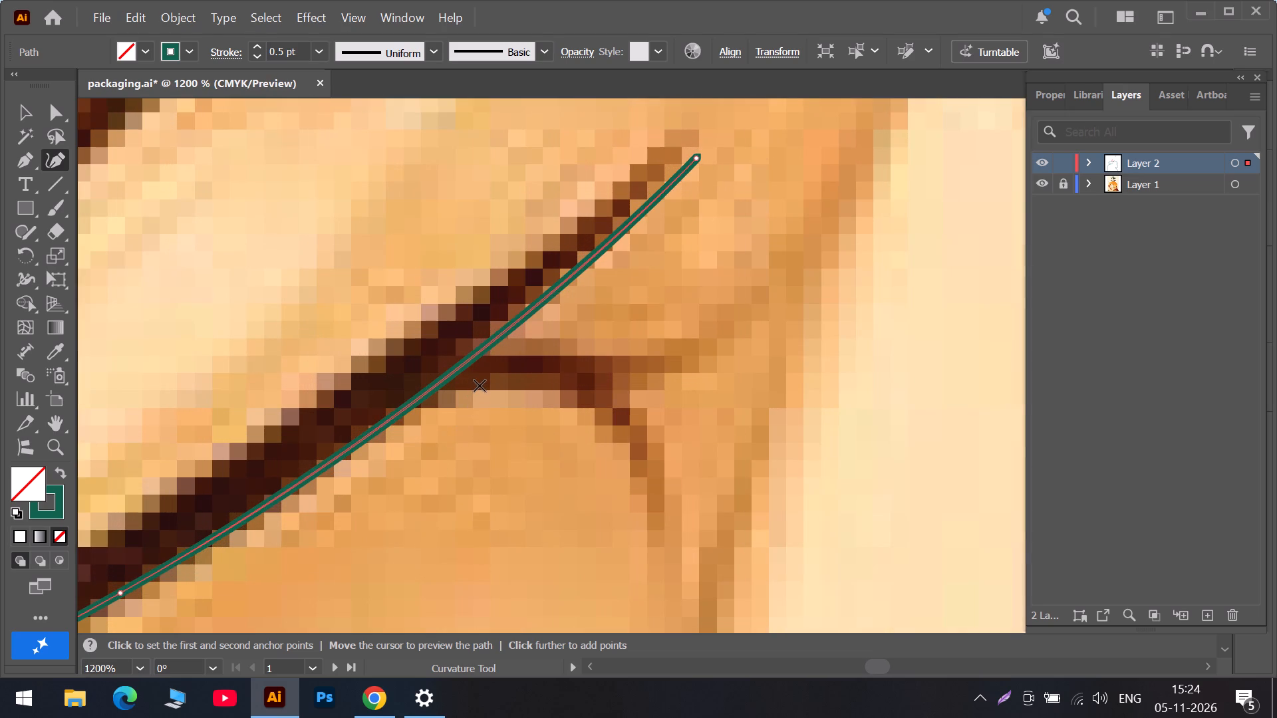
pyautogui.keyDown('alt'); pyautogui.scroll(2, 472, 354); pyautogui.keyUp('alt')
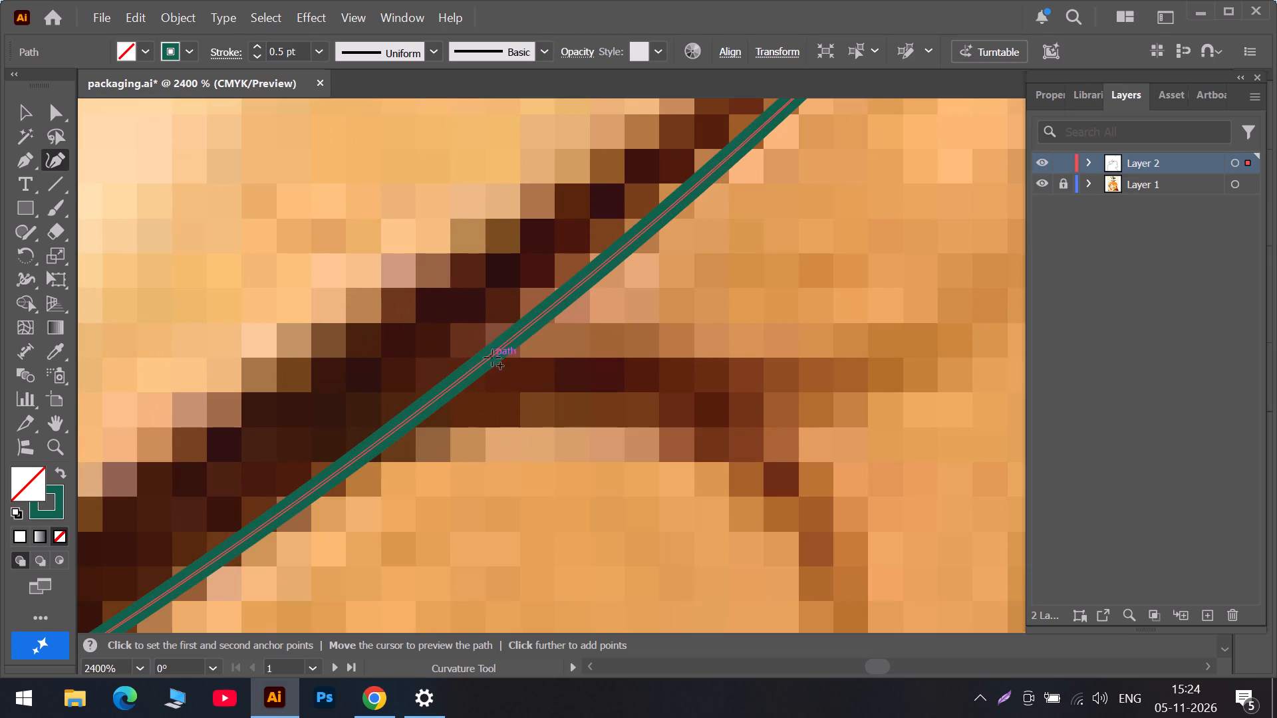
pyautogui.moveTo(494, 353); pyautogui.dragTo(483, 358)
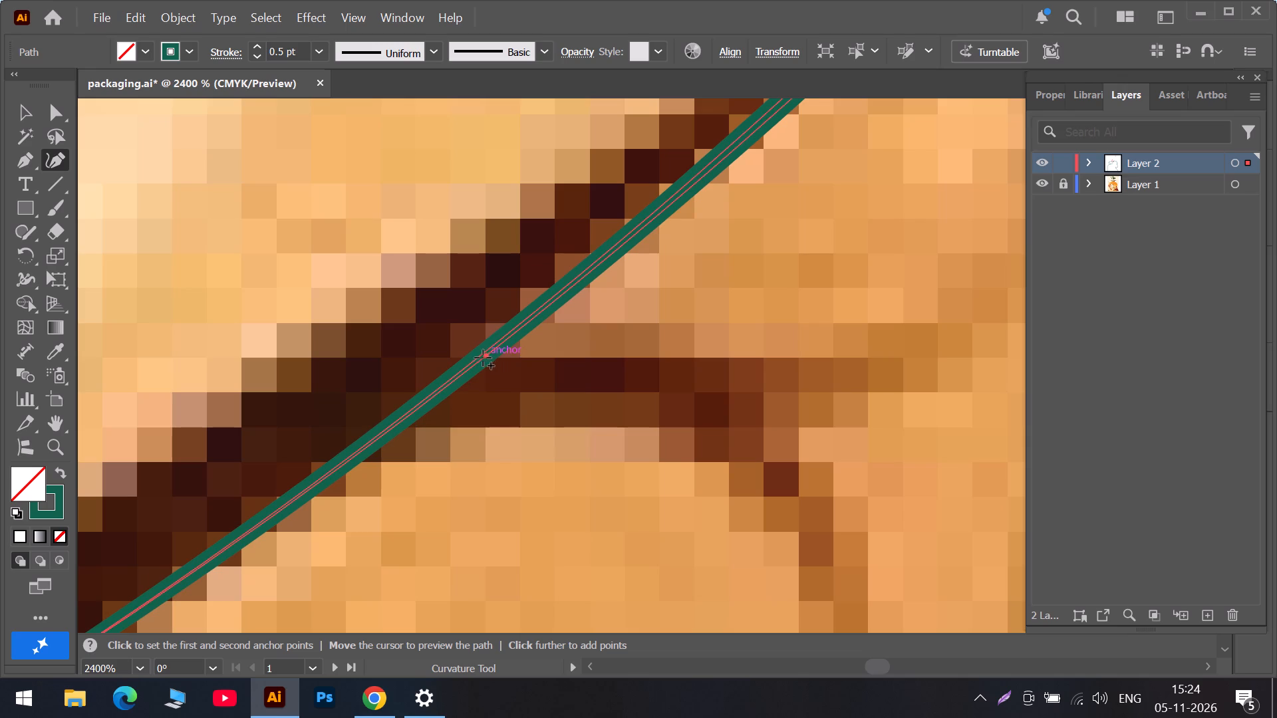
pyautogui.moveTo(483, 358); pyautogui.dragTo(476, 359)
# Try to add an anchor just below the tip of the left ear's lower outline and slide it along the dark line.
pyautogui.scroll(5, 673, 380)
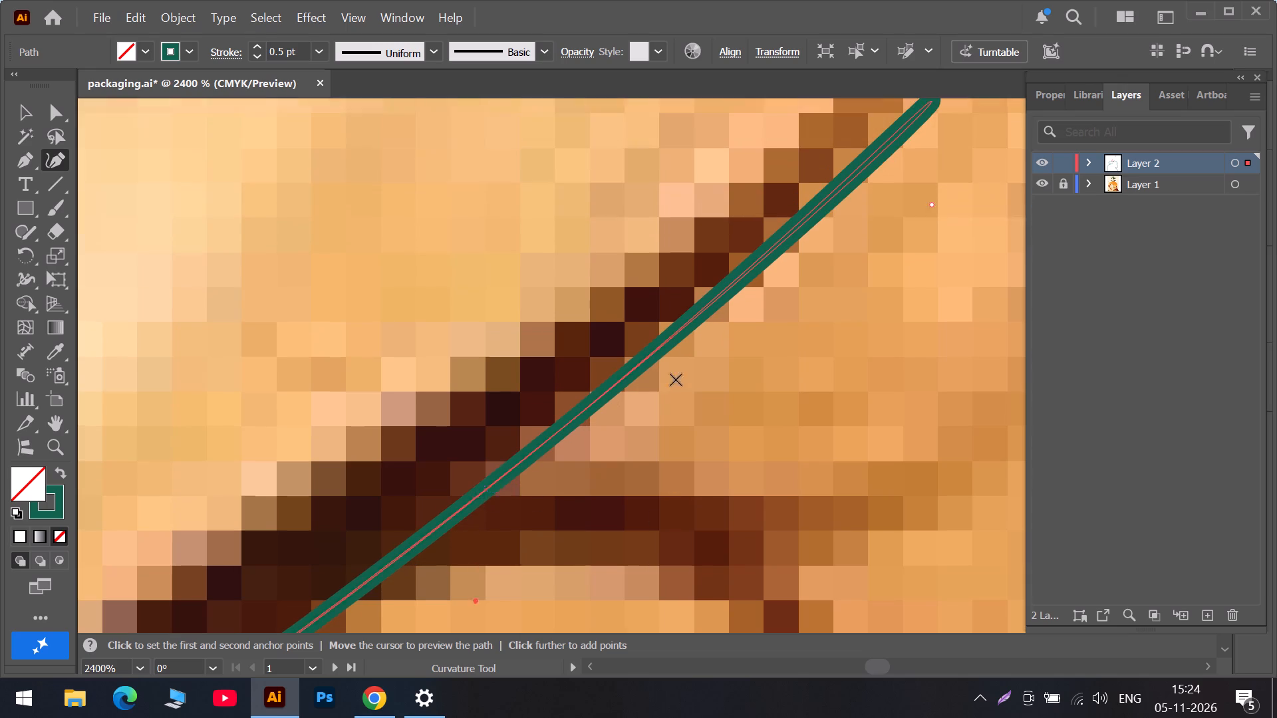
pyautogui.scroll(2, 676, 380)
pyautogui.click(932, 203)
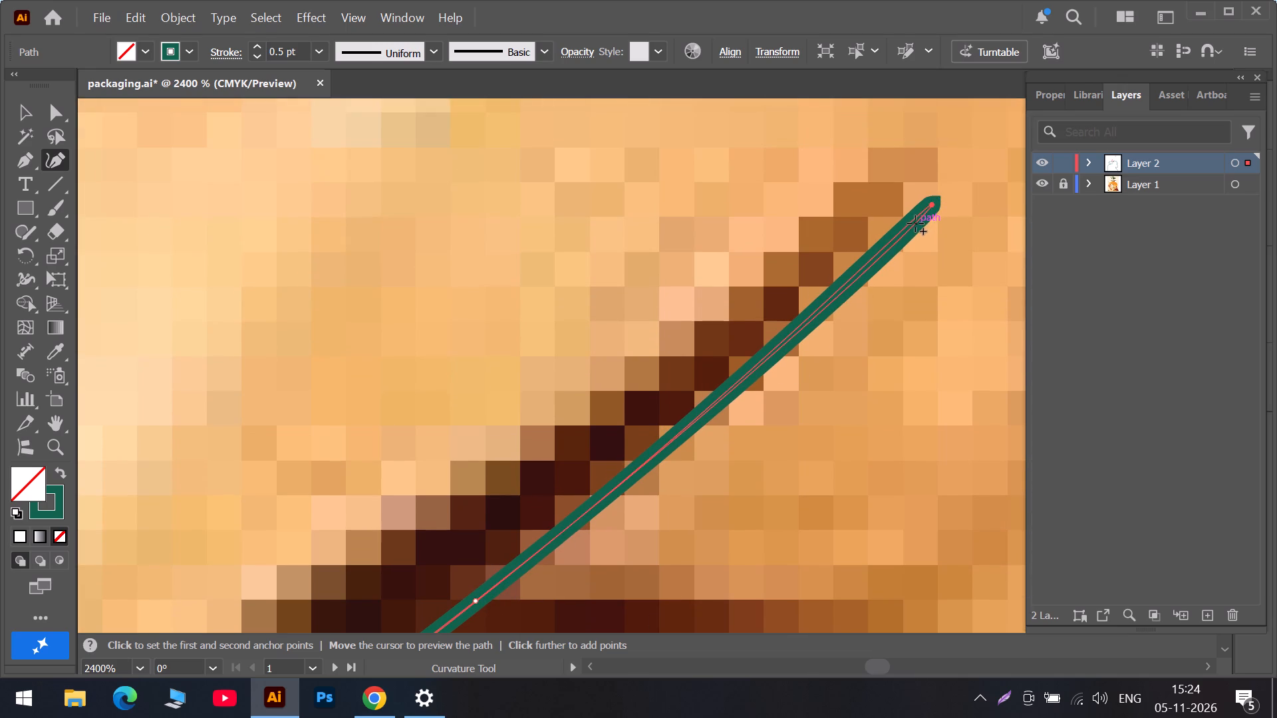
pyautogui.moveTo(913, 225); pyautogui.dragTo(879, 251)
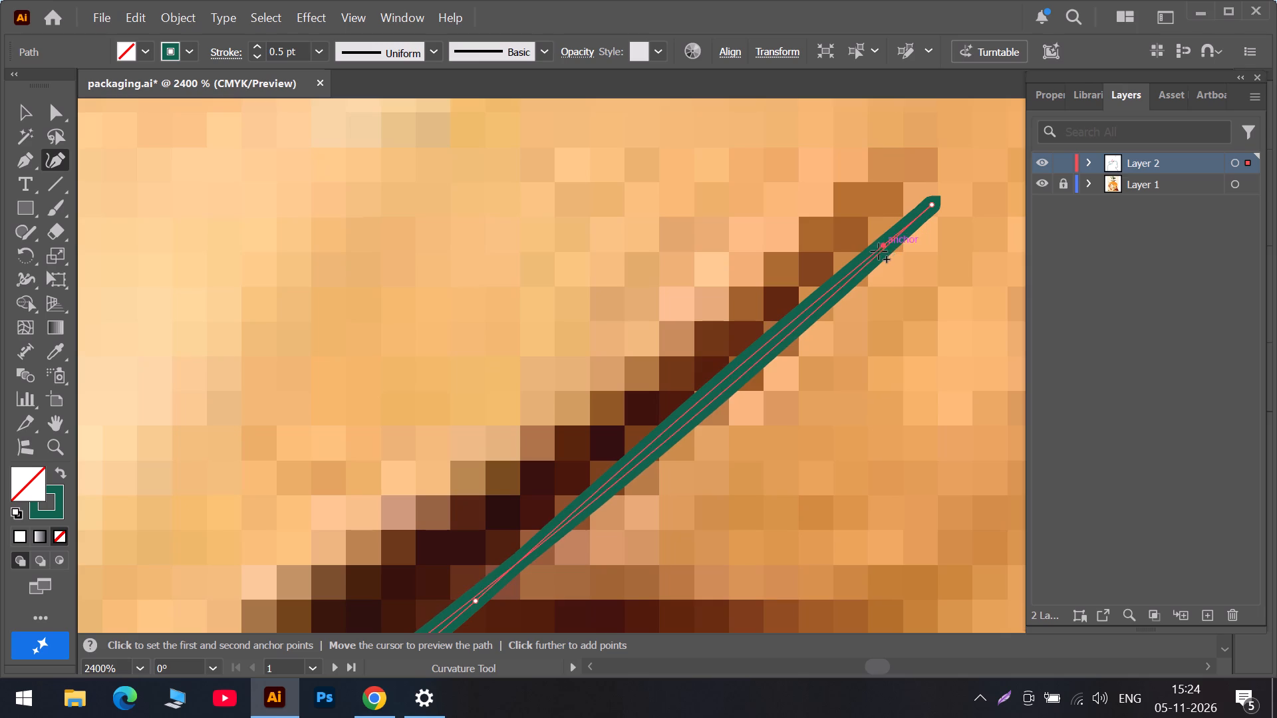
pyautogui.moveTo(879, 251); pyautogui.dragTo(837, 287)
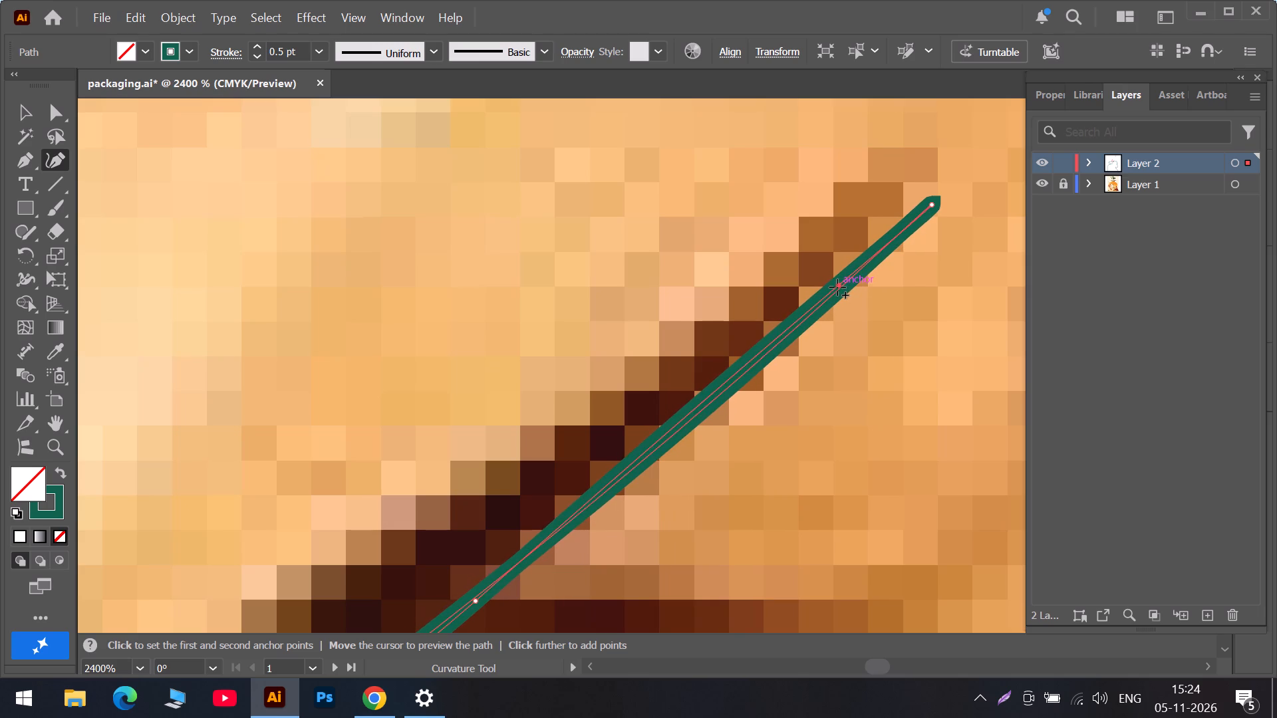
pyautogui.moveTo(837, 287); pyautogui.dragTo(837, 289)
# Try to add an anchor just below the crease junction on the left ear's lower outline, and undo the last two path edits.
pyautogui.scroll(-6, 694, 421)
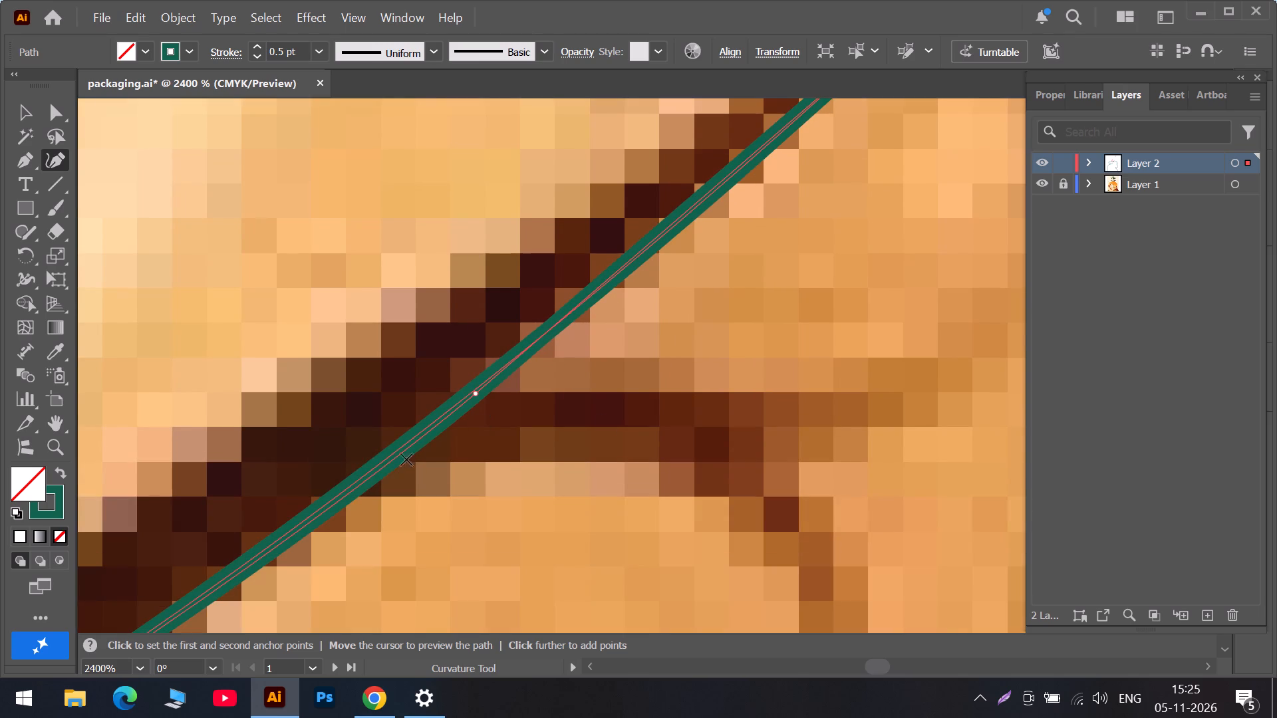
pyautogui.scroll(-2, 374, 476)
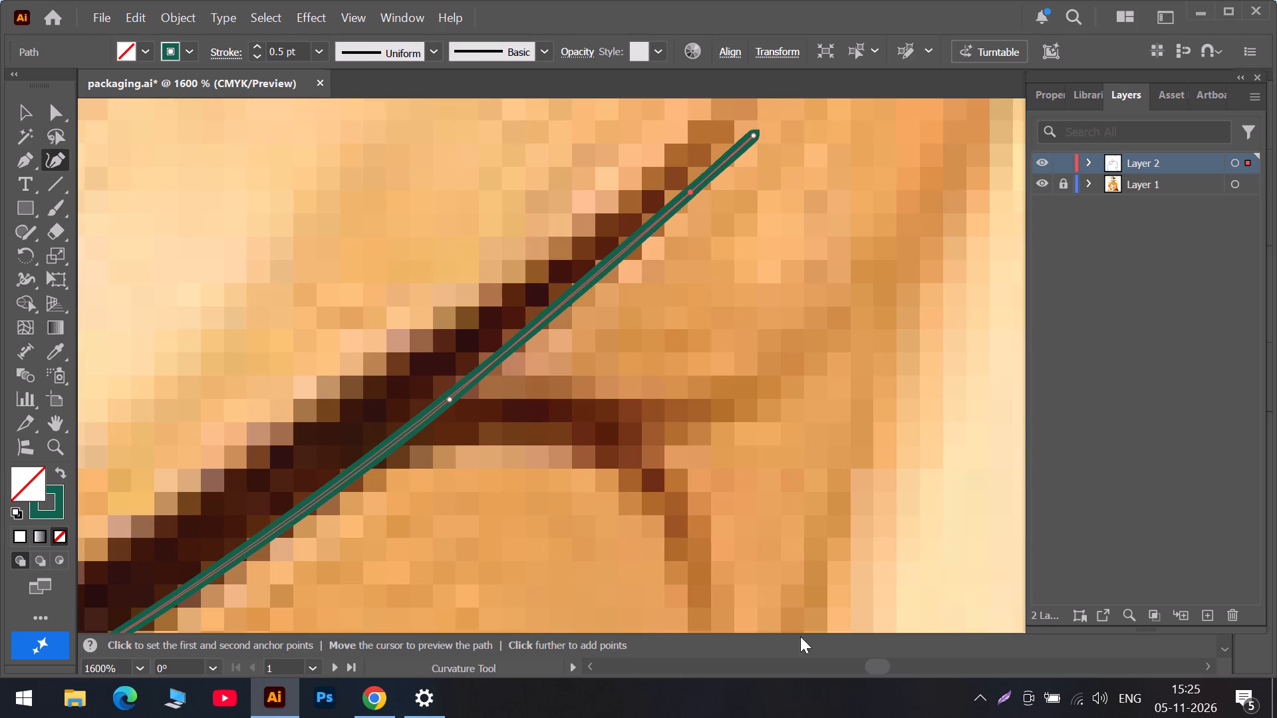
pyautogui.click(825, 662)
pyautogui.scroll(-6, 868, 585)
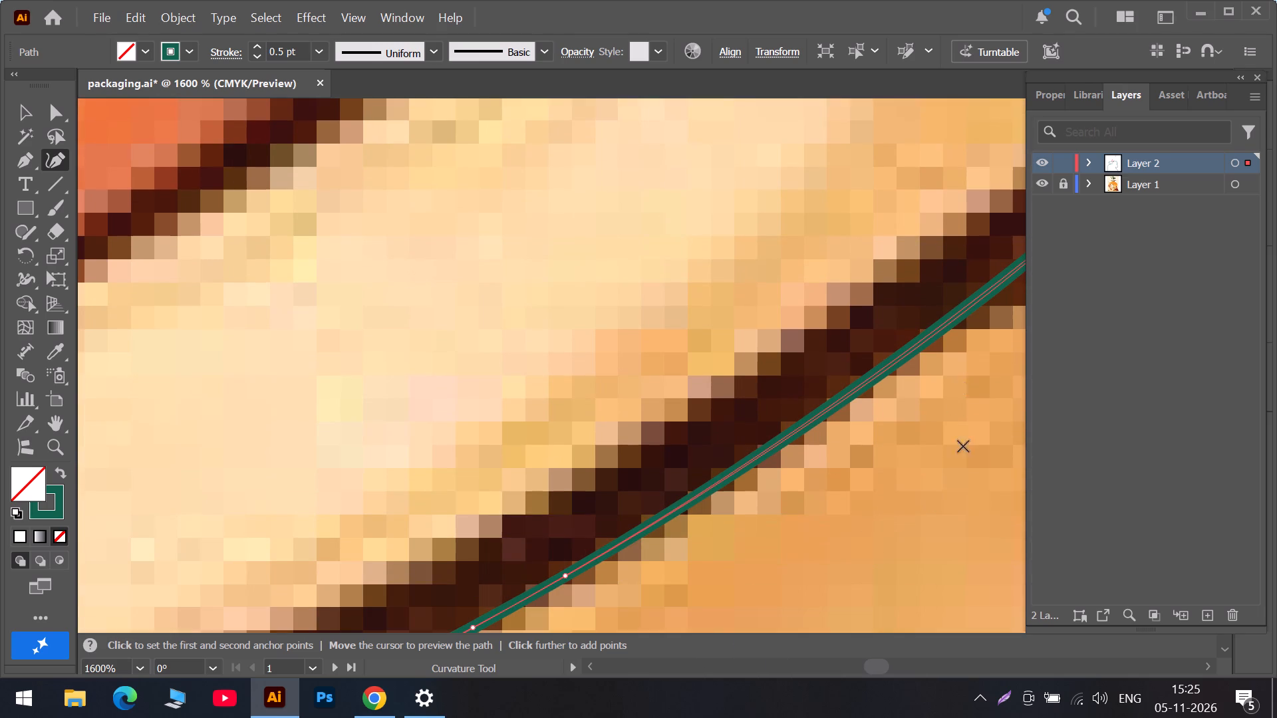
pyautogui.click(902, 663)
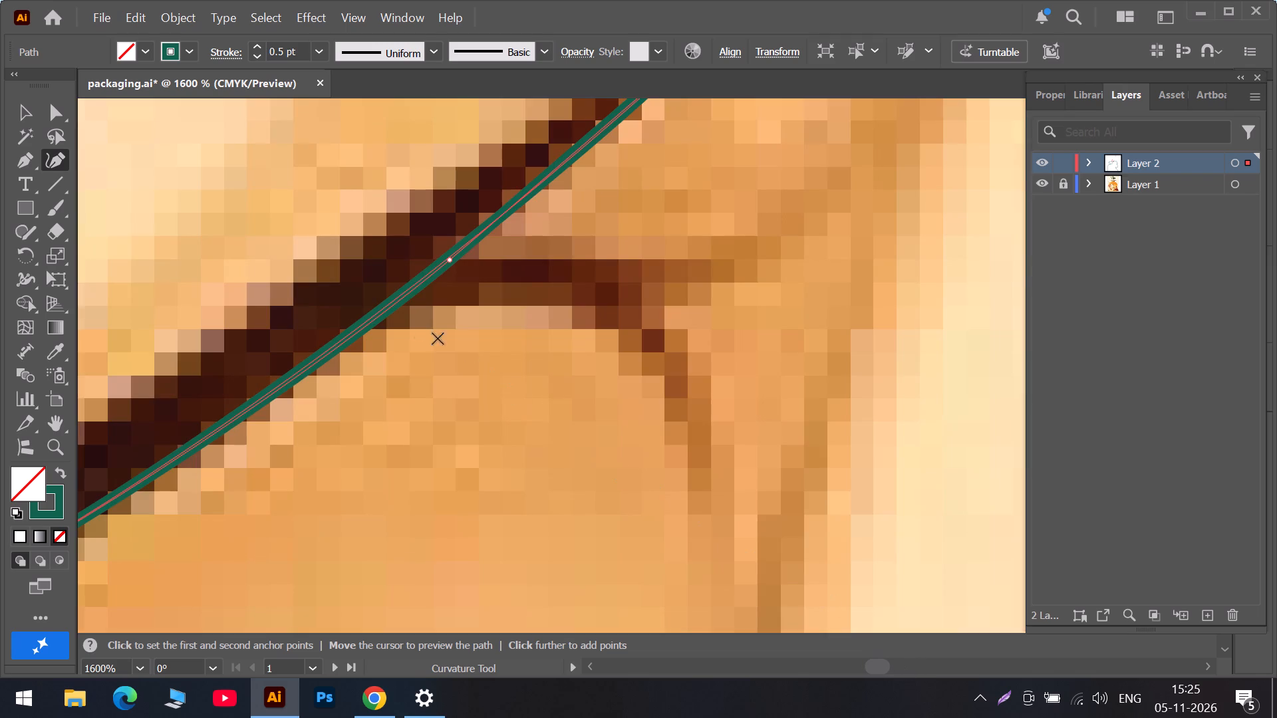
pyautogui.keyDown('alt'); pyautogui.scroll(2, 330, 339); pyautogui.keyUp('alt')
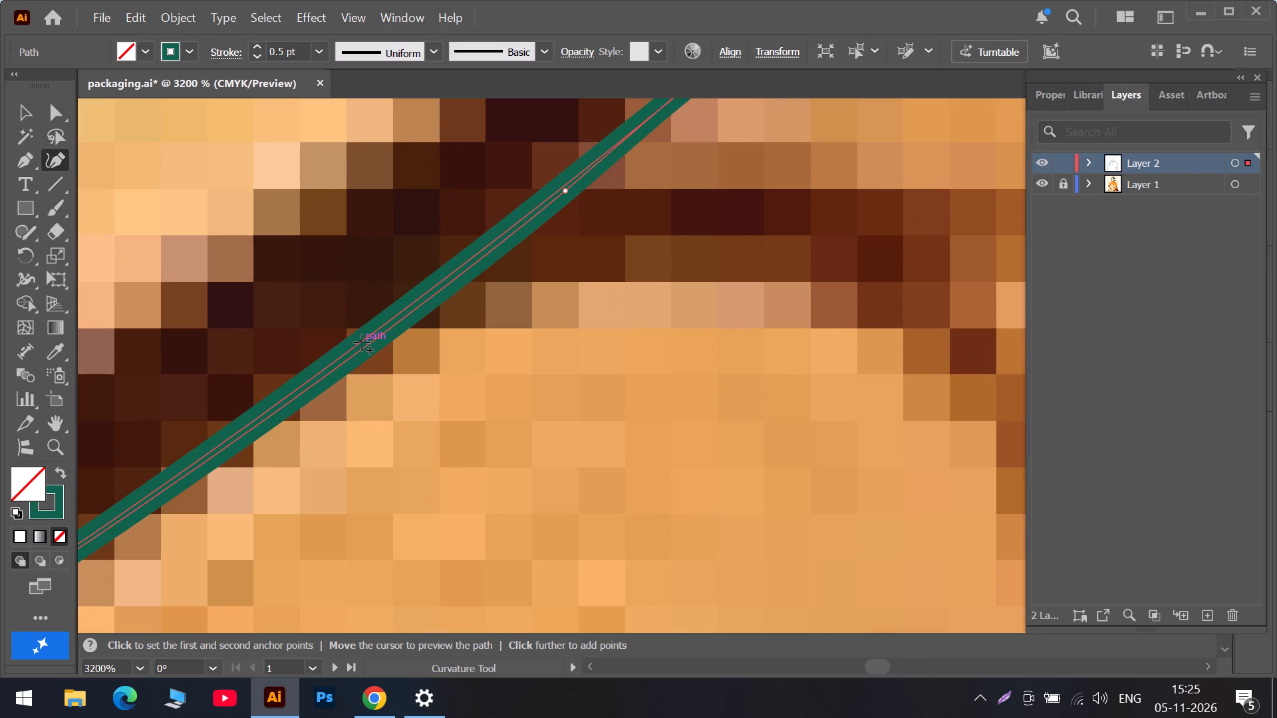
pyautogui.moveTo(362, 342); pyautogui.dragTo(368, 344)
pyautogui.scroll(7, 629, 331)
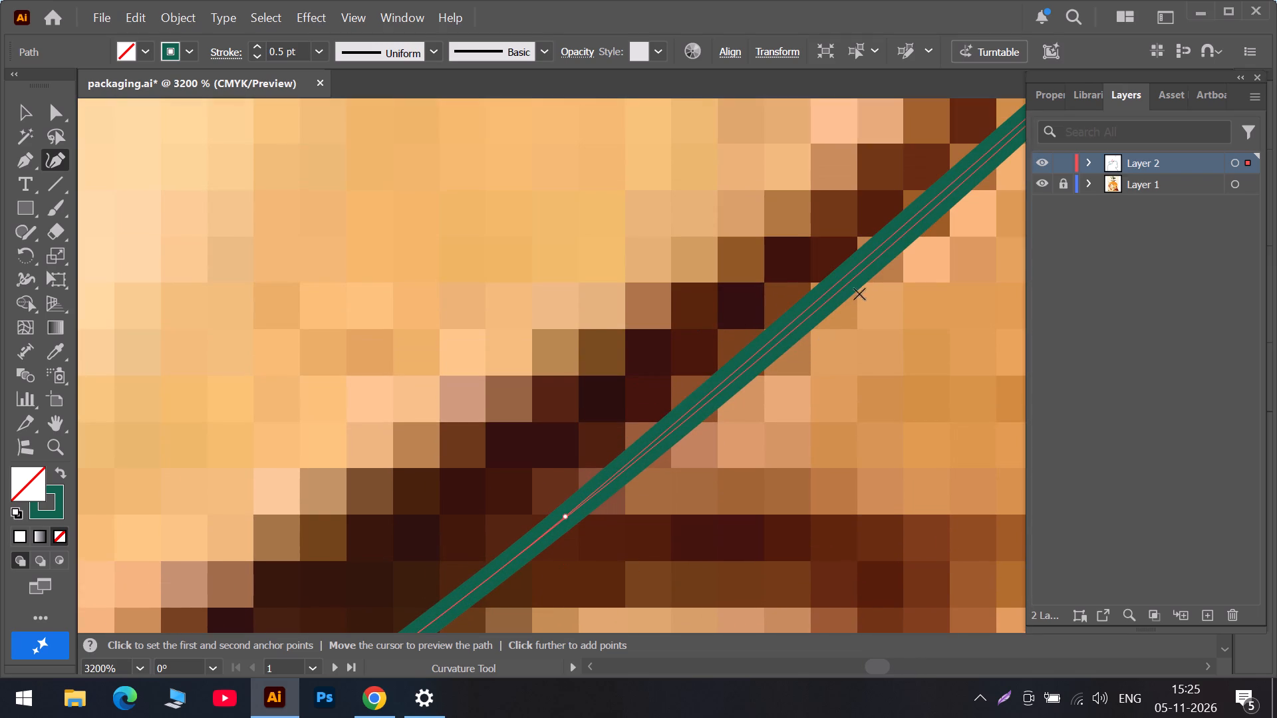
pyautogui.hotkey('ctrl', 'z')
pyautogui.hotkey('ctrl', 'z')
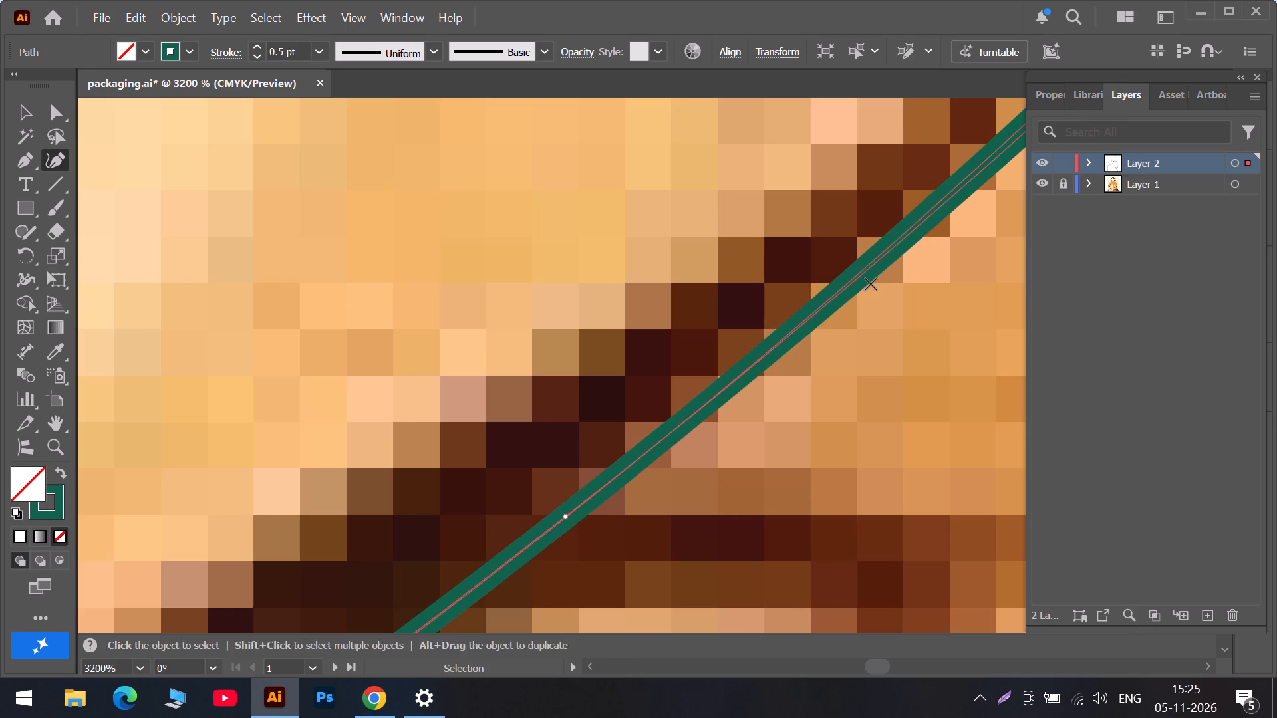
# Add two anchors on the left ear's lower outline, one just below its tip and one midway to the crease junction.
pyautogui.click(910, 669)
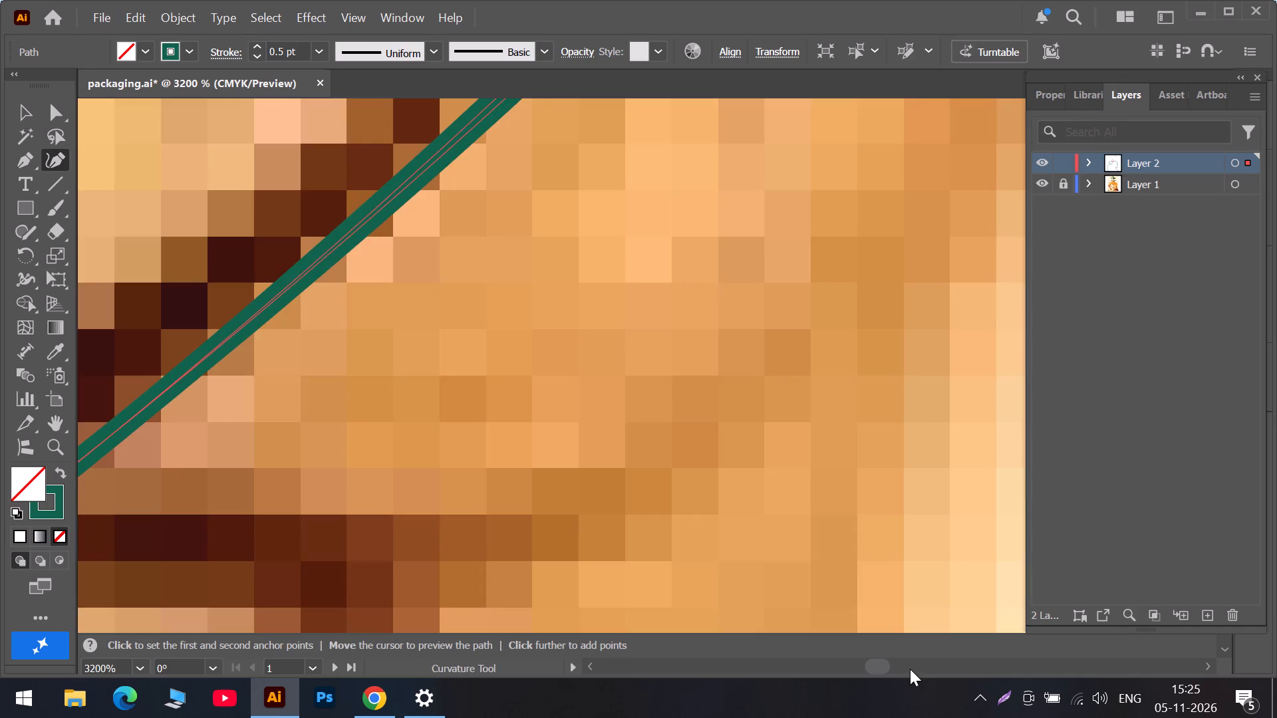
pyautogui.scroll(6, 514, 275)
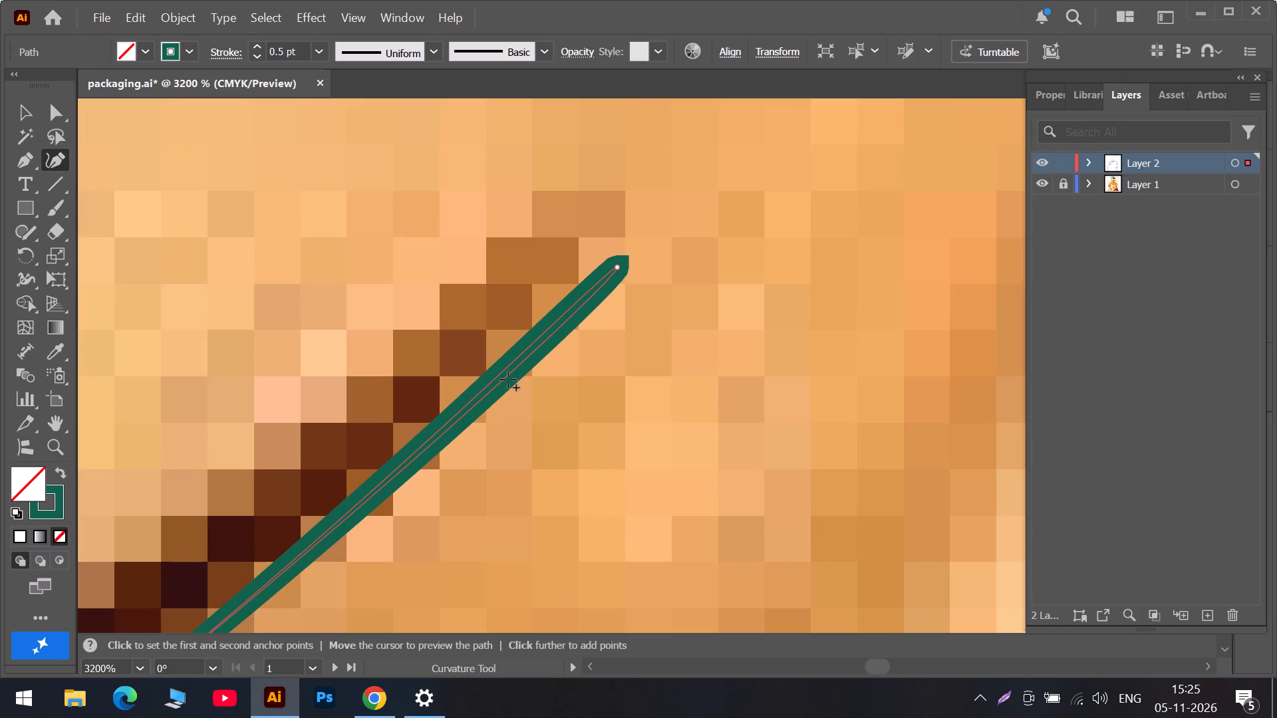
pyautogui.moveTo(506, 377); pyautogui.dragTo(502, 378)
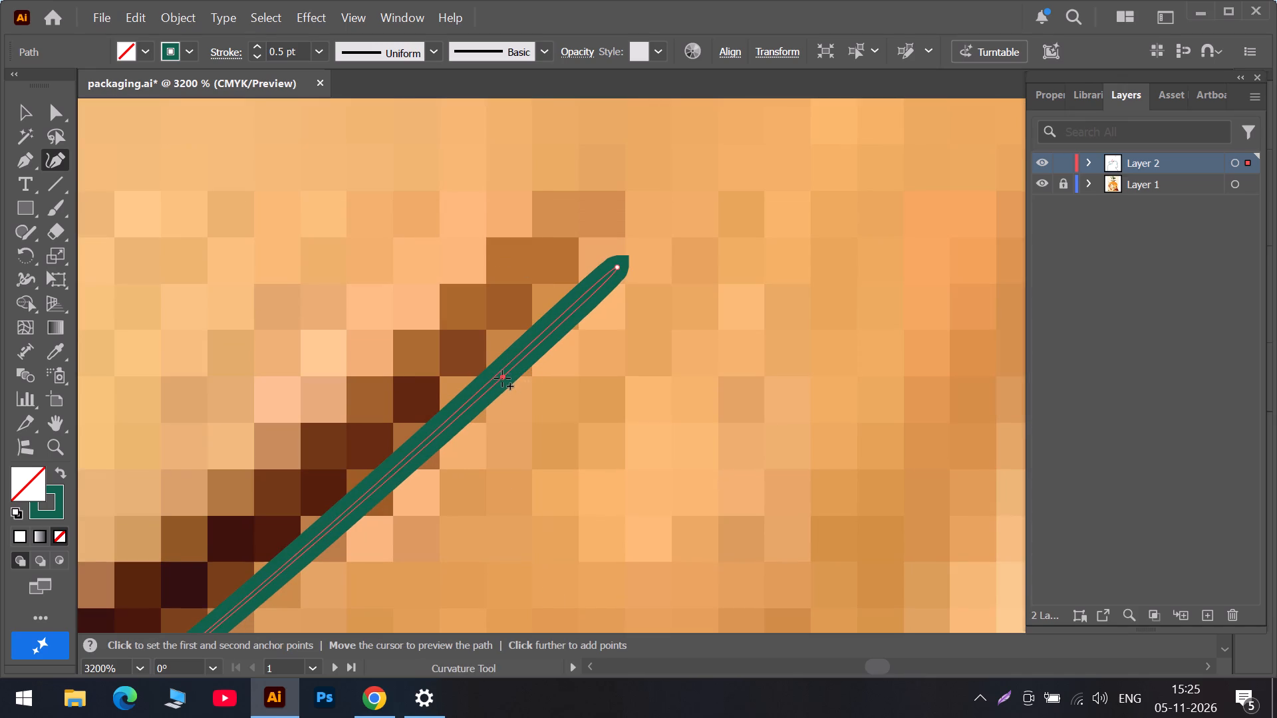
pyautogui.moveTo(502, 378); pyautogui.dragTo(489, 383)
pyautogui.scroll(-5, 470, 431)
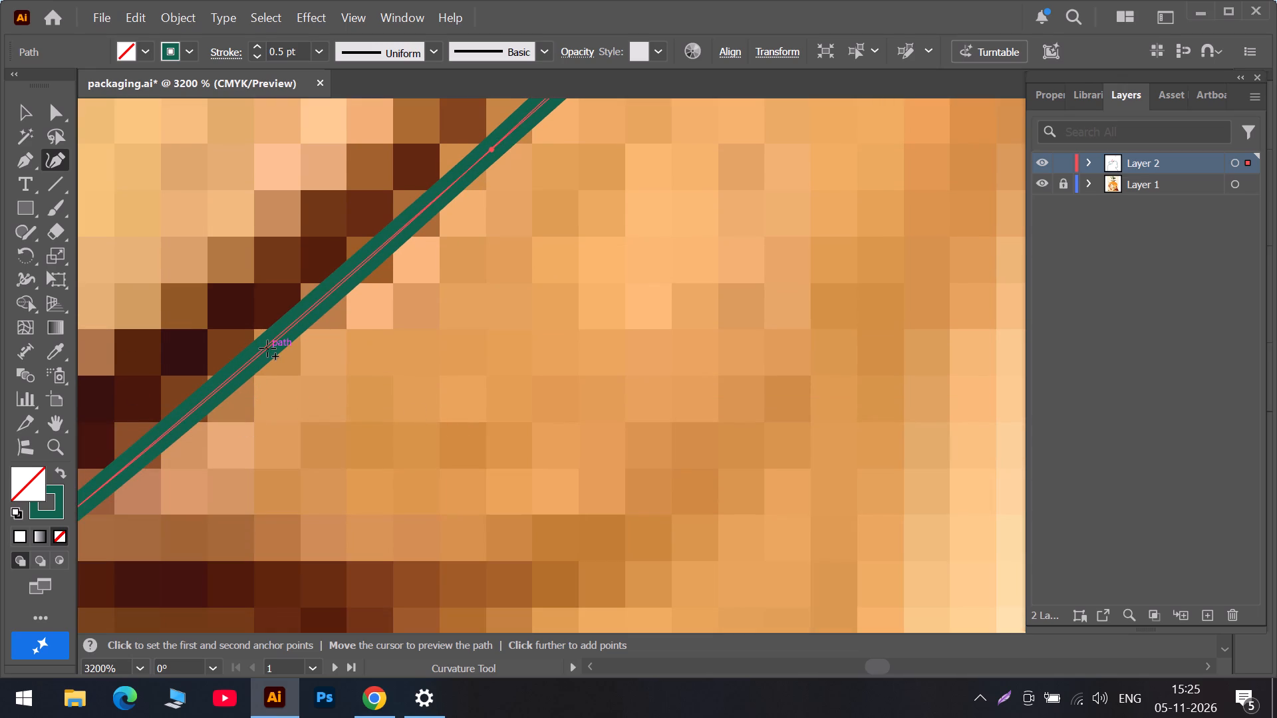
pyautogui.click(267, 348)
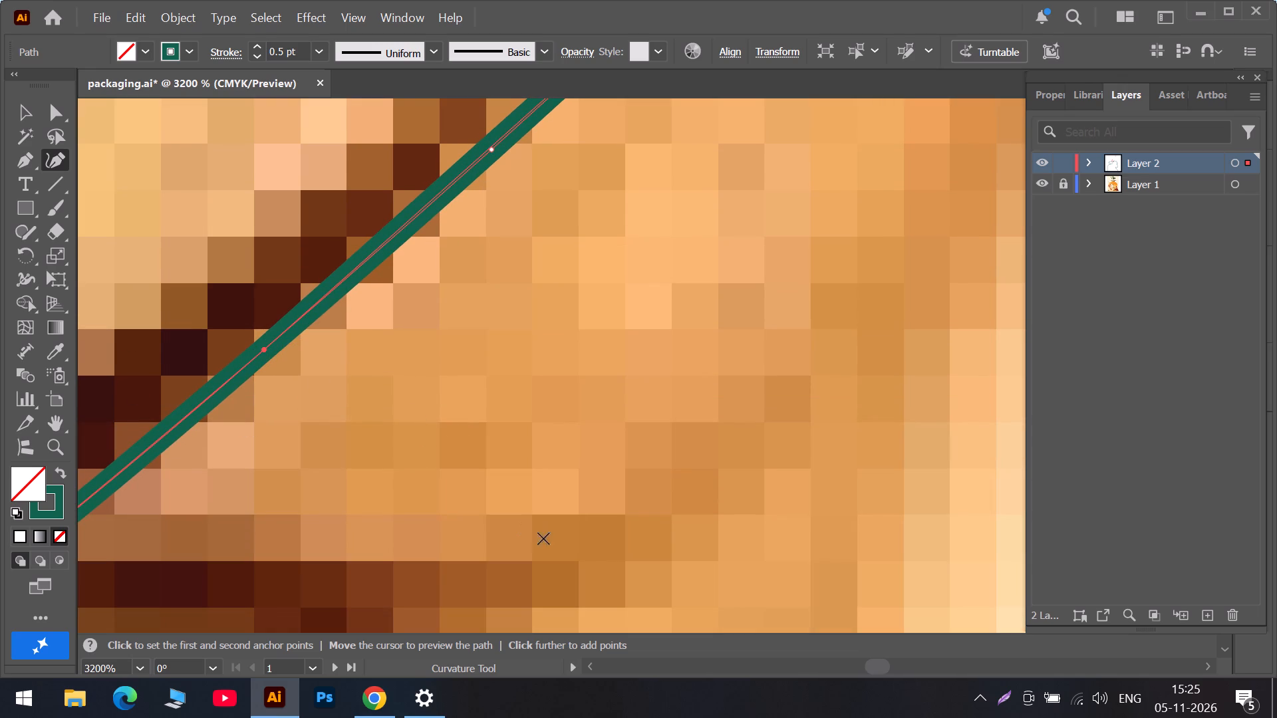
# Add an anchor on the left ear's lower outline between the crease junction and the red strap, nudging it onto the edge.
pyautogui.click(842, 663)
pyautogui.scroll(-6, 692, 560)
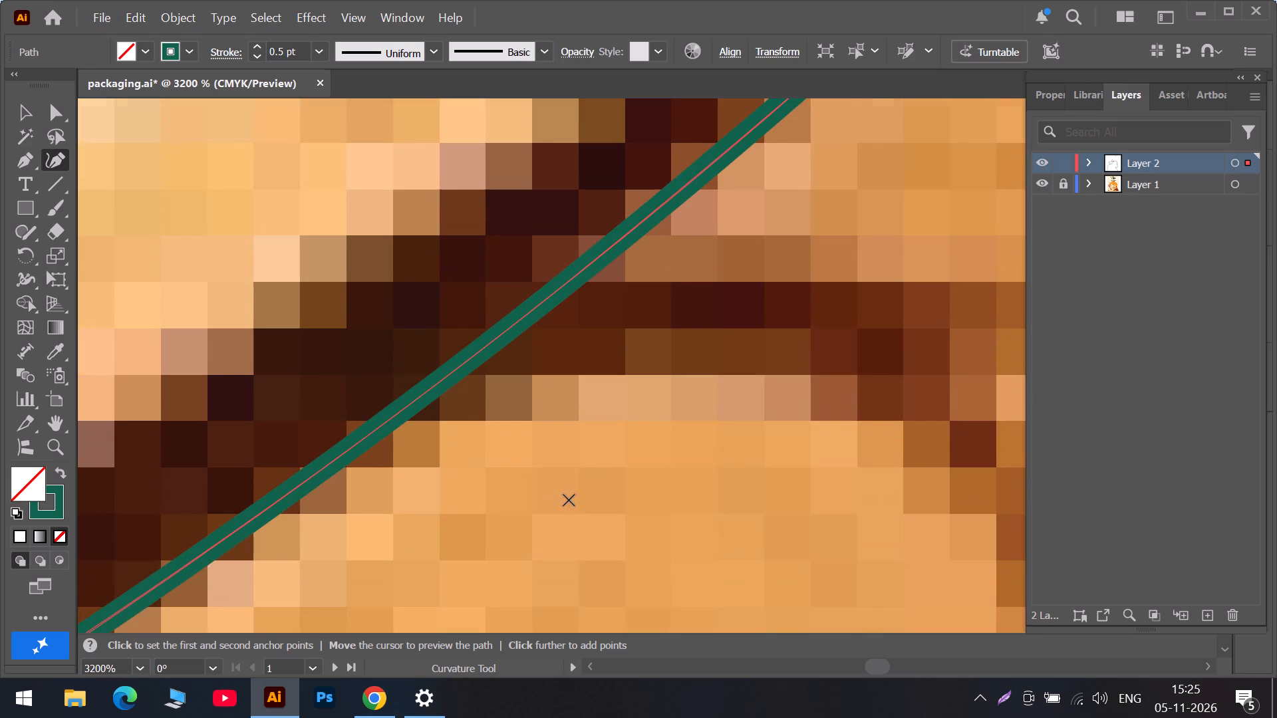
pyautogui.scroll(-3, 529, 485)
pyautogui.keyDown('alt'); pyautogui.scroll(-2, 529, 485); pyautogui.keyUp('alt')
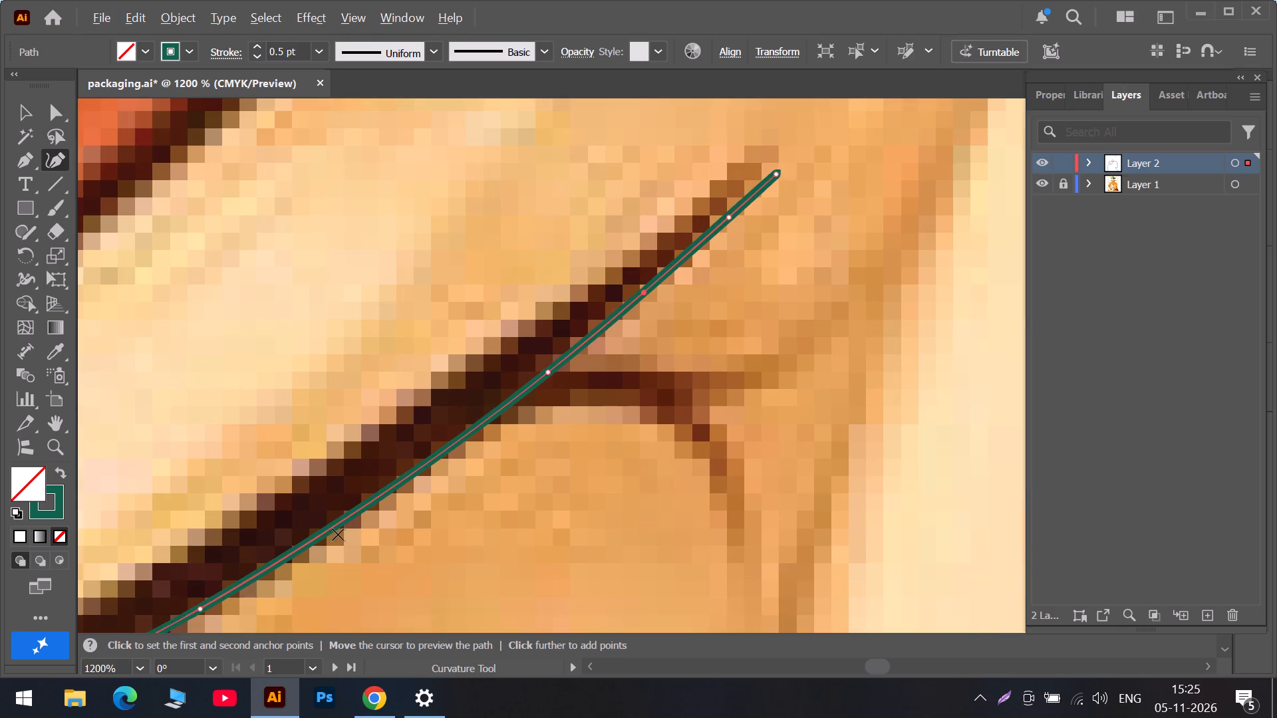
pyautogui.scroll(-5, 329, 541)
pyautogui.keyDown('alt'); pyautogui.scroll(5, 205, 511); pyautogui.keyUp('alt')
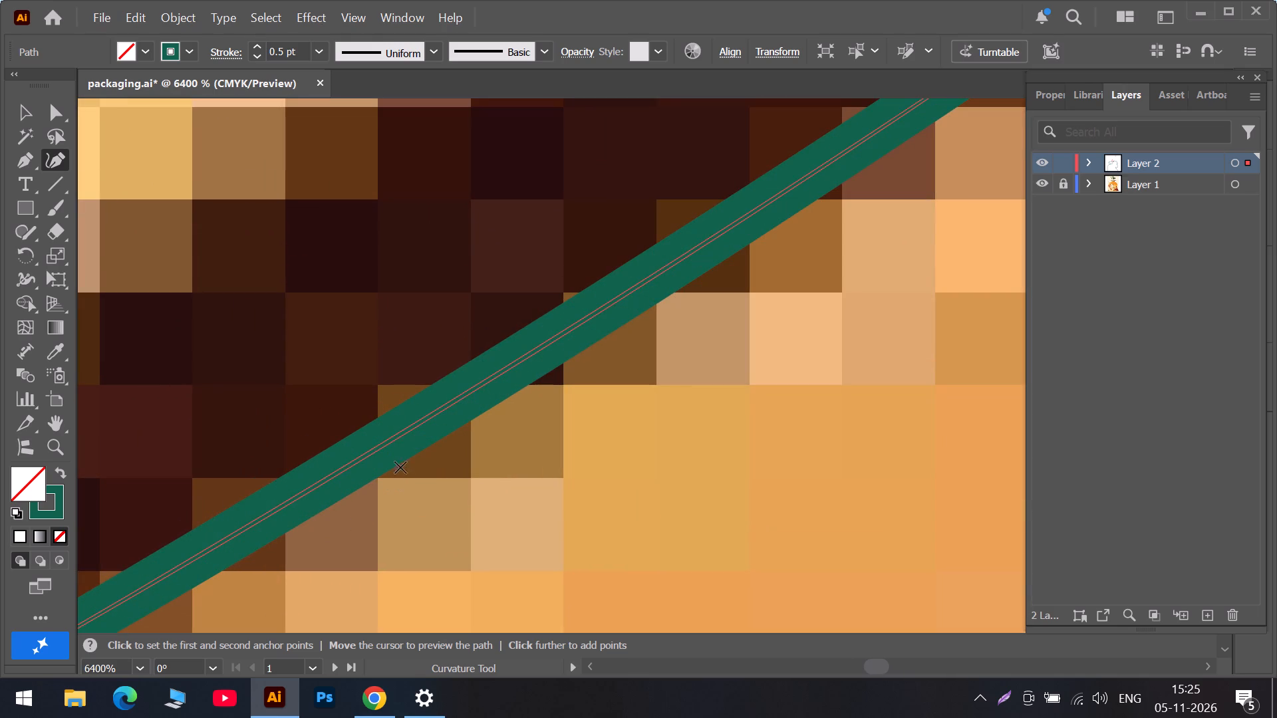
pyautogui.moveTo(381, 442); pyautogui.dragTo(386, 443)
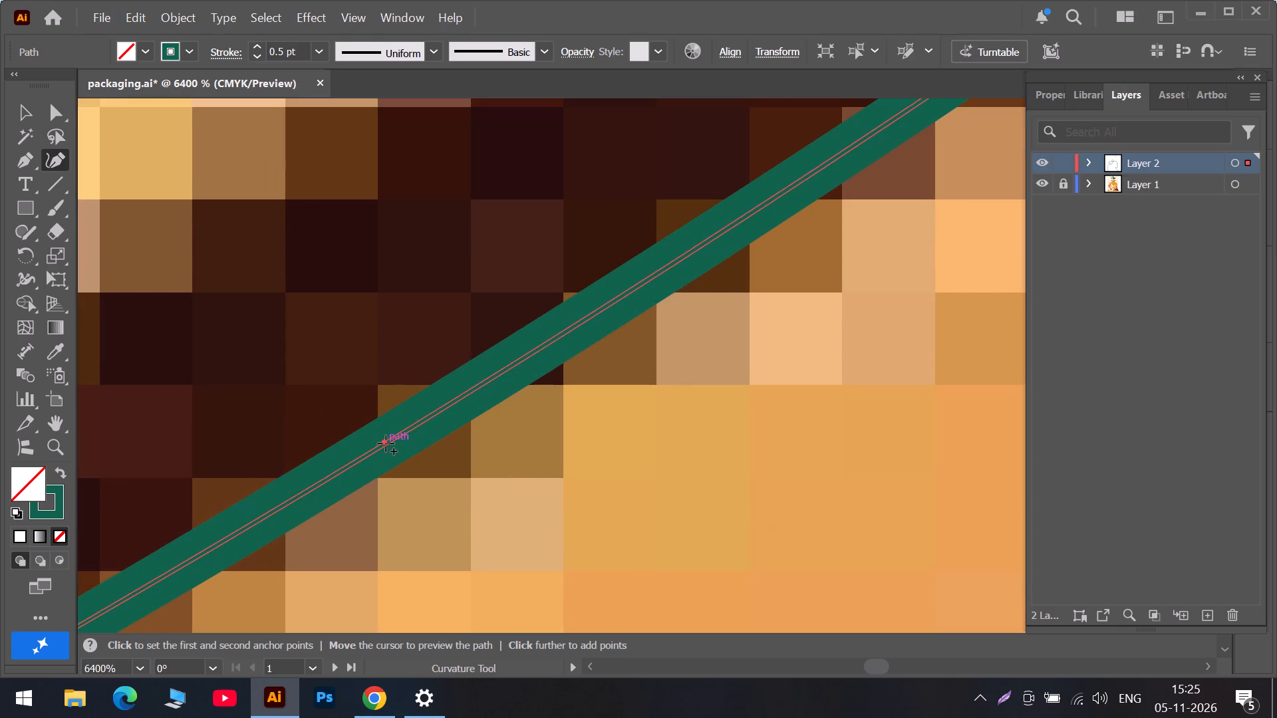
pyautogui.moveTo(386, 443); pyautogui.dragTo(388, 443)
# Examine the green path's fit along the left ear's lower outline down to where it crosses the red strap.
pyautogui.click(821, 667)
pyautogui.scroll(-9, 700, 595)
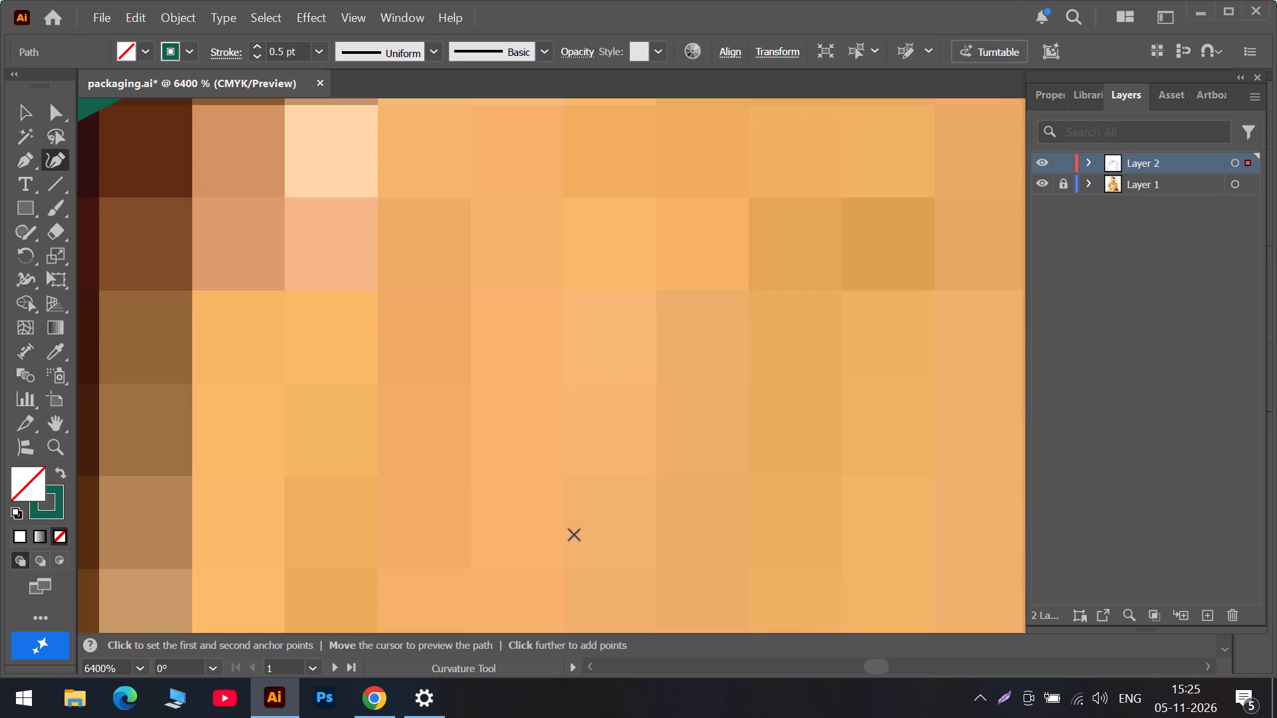
pyautogui.scroll(6, 452, 394)
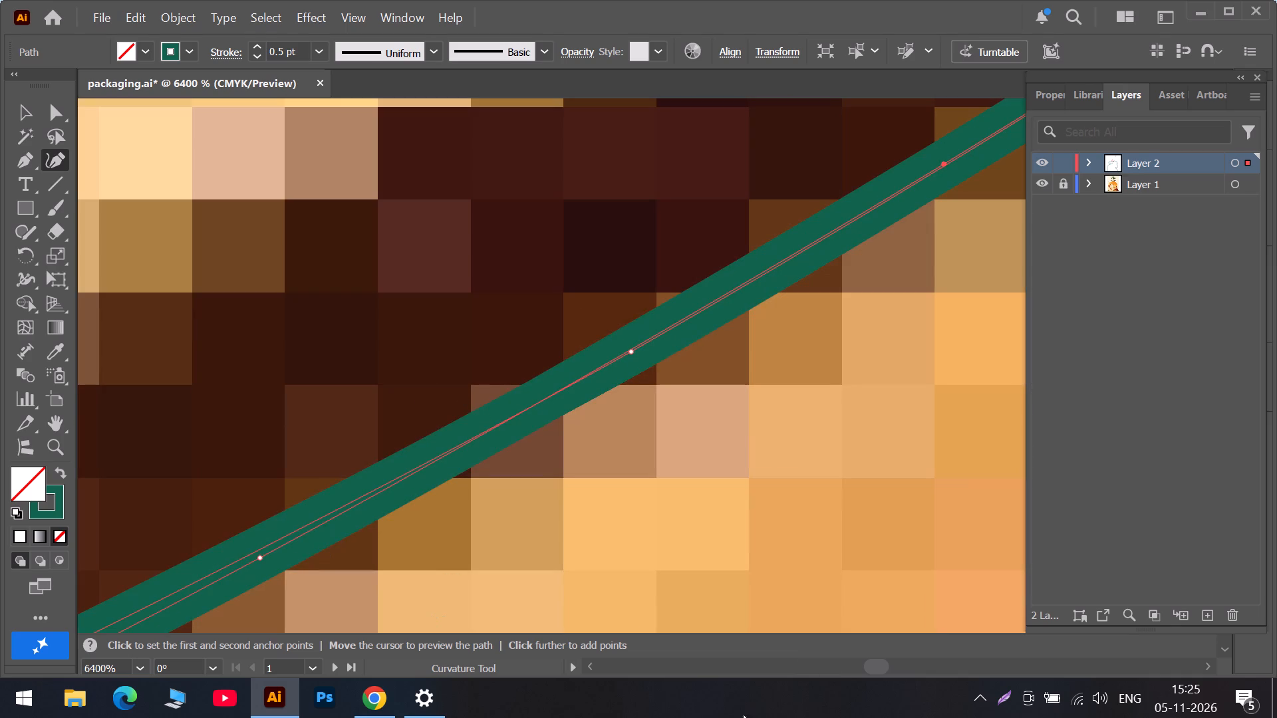
pyautogui.click(841, 666)
pyautogui.scroll(-6, 827, 620)
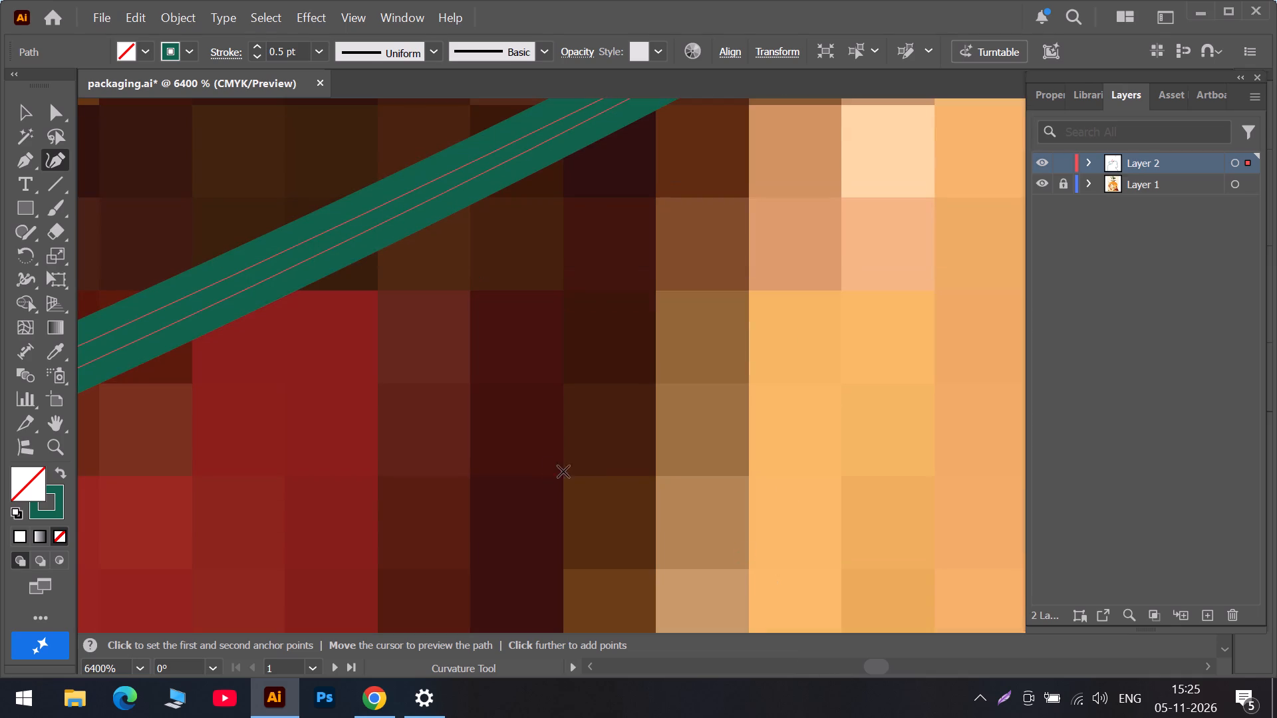
pyautogui.keyDown('alt'); pyautogui.scroll(-4, 523, 459); pyautogui.keyUp('alt')
pyautogui.keyDown('alt'); pyautogui.scroll(-1, 394, 480); pyautogui.keyUp('alt')
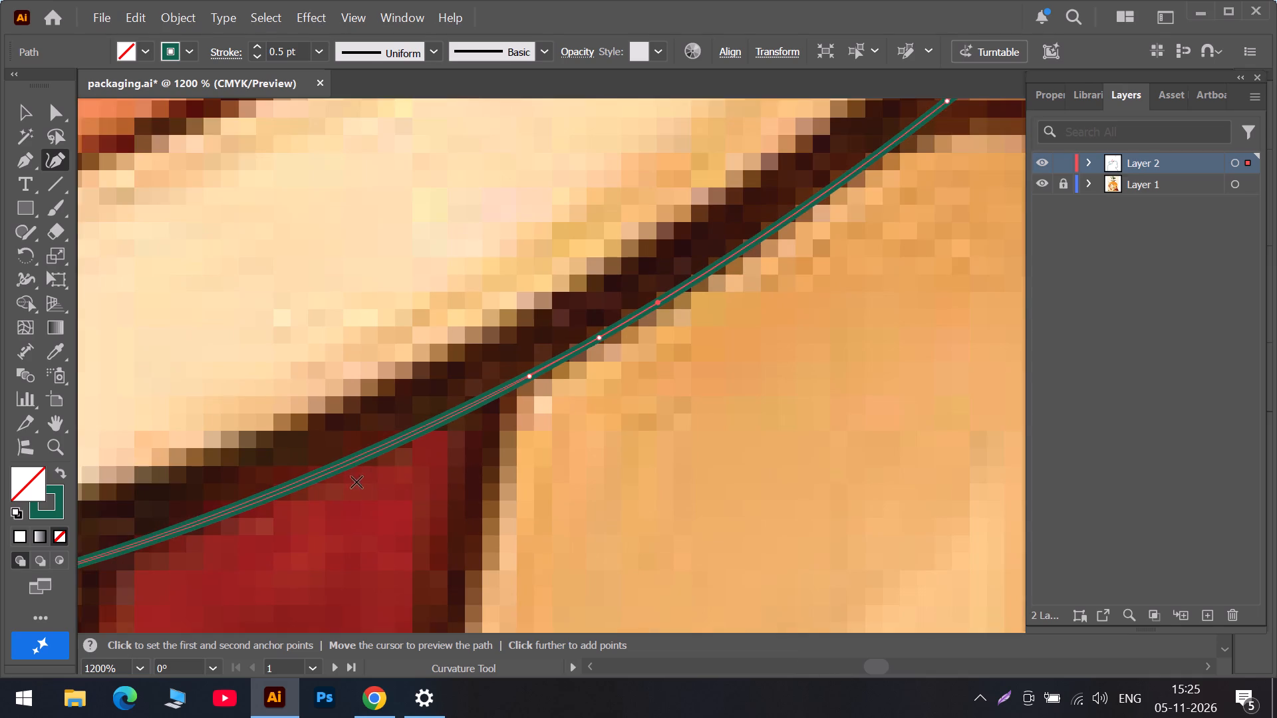
# Add an anchor on the left ear's lower outline over the red strap, and slide the neighbouring anchor down to the strap's right edge.
pyautogui.keyDown('alt'); pyautogui.scroll(-2, 353, 483); pyautogui.keyUp('alt')
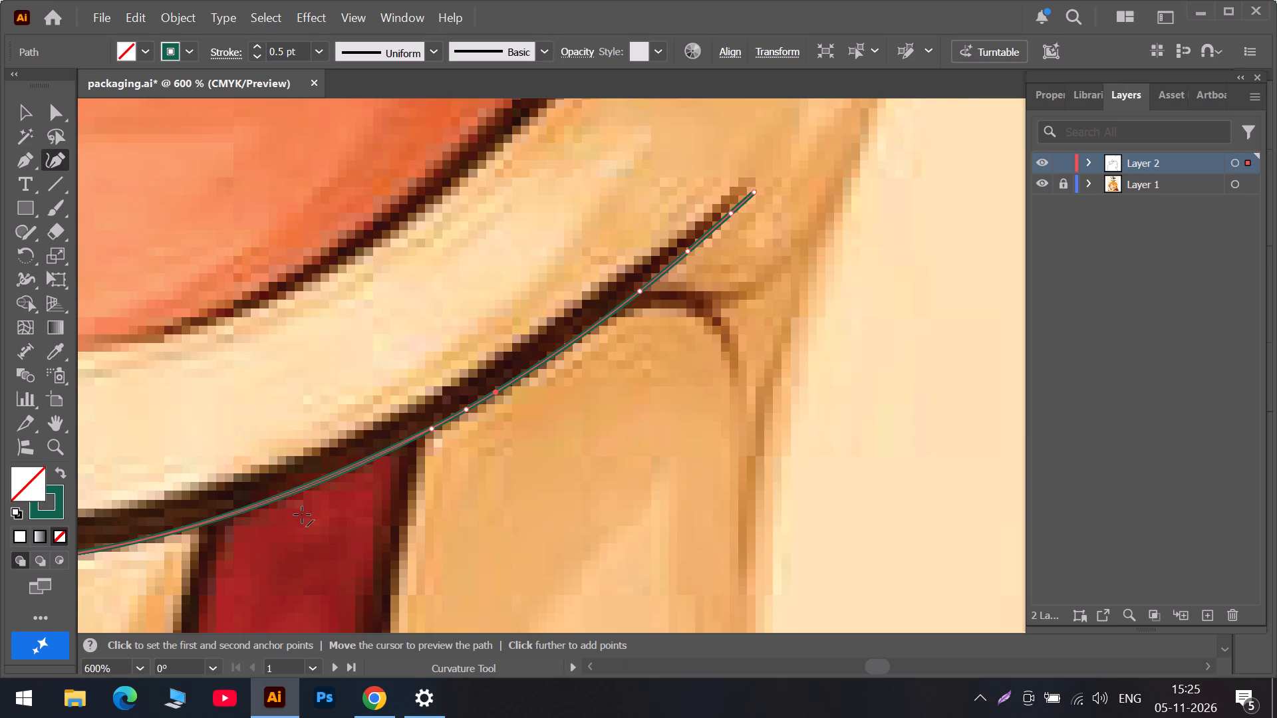
pyautogui.keyDown('alt'); pyautogui.scroll(3, 302, 513); pyautogui.keyUp('alt')
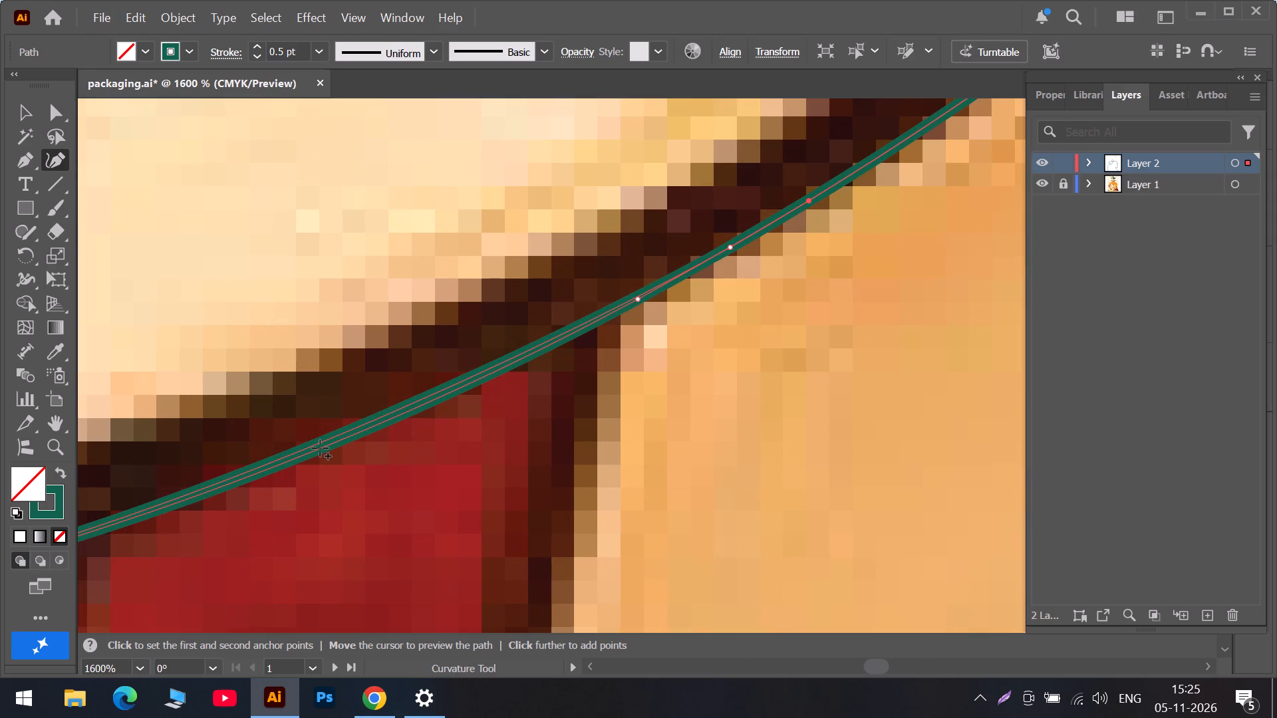
pyautogui.moveTo(320, 448); pyautogui.dragTo(286, 457)
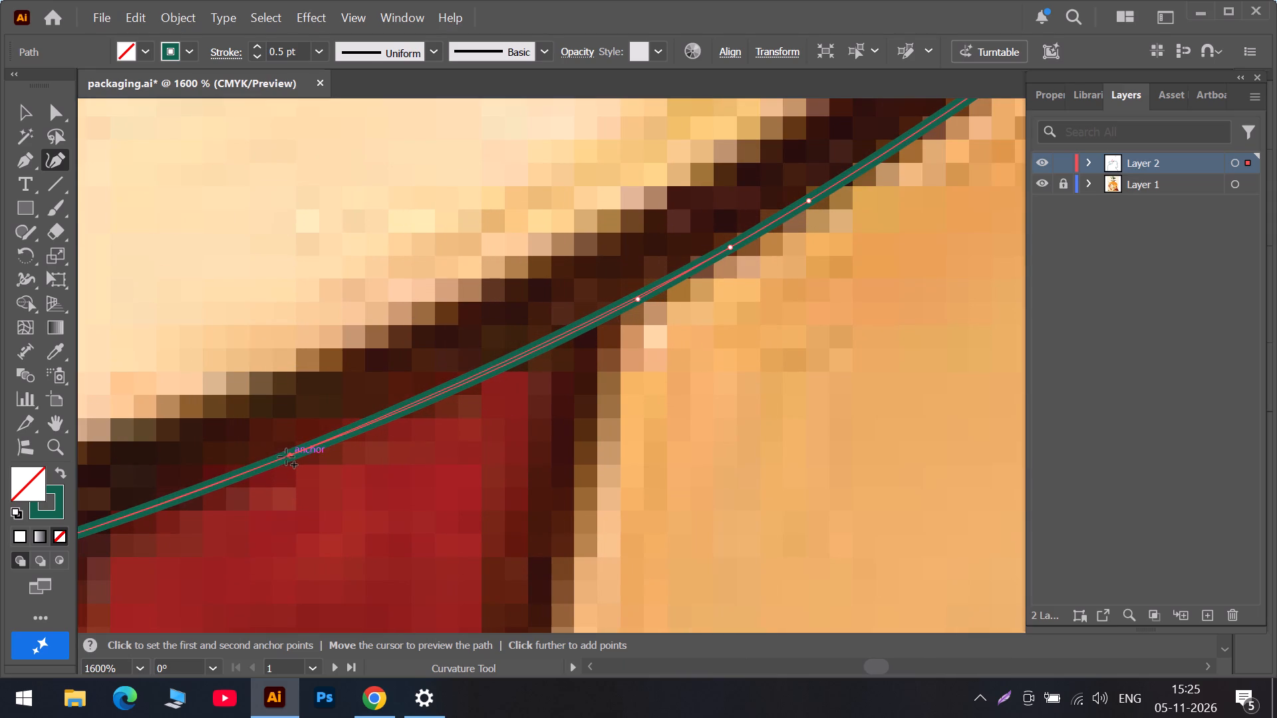
pyautogui.moveTo(286, 457); pyautogui.dragTo(282, 457)
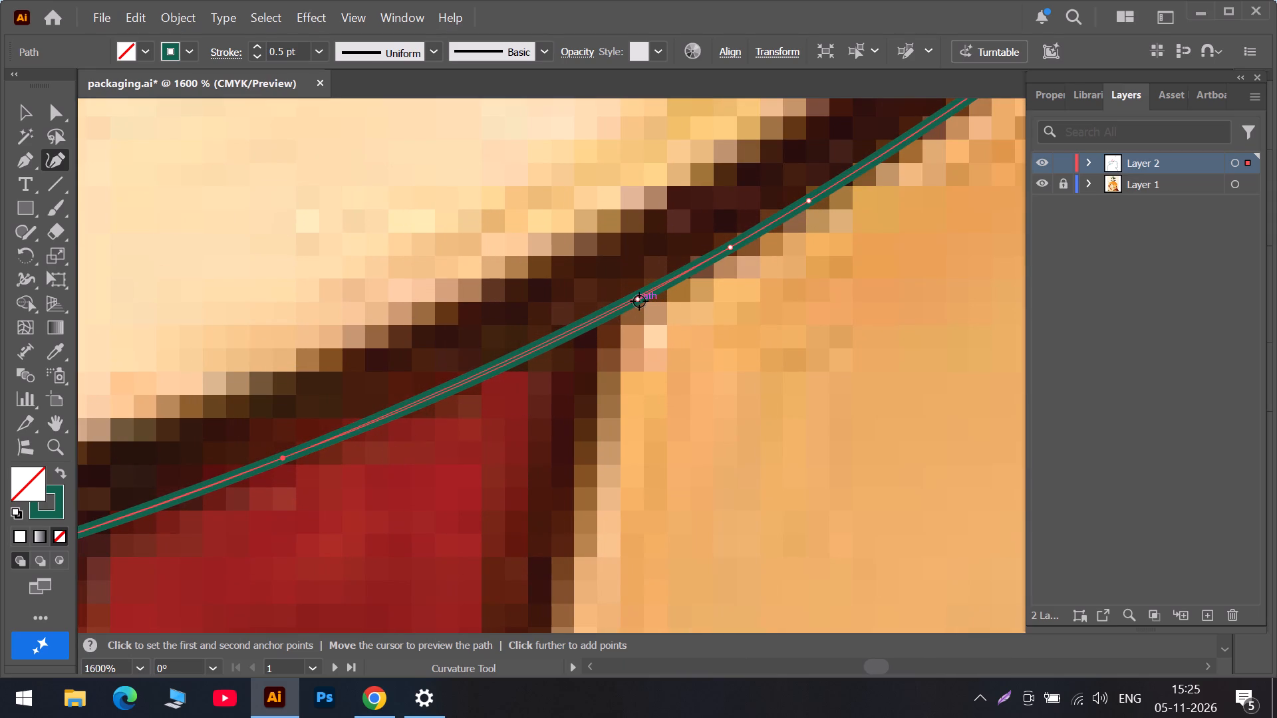
pyautogui.moveTo(639, 301); pyautogui.dragTo(561, 328)
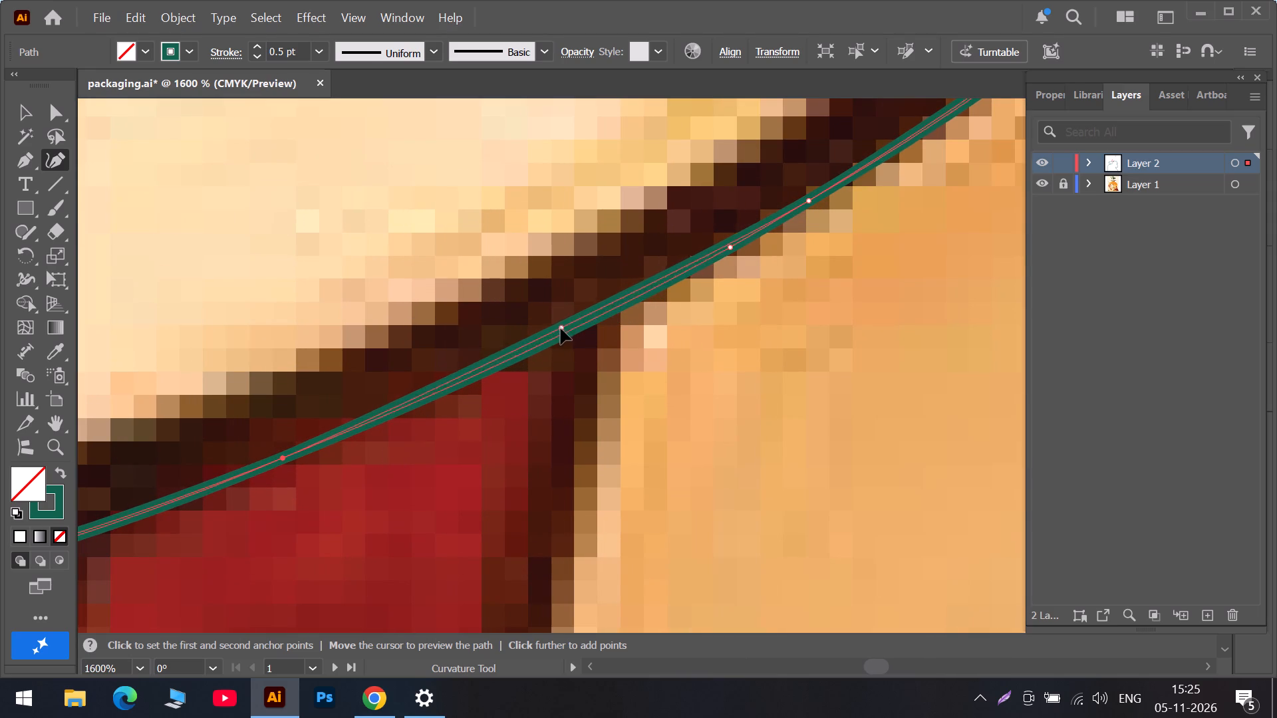
pyautogui.moveTo(561, 328); pyautogui.dragTo(561, 335)
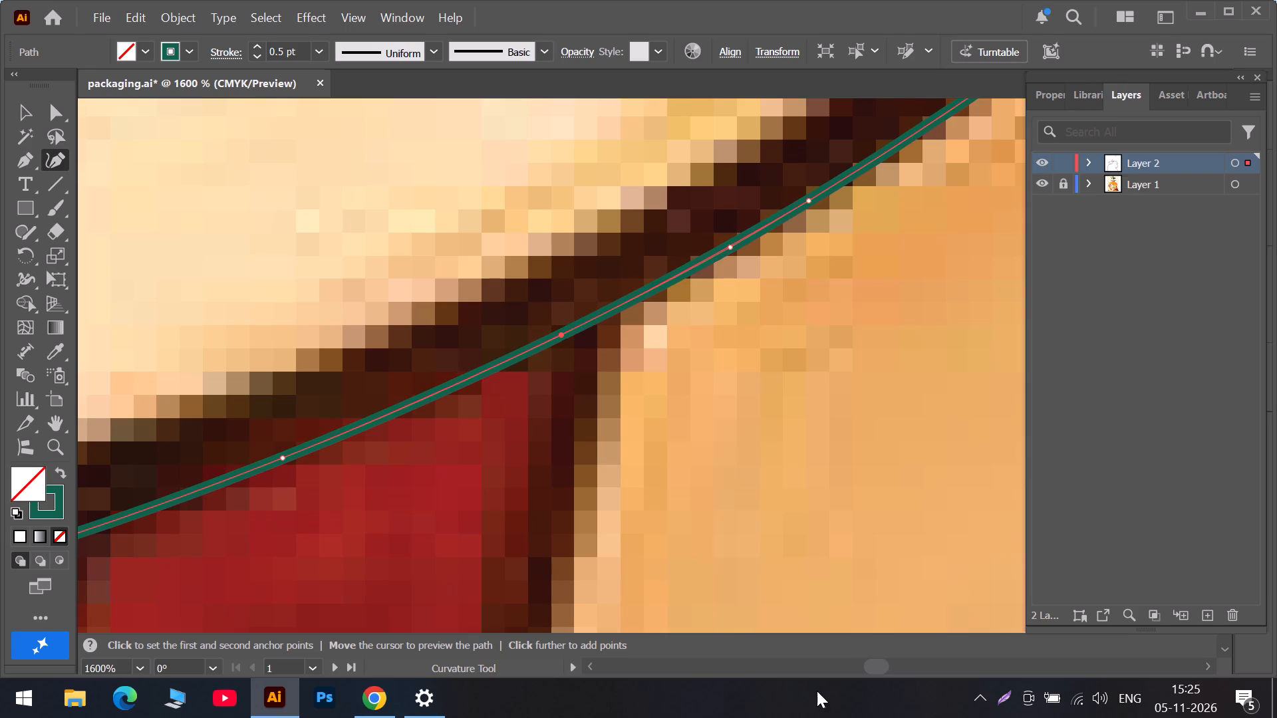
# Shift the two anchors beside the junction of the left ear's lower outline and the neck line onto the dark edge.
pyautogui.click(834, 673)
pyautogui.scroll(-3, 685, 576)
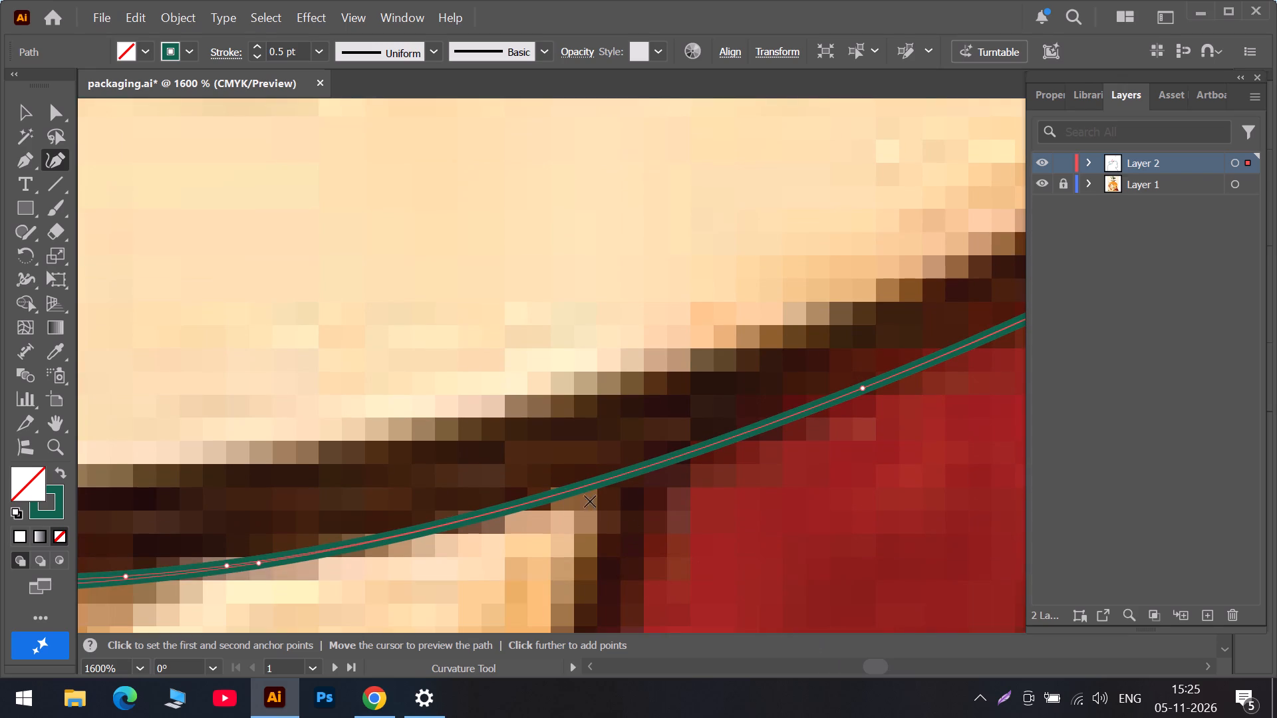
pyautogui.click(845, 669)
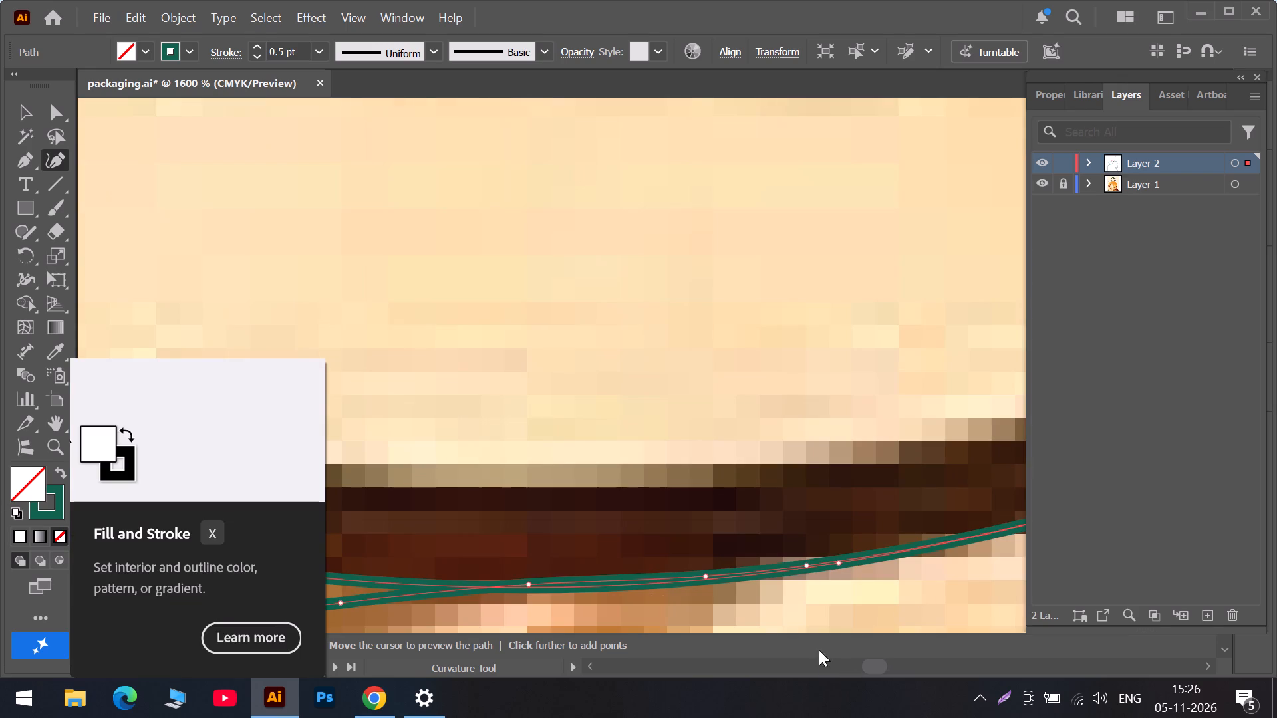
pyautogui.keyDown('alt'); pyautogui.scroll(1, 690, 591); pyautogui.keyUp('alt')
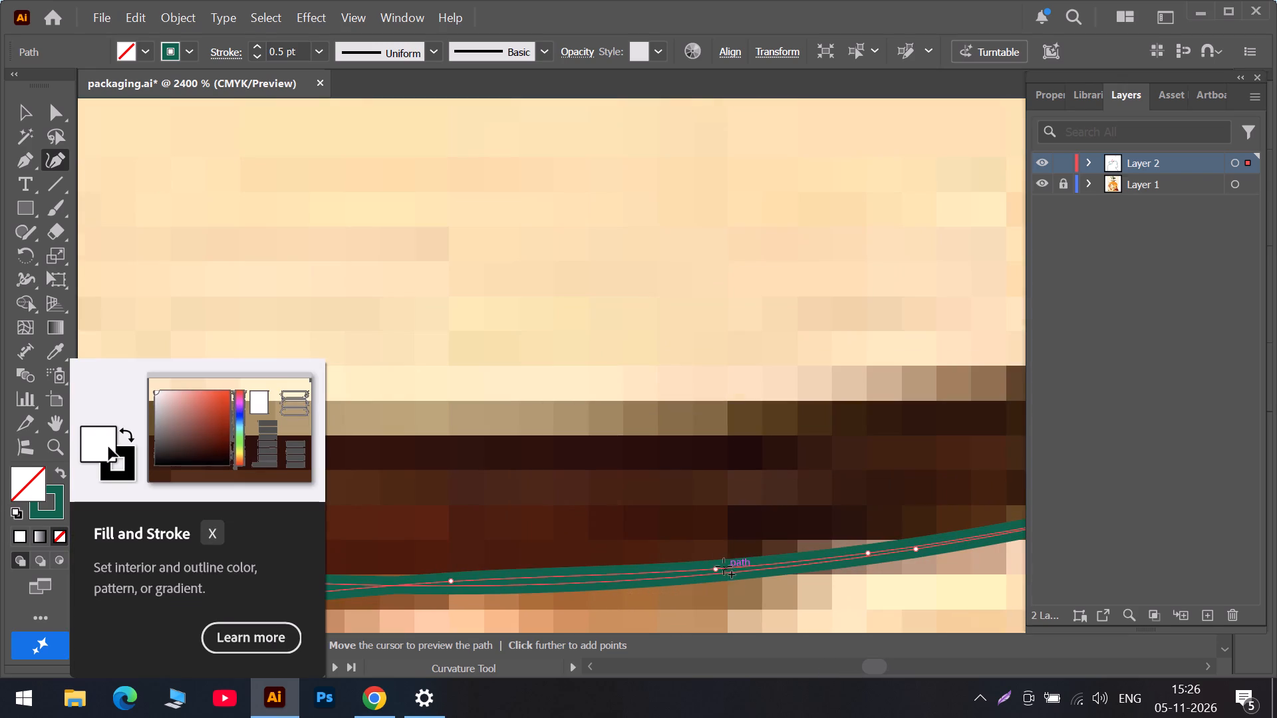
pyautogui.moveTo(718, 569); pyautogui.dragTo(711, 573)
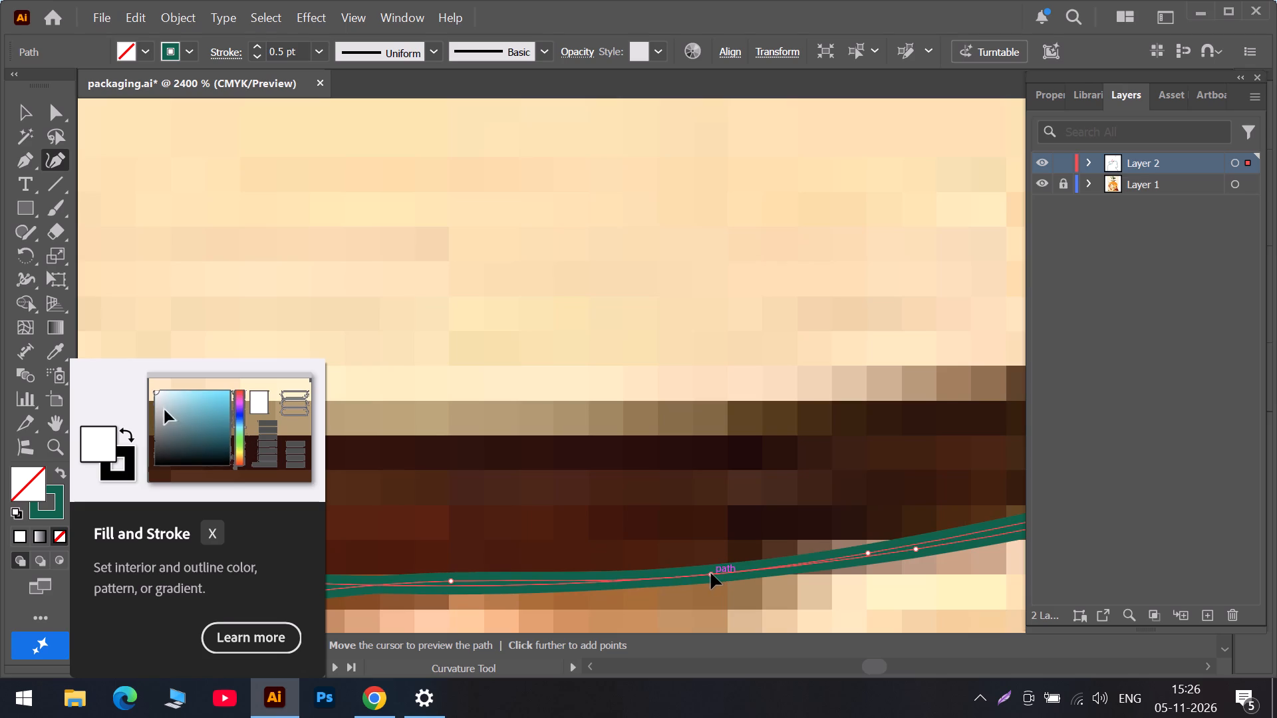
pyautogui.moveTo(711, 573); pyautogui.dragTo(684, 578)
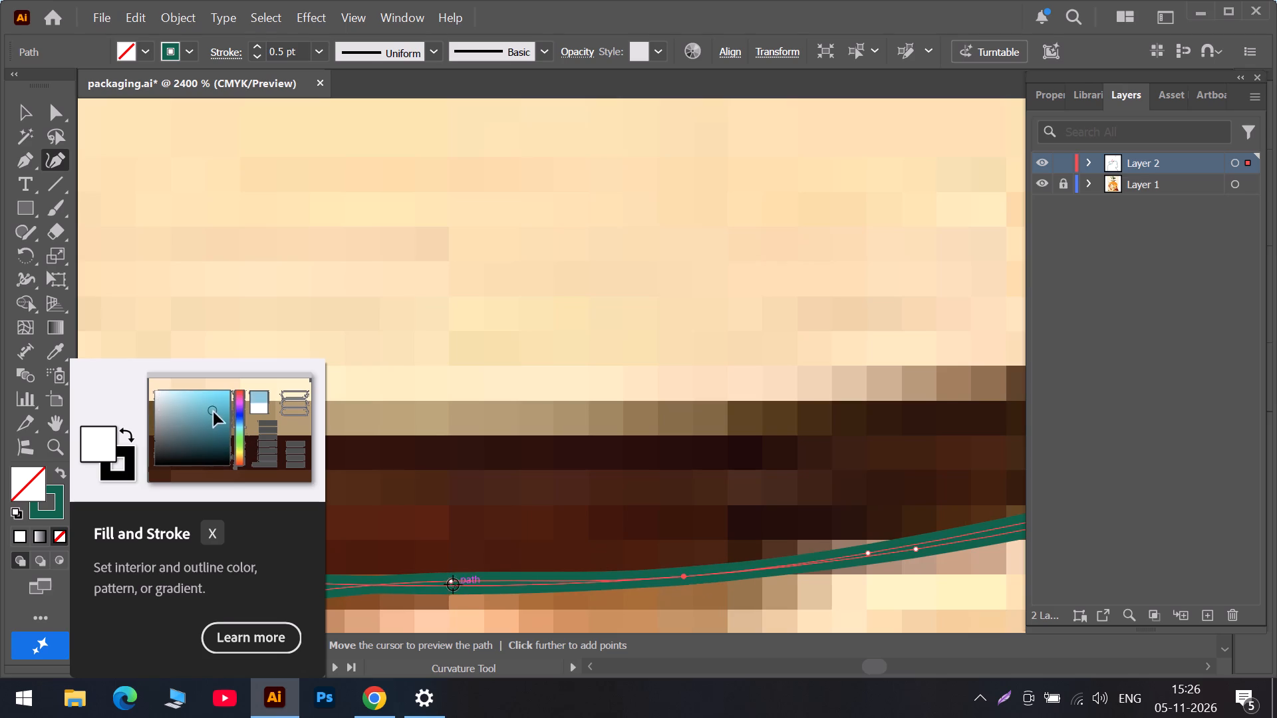
pyautogui.click(445, 582)
pyautogui.hotkey('ctrl', 'z')
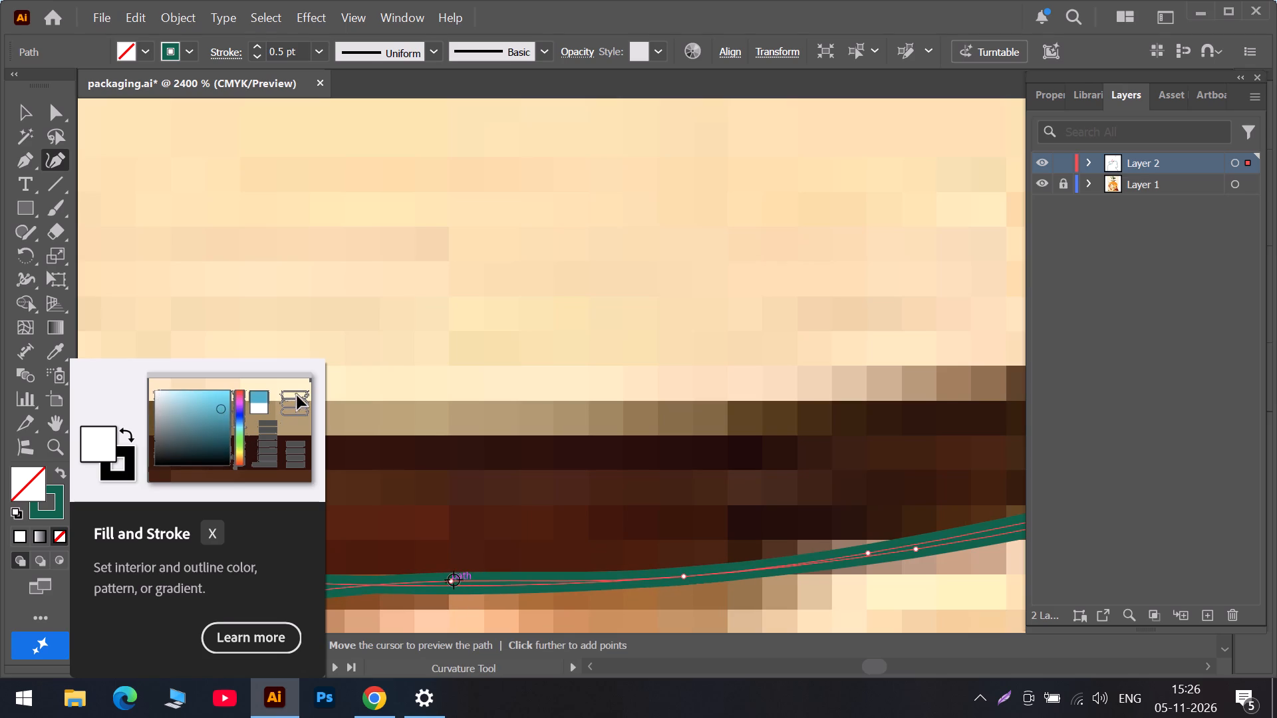
pyautogui.click(454, 580)
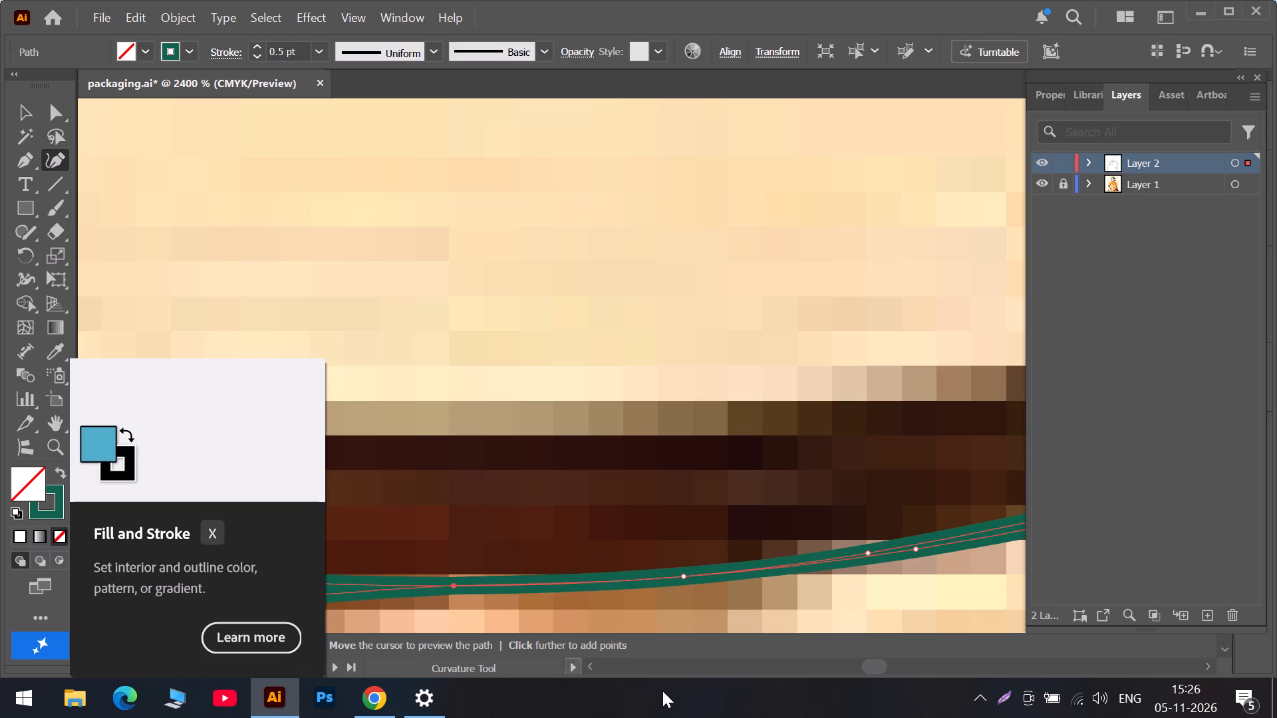
# Add two anchors between the neck-line junction and the strap's left edge, and shift two existing anchors nearby to follow the ear's lower outline.
pyautogui.click(895, 671)
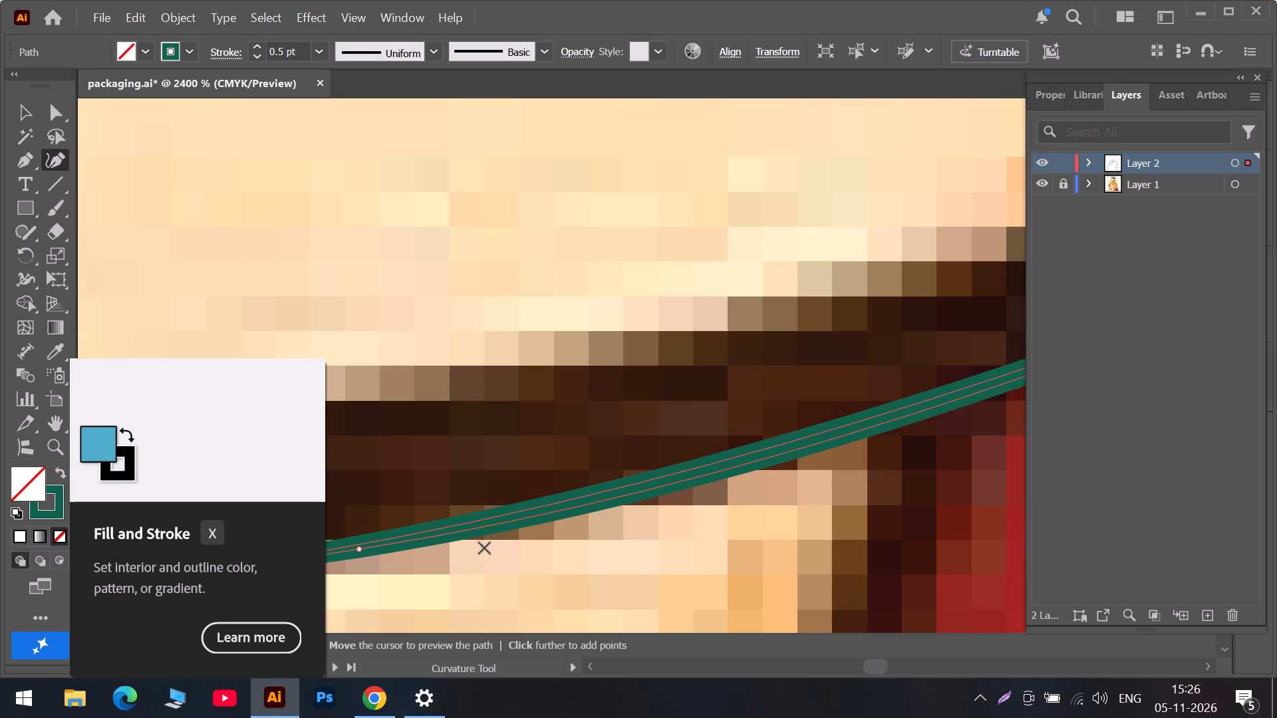
pyautogui.keyDown('alt'); pyautogui.scroll(-1, 683, 499); pyautogui.keyUp('alt')
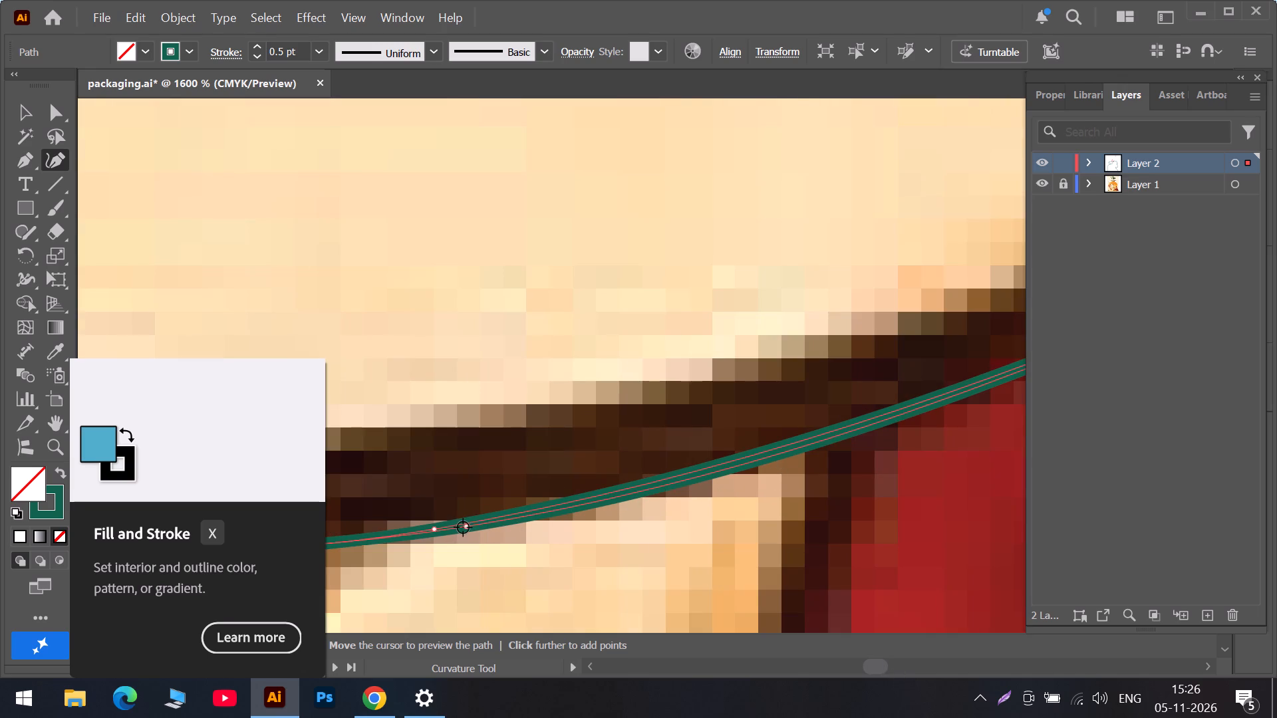
pyautogui.moveTo(466, 527); pyautogui.dragTo(497, 517)
pyautogui.moveTo(804, 444); pyautogui.dragTo(794, 445)
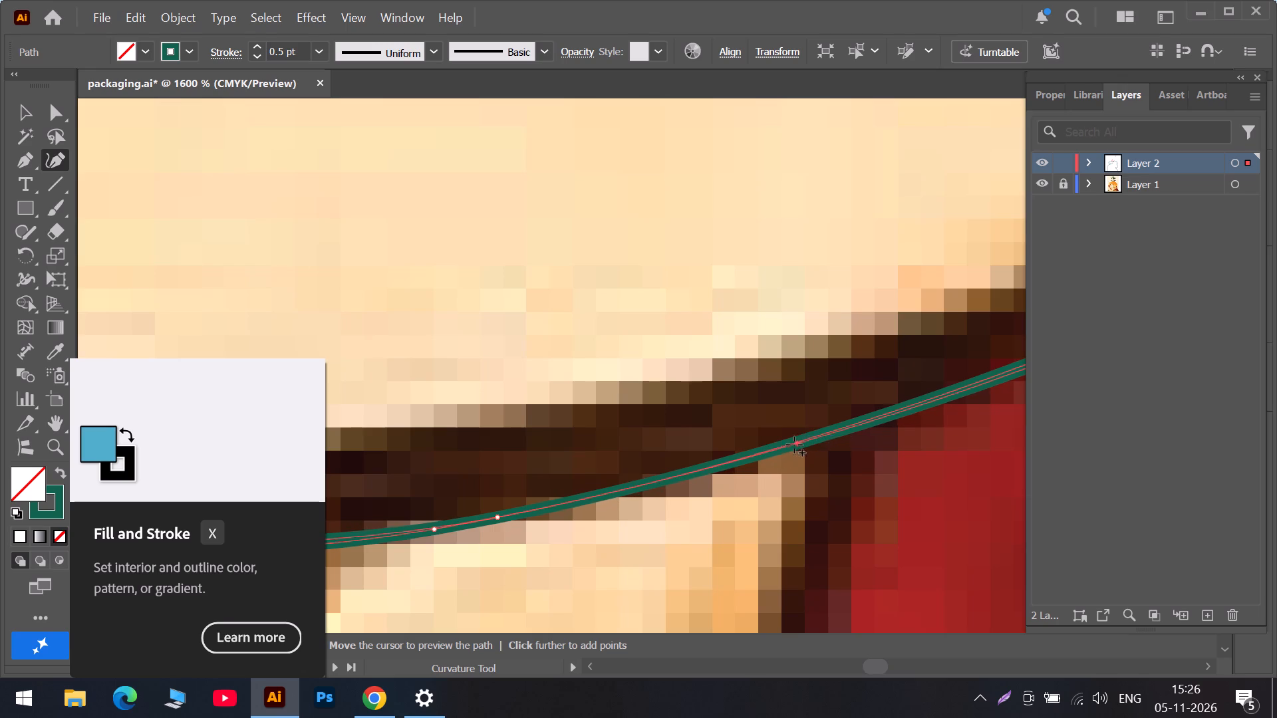
pyautogui.moveTo(794, 445); pyautogui.dragTo(785, 447)
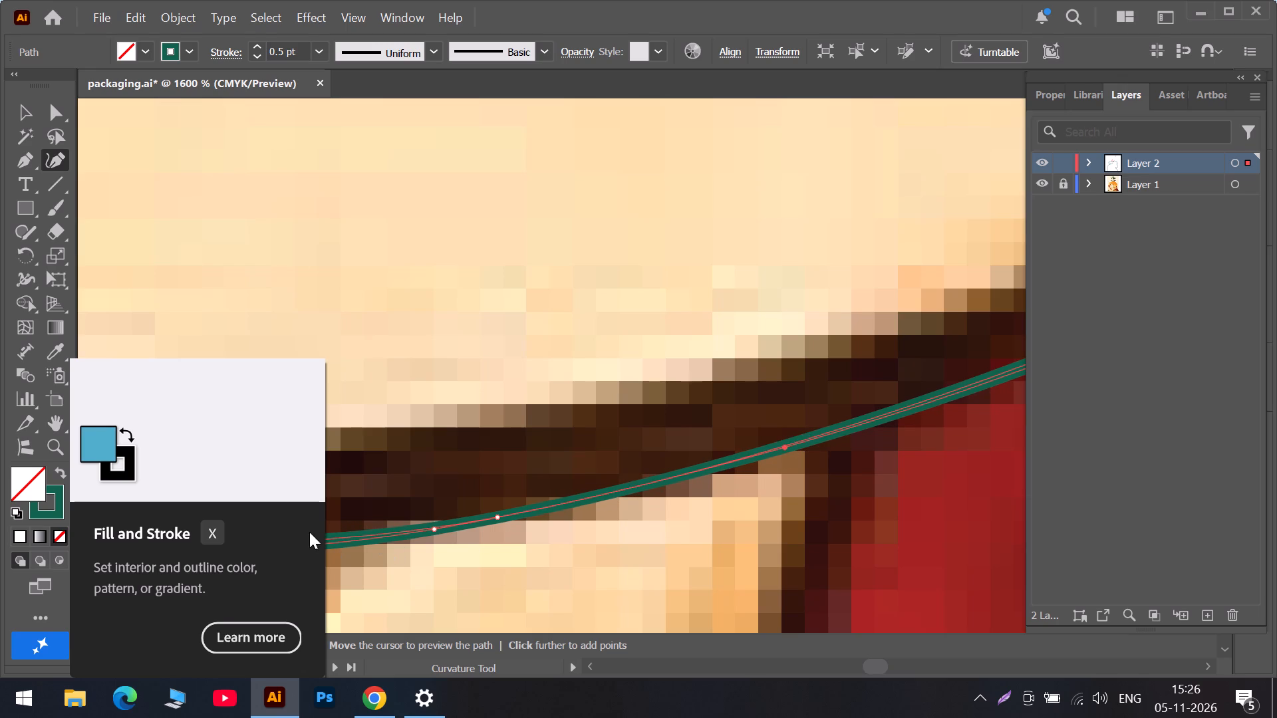
pyautogui.moveTo(311, 544); pyautogui.dragTo(298, 542)
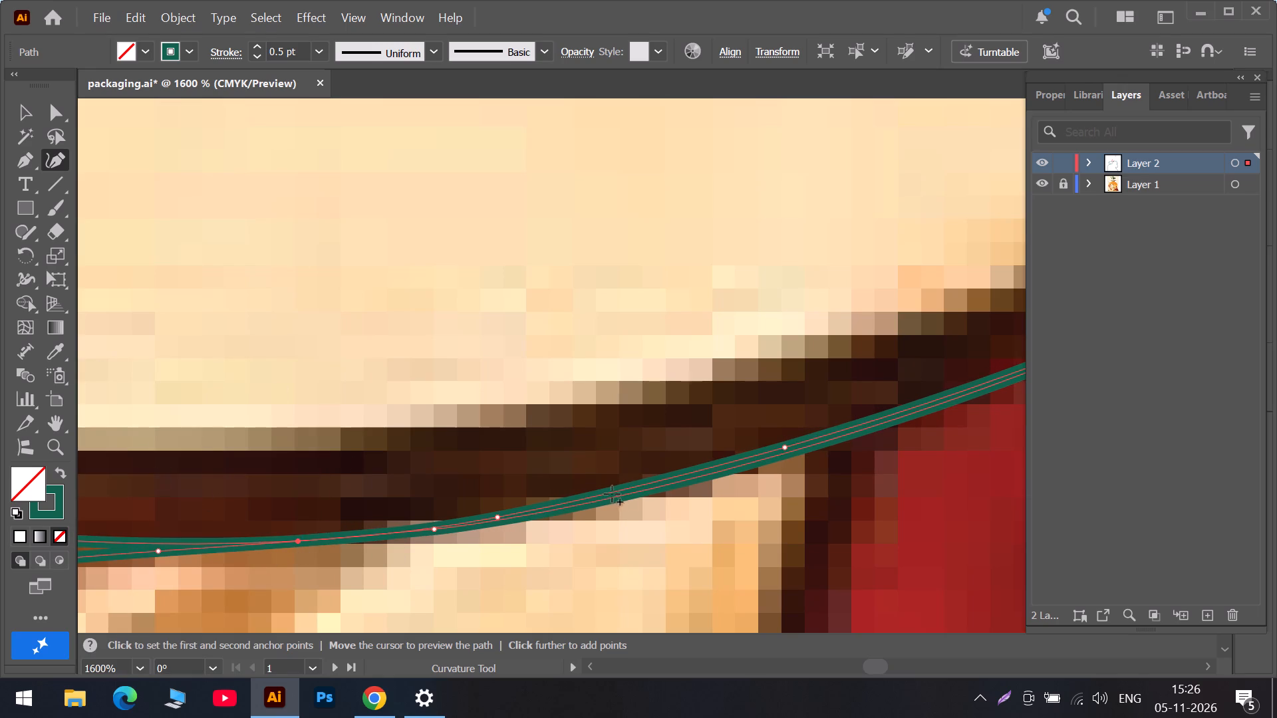
pyautogui.moveTo(636, 493); pyautogui.dragTo(621, 491)
# Add an anchor near the red strap's left side, and shift the anchors at its middle and both edges to fit the ear outline.
pyautogui.click(923, 670)
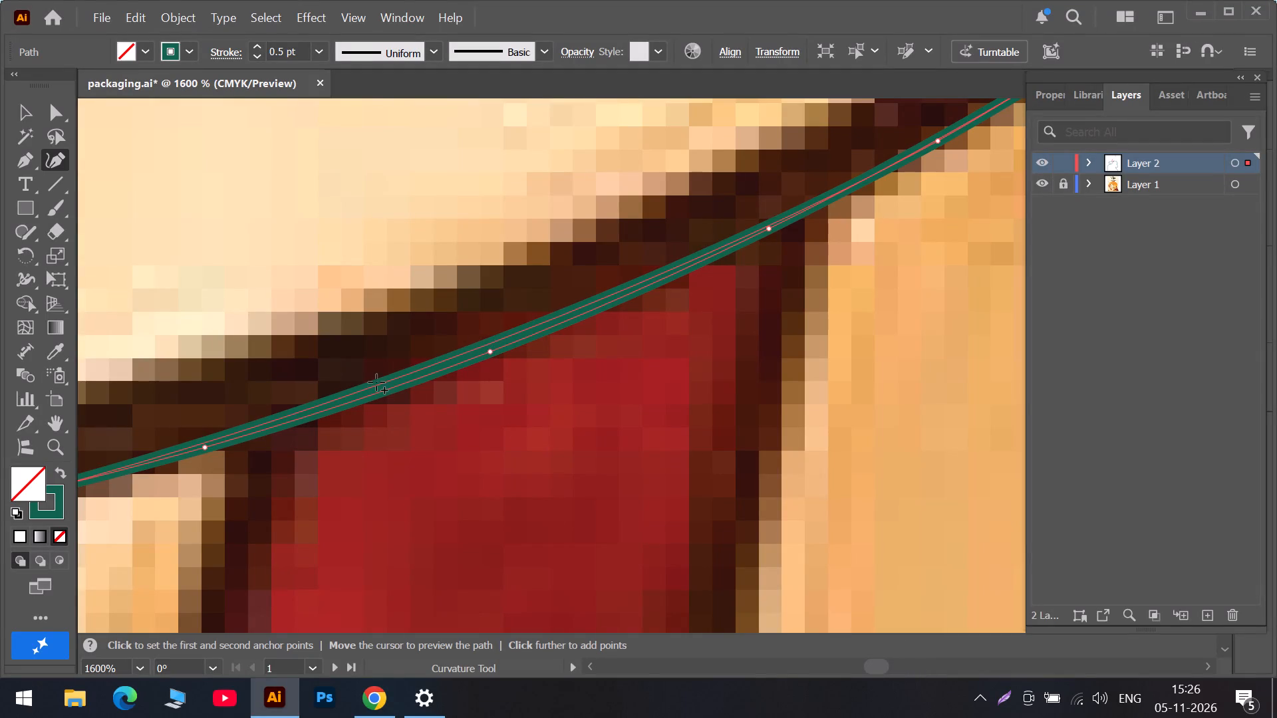
pyautogui.moveTo(367, 396); pyautogui.dragTo(337, 400)
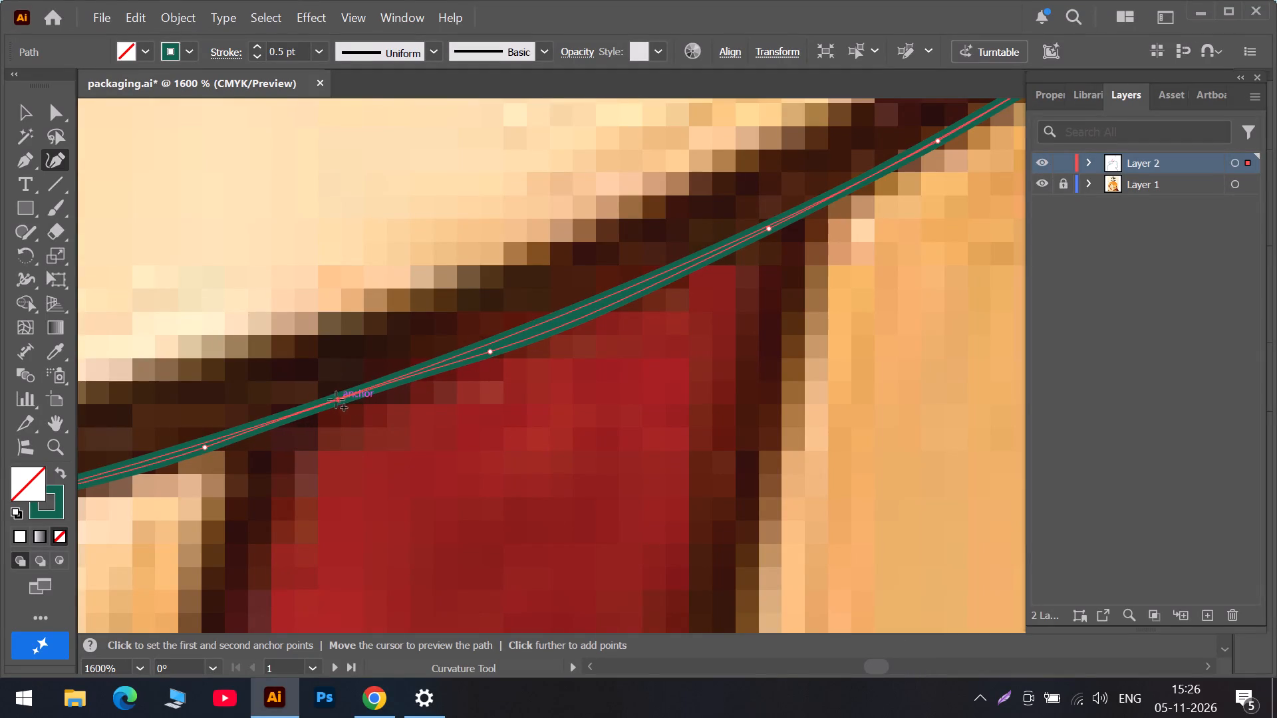
pyautogui.moveTo(491, 350); pyautogui.dragTo(503, 341)
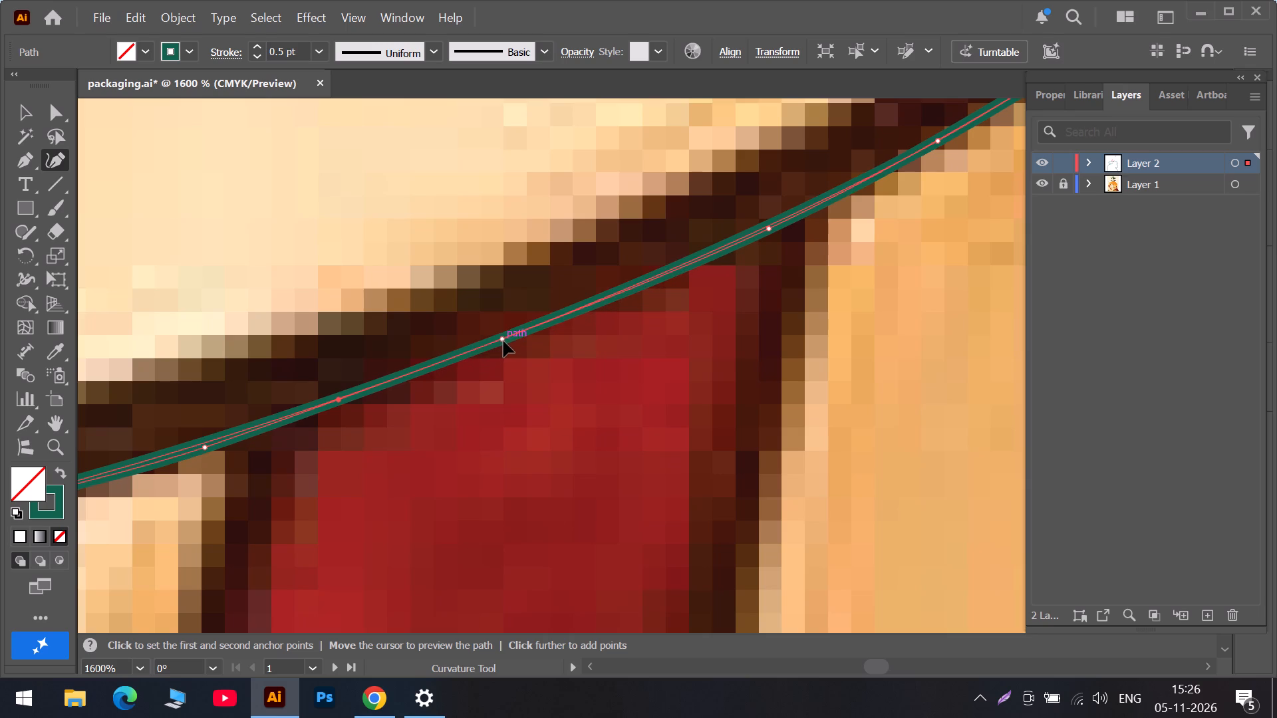
pyautogui.moveTo(503, 341); pyautogui.dragTo(505, 340)
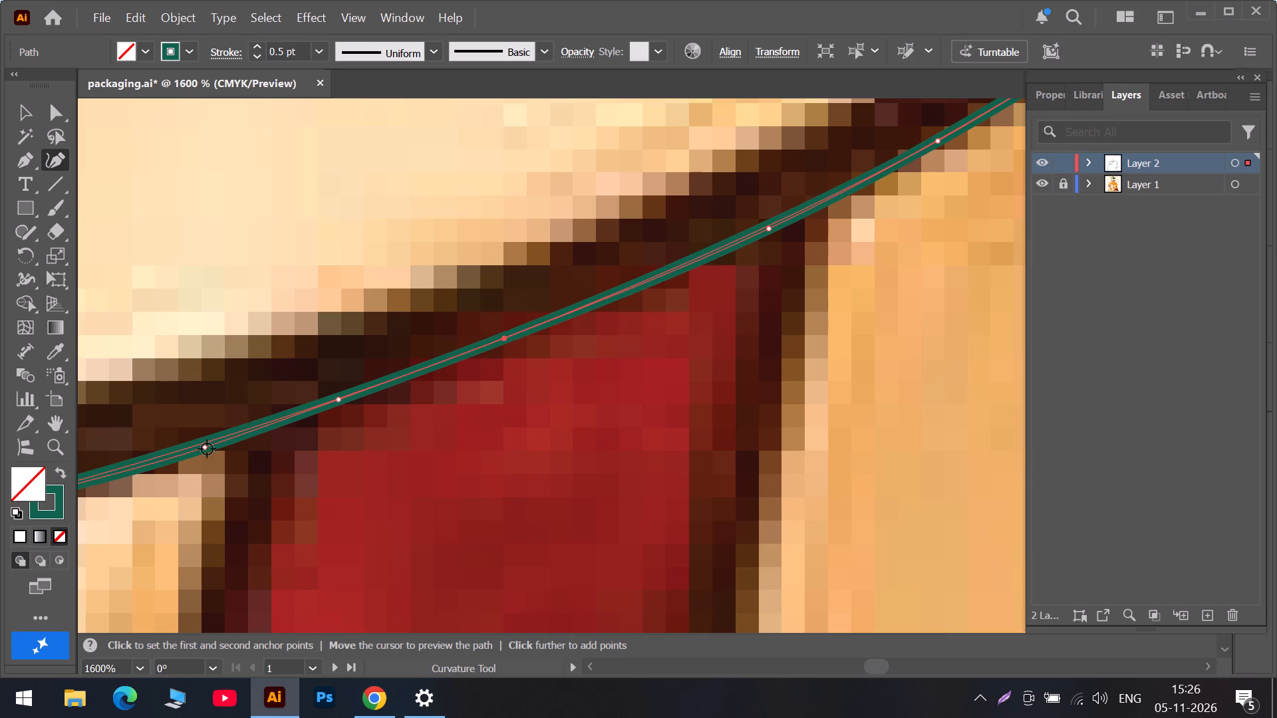
pyautogui.moveTo(207, 449); pyautogui.dragTo(182, 449)
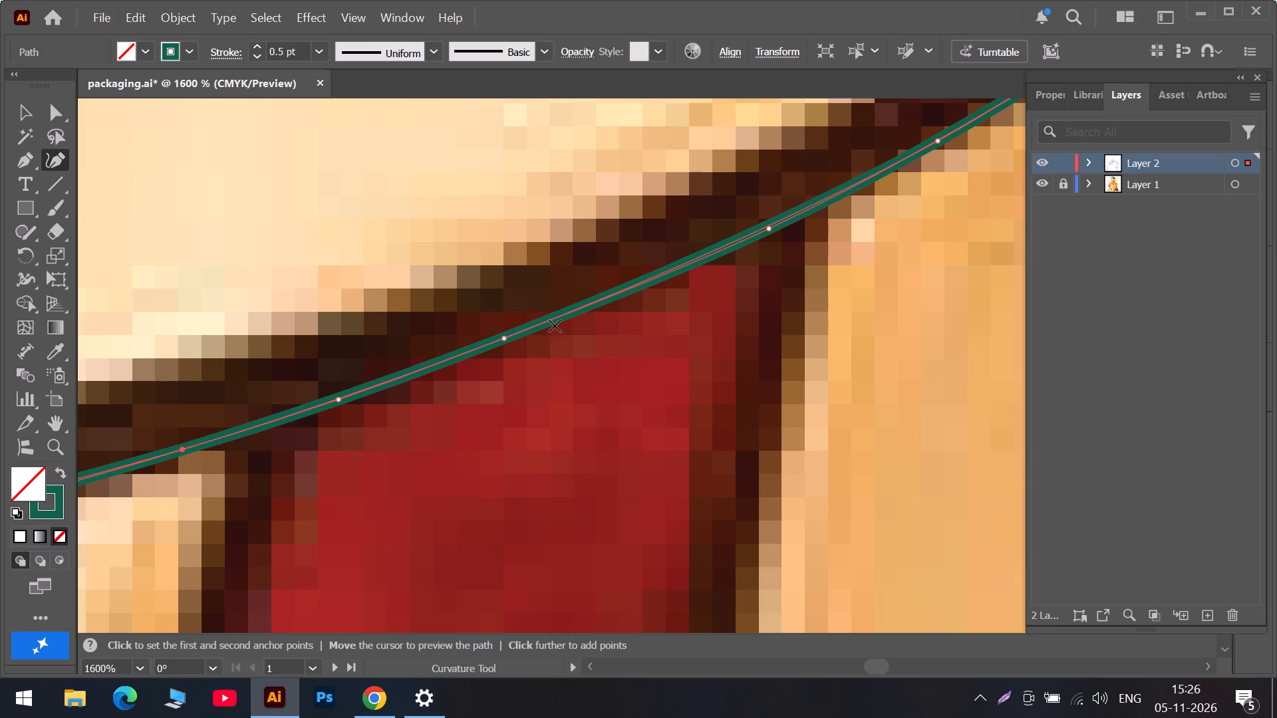
pyautogui.scroll(3, 738, 280)
pyautogui.moveTo(769, 301); pyautogui.dragTo(746, 305)
# Examine the green path's fit along the left ear's lower outline and across the whole head.
pyautogui.keyDown('alt'); pyautogui.scroll(-2, 775, 328); pyautogui.keyUp('alt')
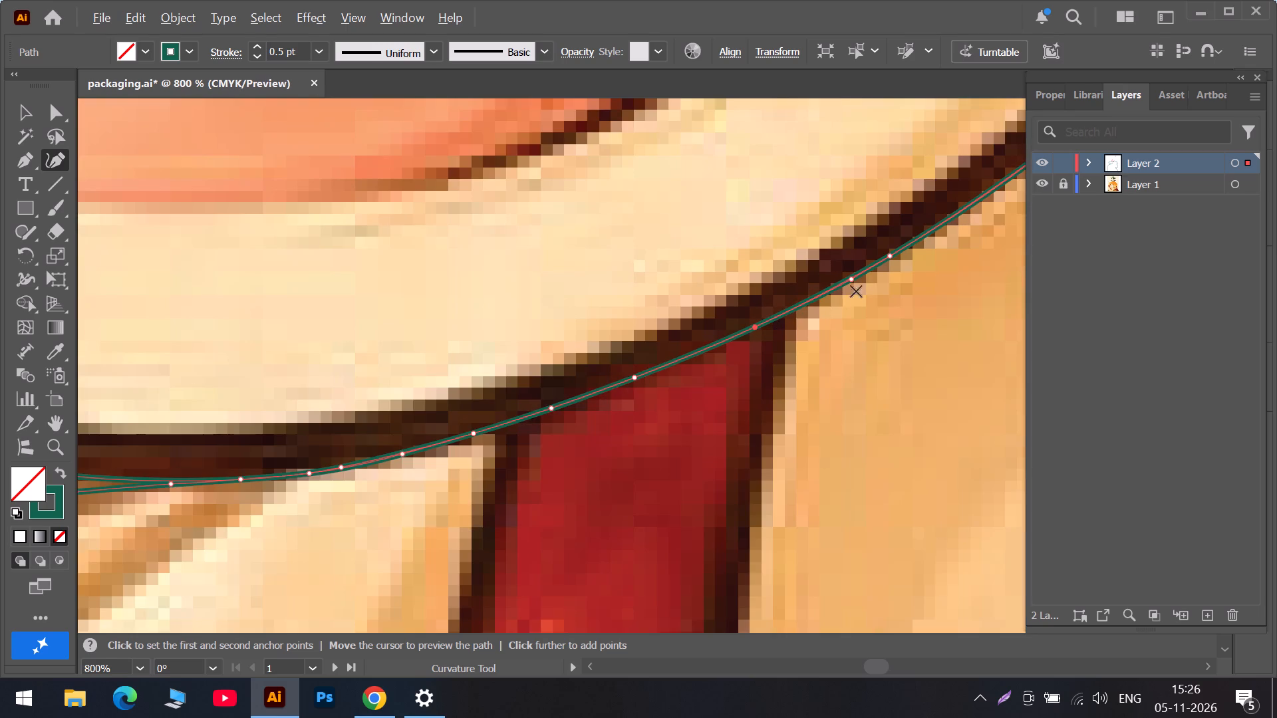
pyautogui.keyDown('alt'); pyautogui.scroll(2, 324, 475); pyautogui.keyUp('alt')
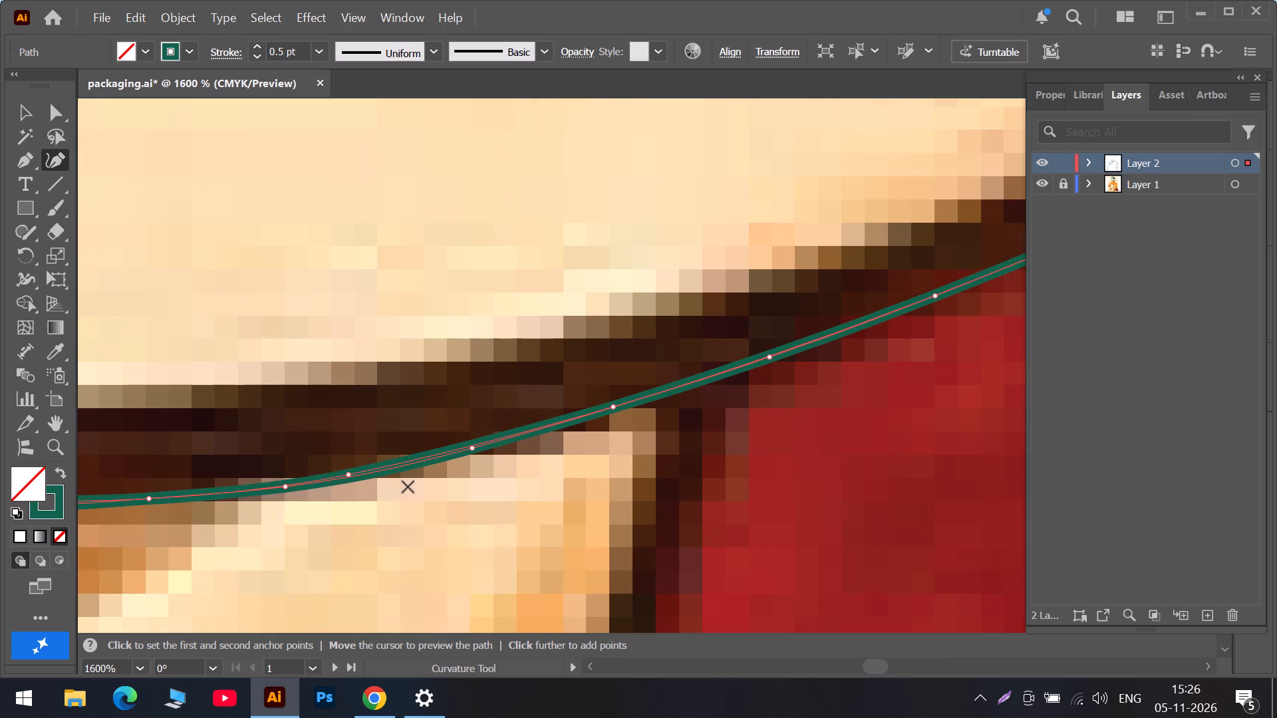
pyautogui.keyDown('alt'); pyautogui.scroll(-4, 408, 487); pyautogui.keyUp('alt')
pyautogui.scroll(-1, 396, 500)
pyautogui.keyDown('alt'); pyautogui.scroll(-3, 447, 538); pyautogui.keyUp('alt')
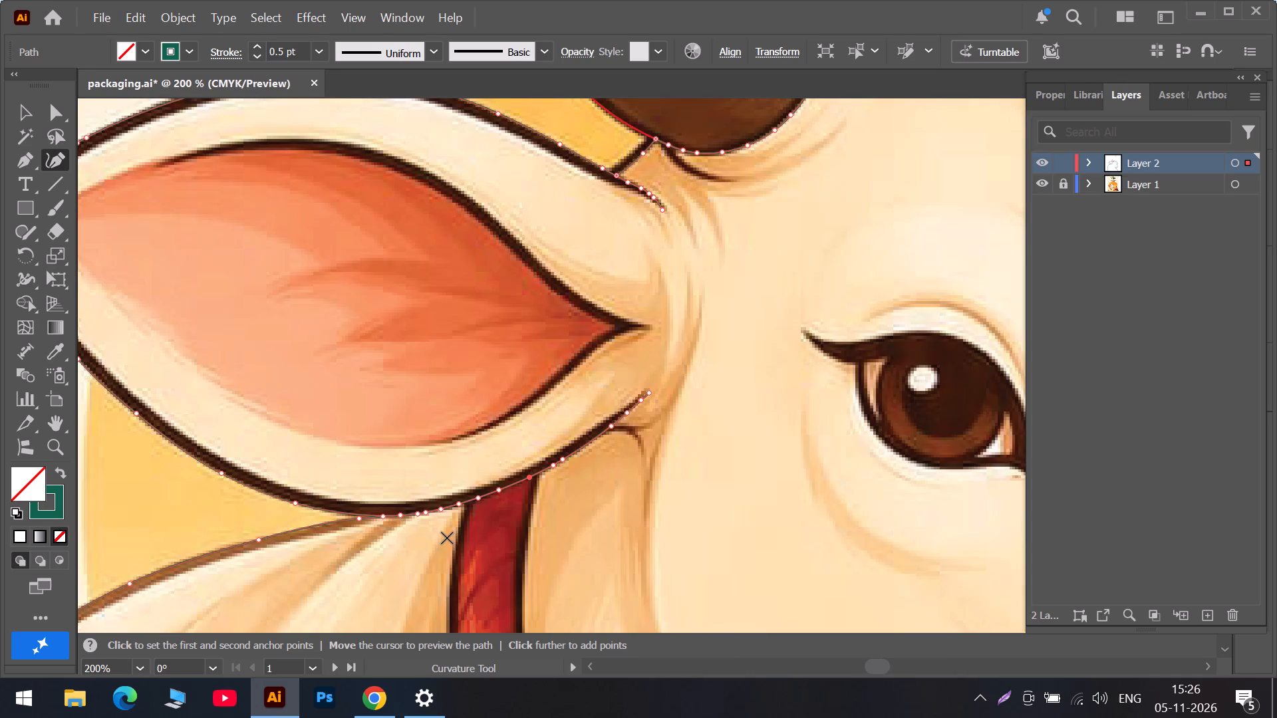
pyautogui.keyDown('alt'); pyautogui.scroll(-2, 447, 538); pyautogui.keyUp('alt')
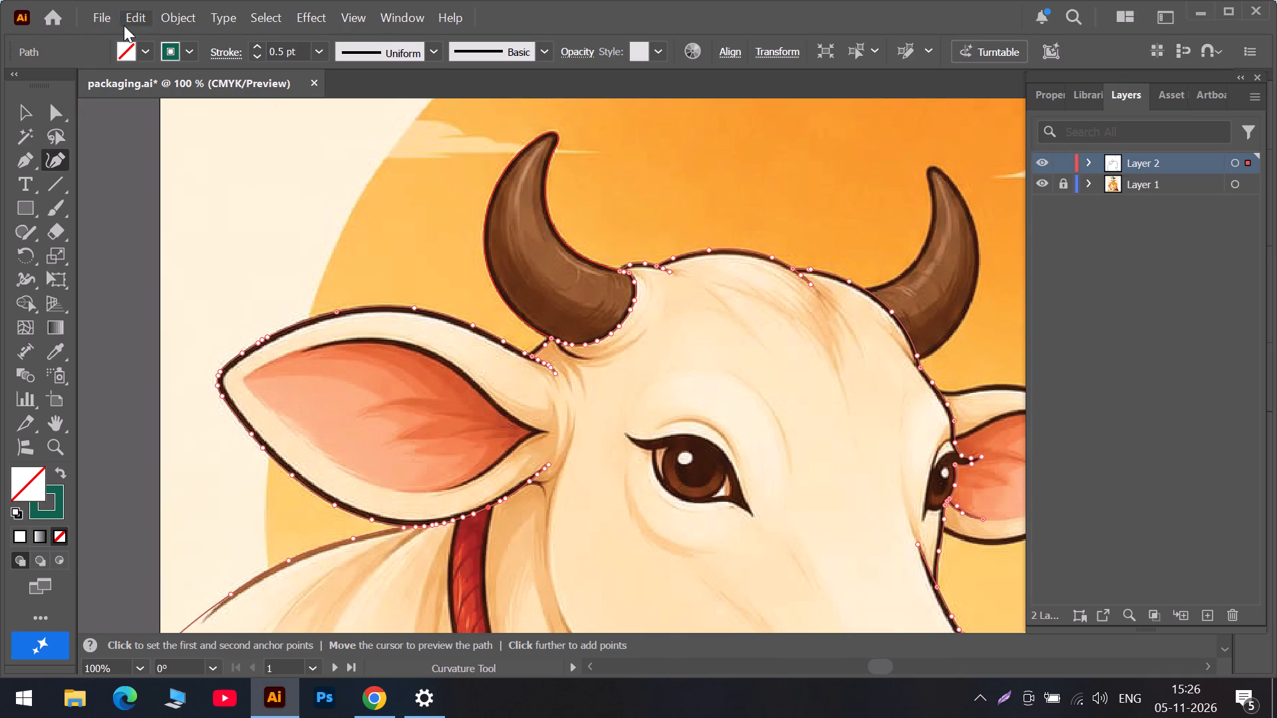
# Save the packaging document and switch to the Selection tool.
pyautogui.click(112, 22)
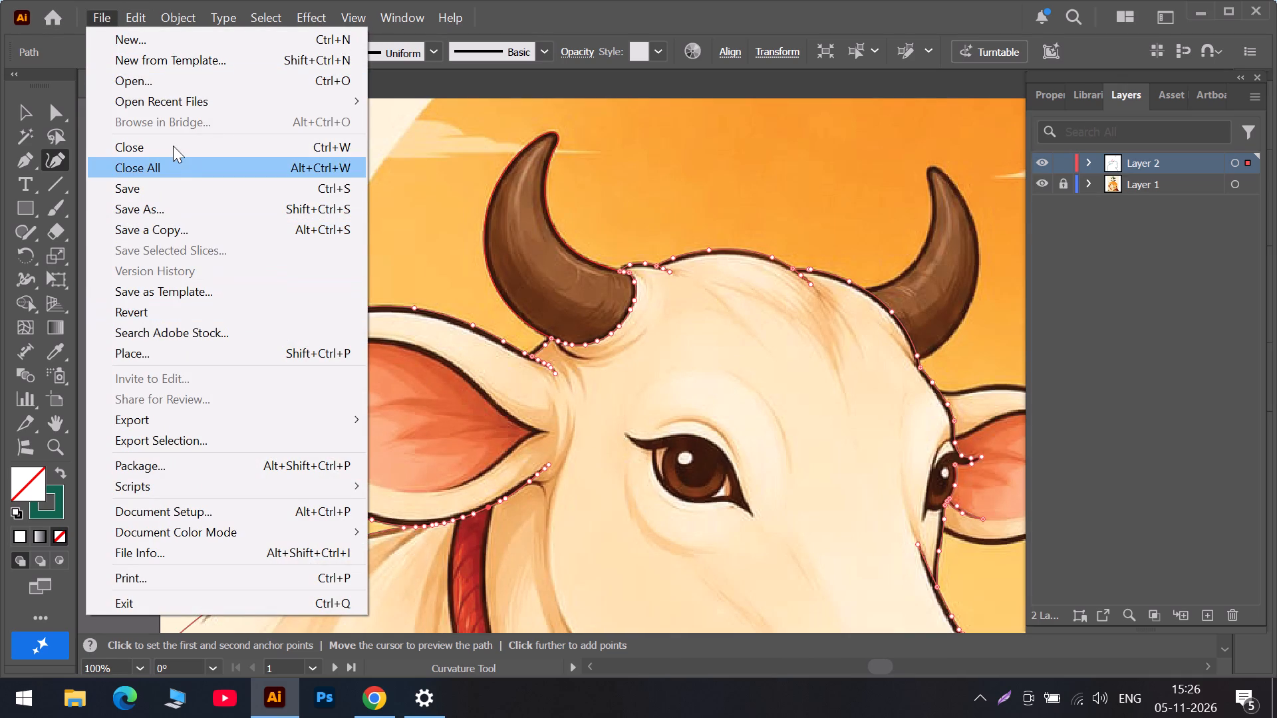
pyautogui.click(178, 182)
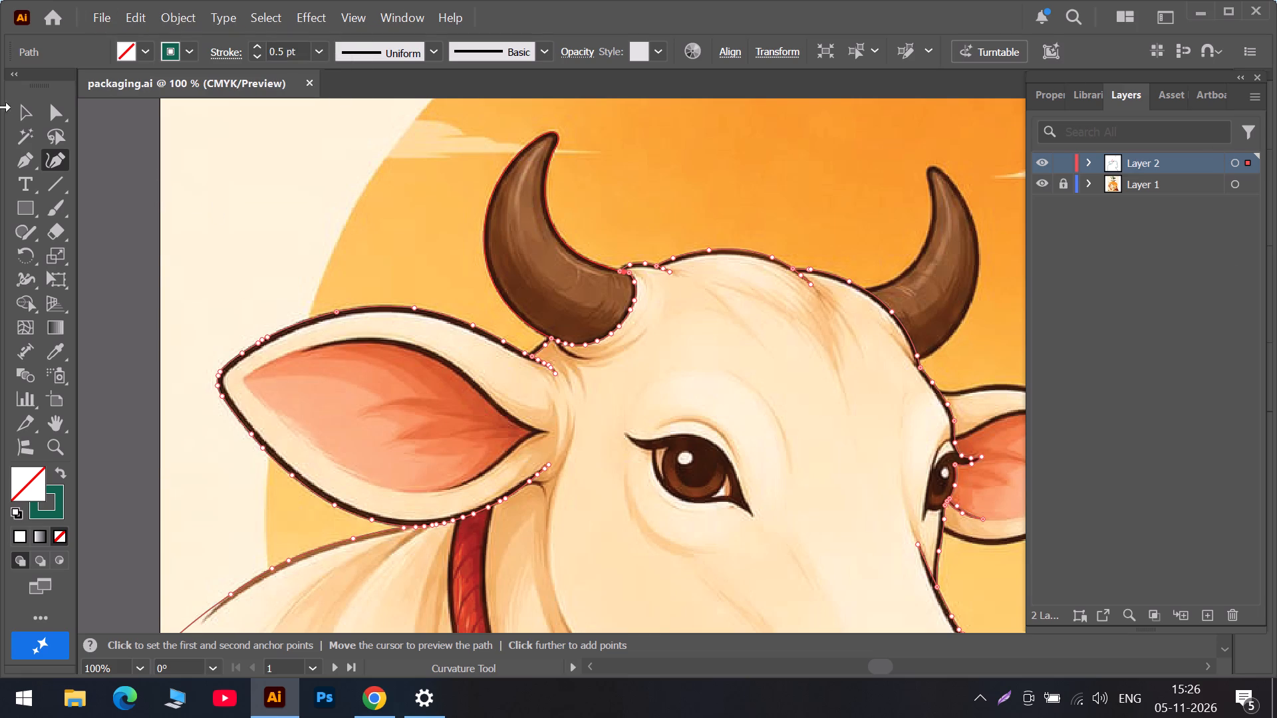
pyautogui.click(21, 114)
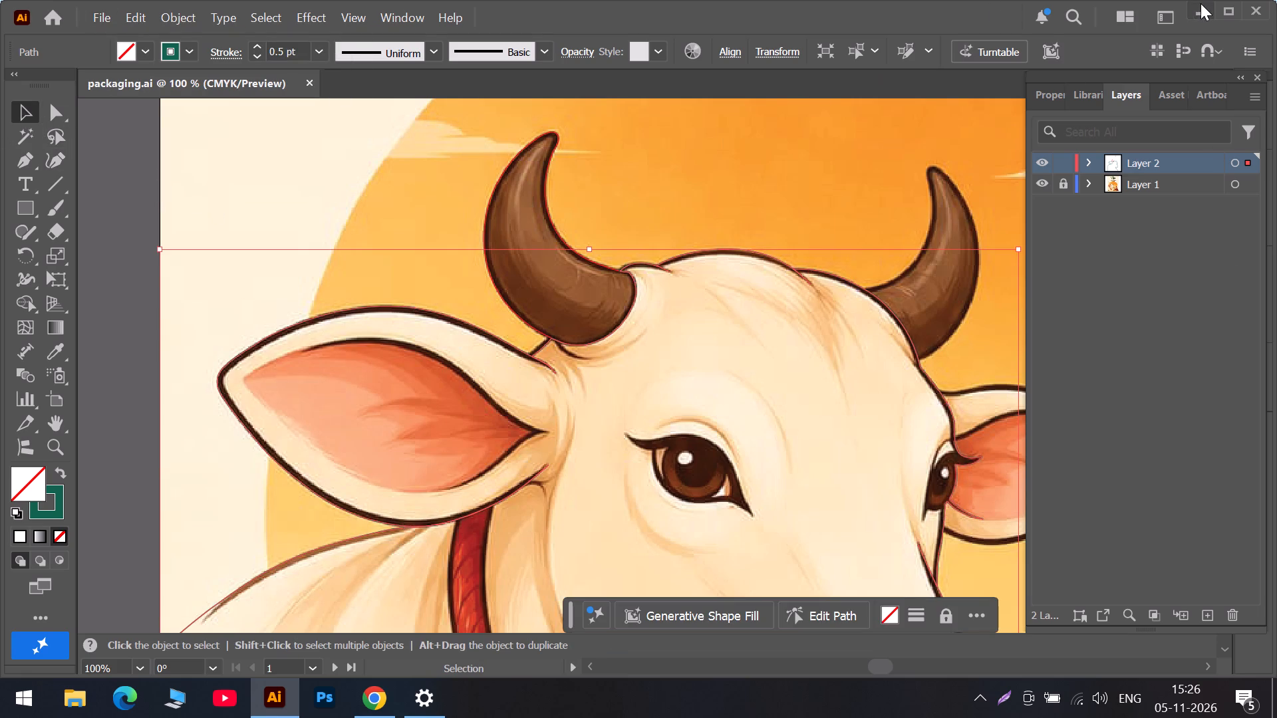
# Minimize the Illustrator and Chrome windows and show the hidden system tray icons.
pyautogui.click(1204, 7)
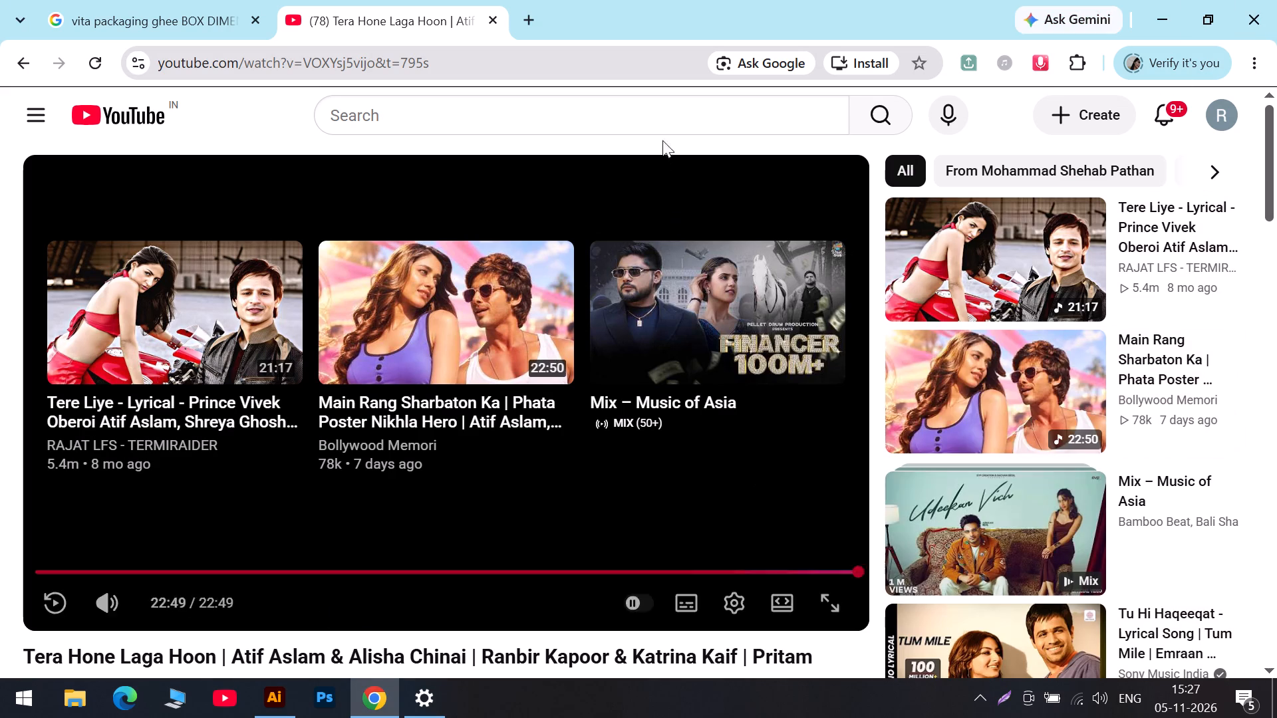
pyautogui.click(1156, 15)
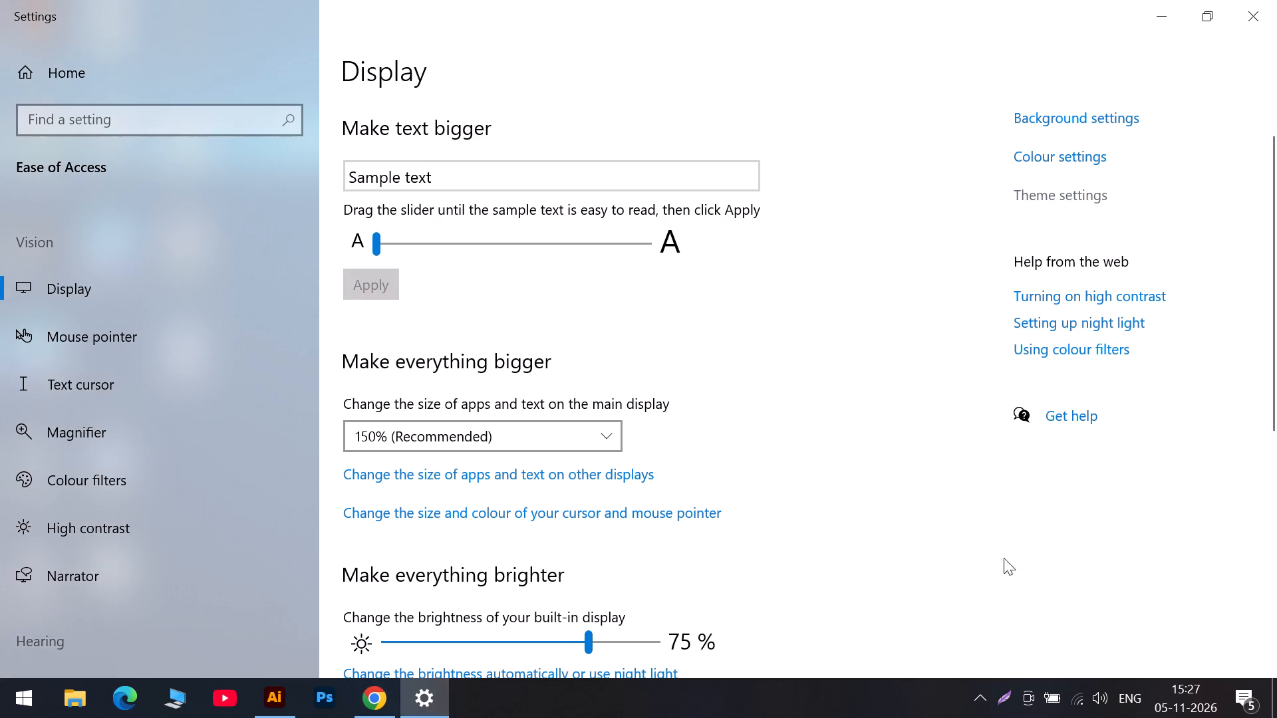
pyautogui.click(975, 696)
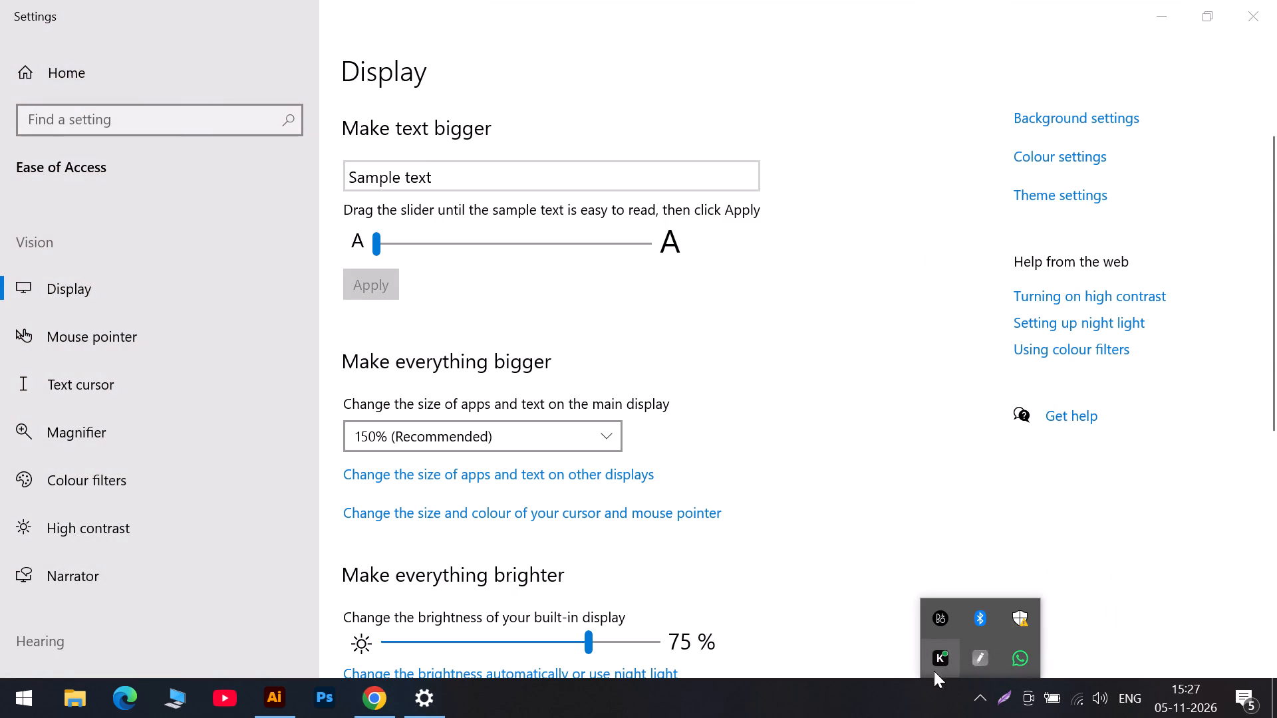
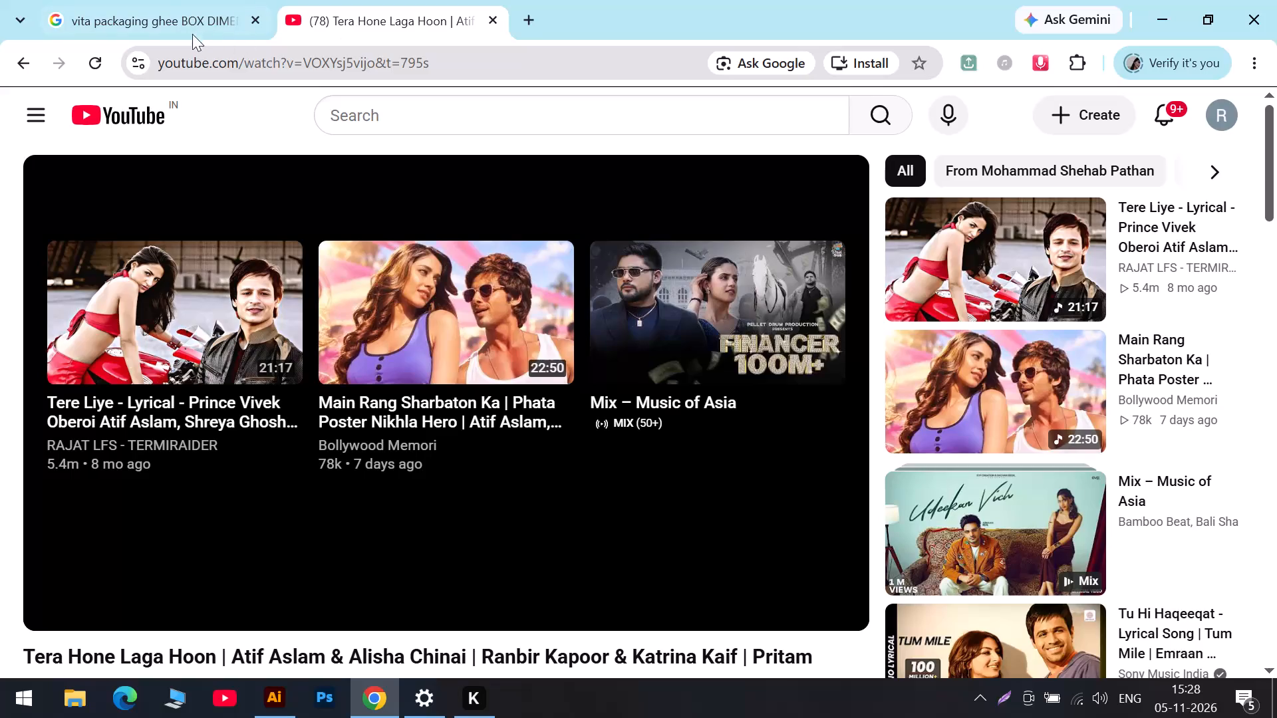
# Look over the Google search results on ghee packaging box dimensions.
pyautogui.click(197, 26)
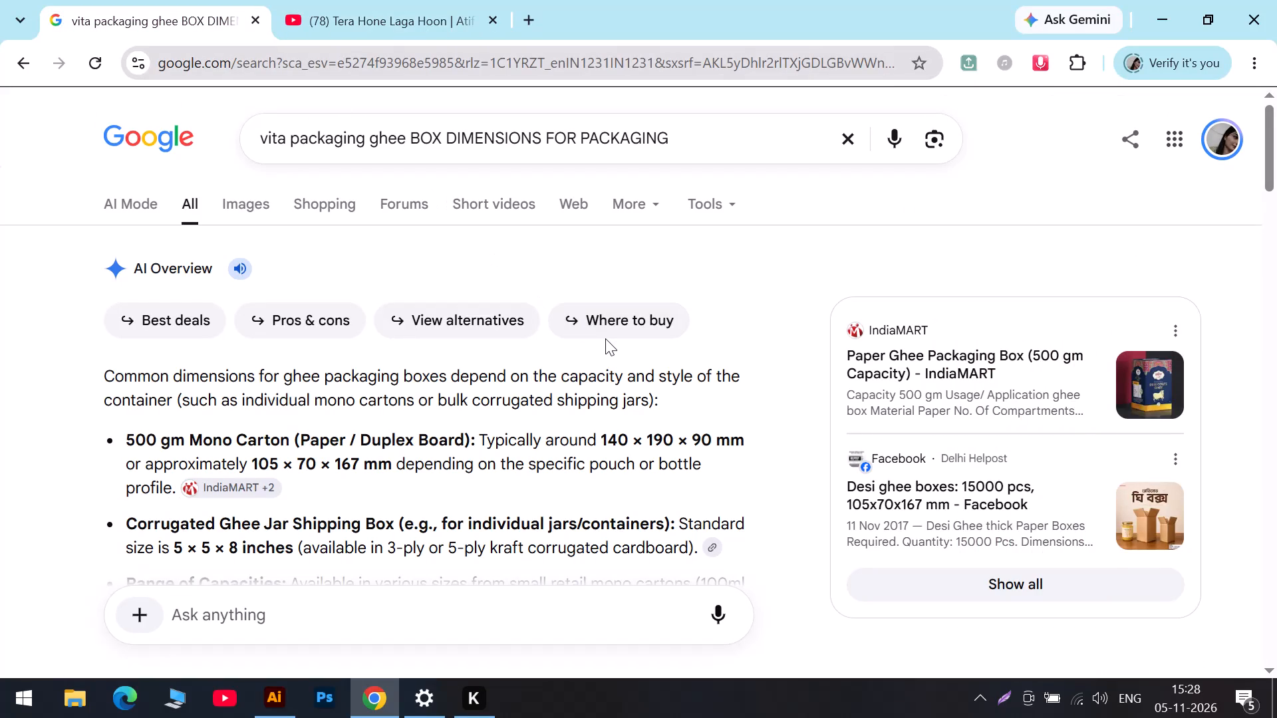
pyautogui.scroll(-2, 605, 338)
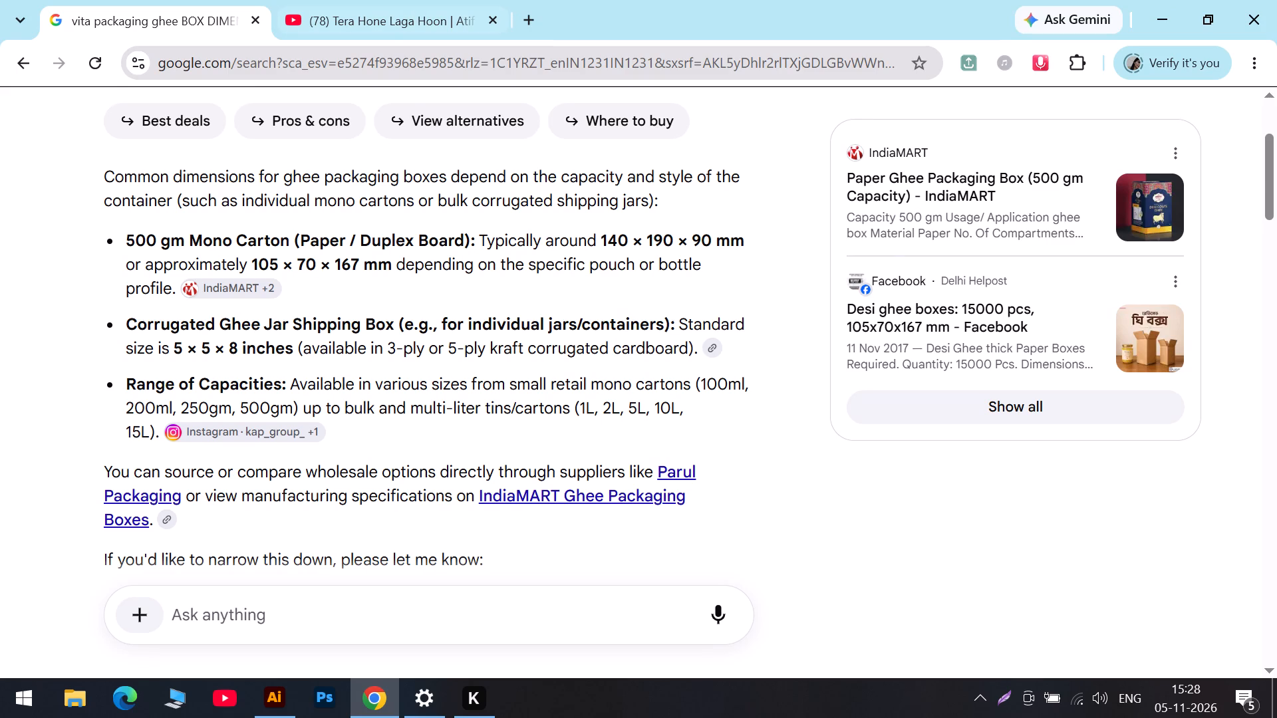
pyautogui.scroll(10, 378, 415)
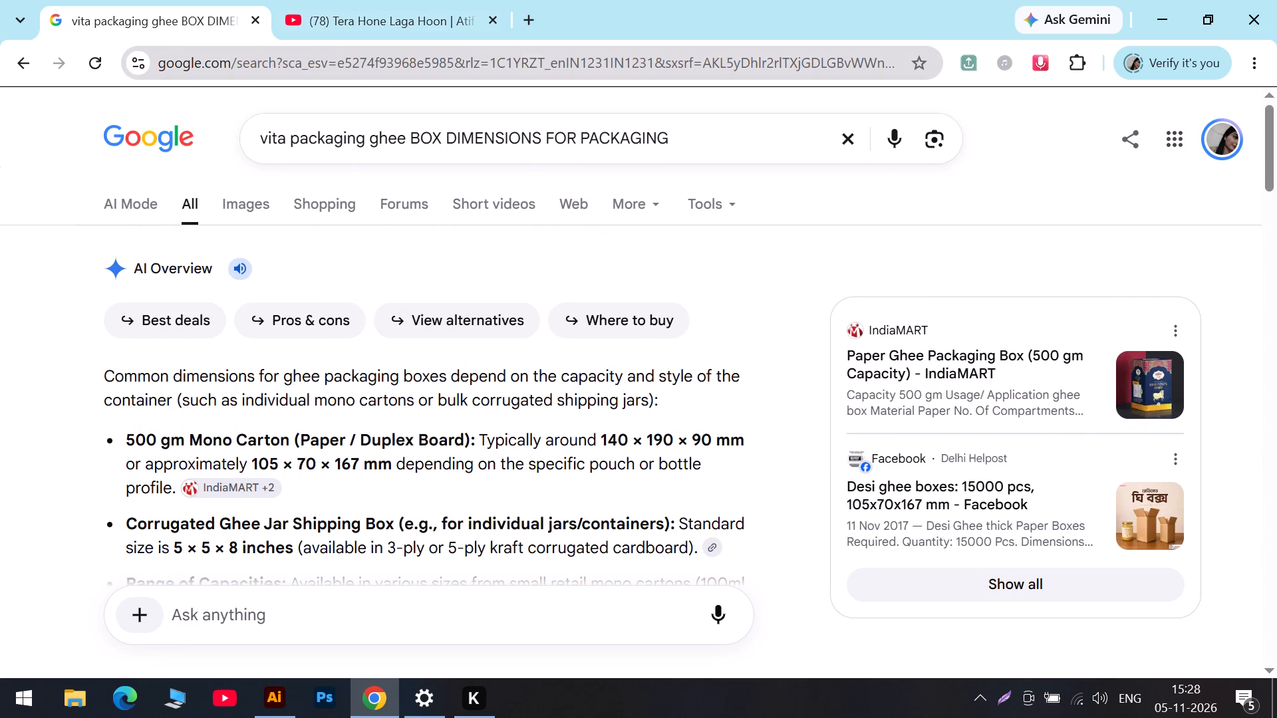
# Switch to the open YouTube page and play the suggested video "Akhil : Rukh Official Song" from Speed Records.
pyautogui.click(529, 23)
pyautogui.click(398, 17)
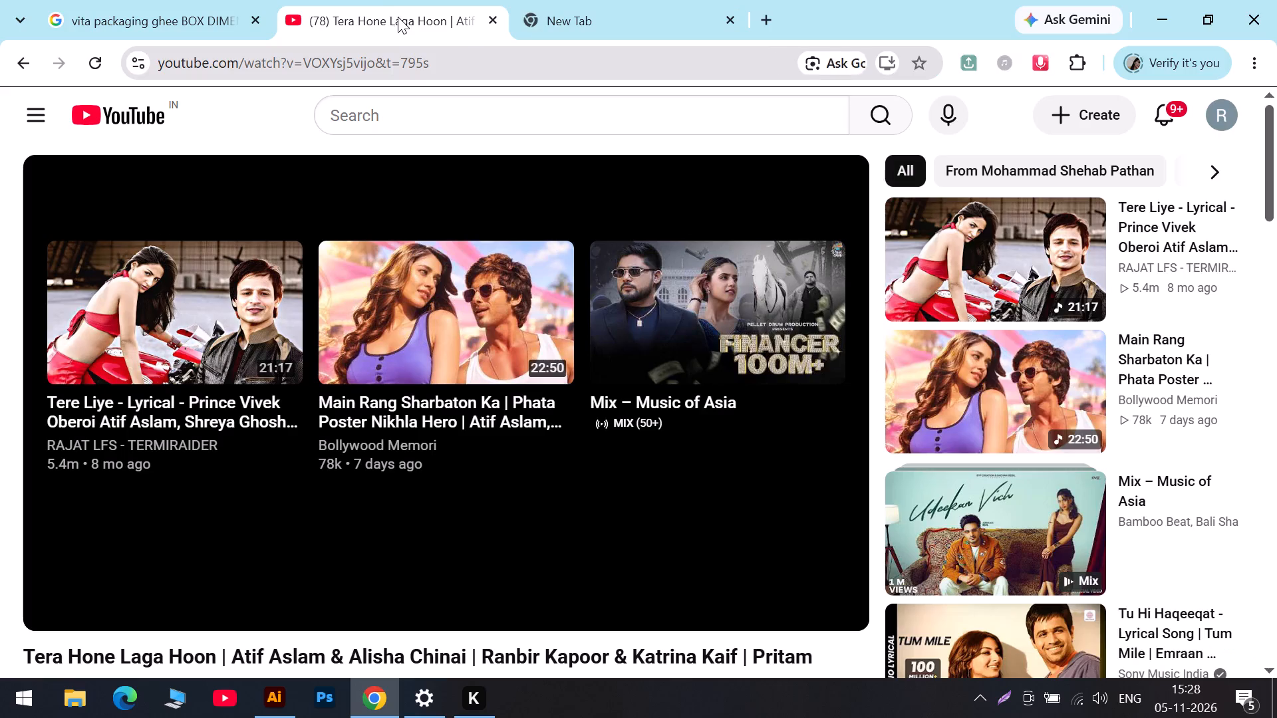
pyautogui.scroll(-1, 1099, 370)
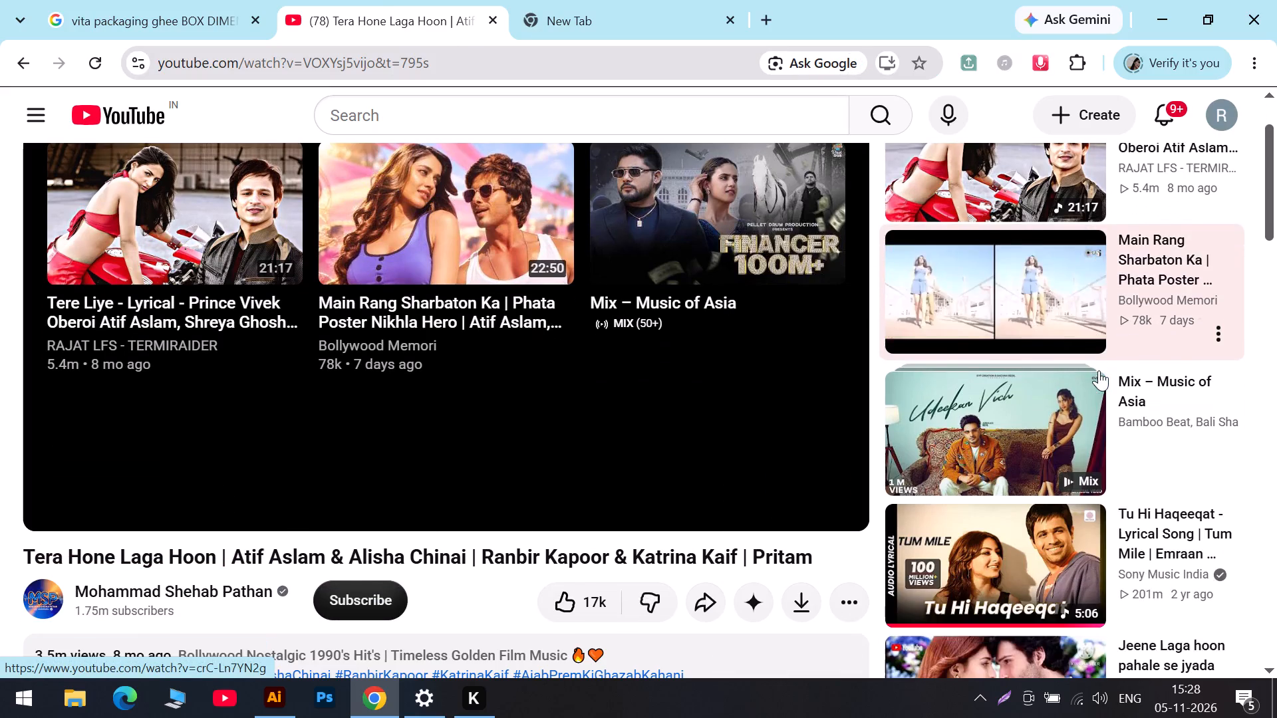
pyautogui.scroll(-3, 1091, 396)
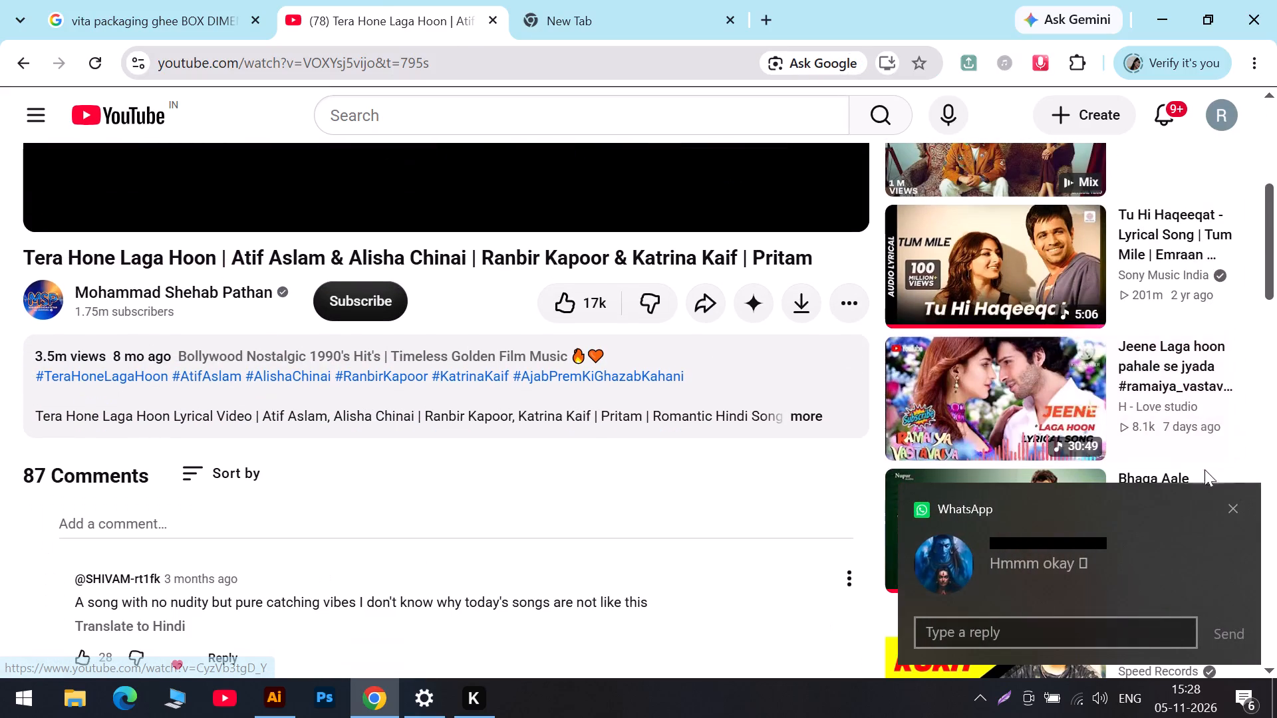
pyautogui.click(1233, 509)
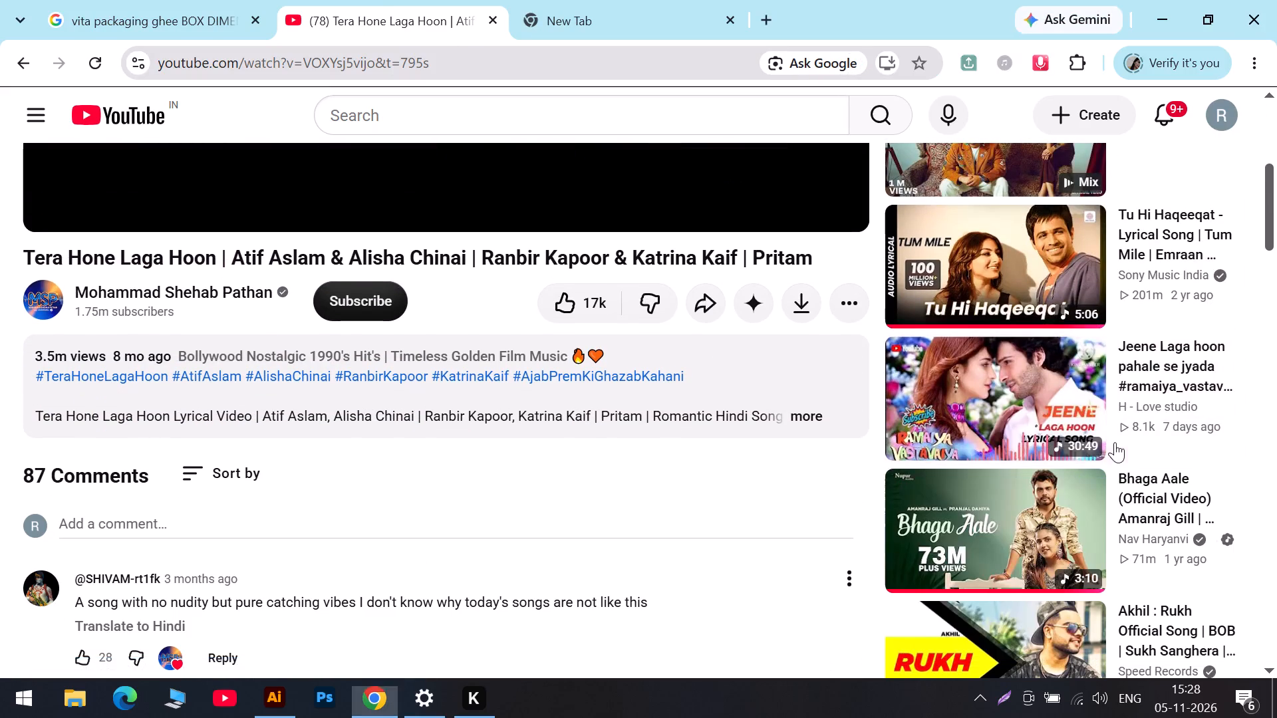
pyautogui.scroll(-4, 1113, 441)
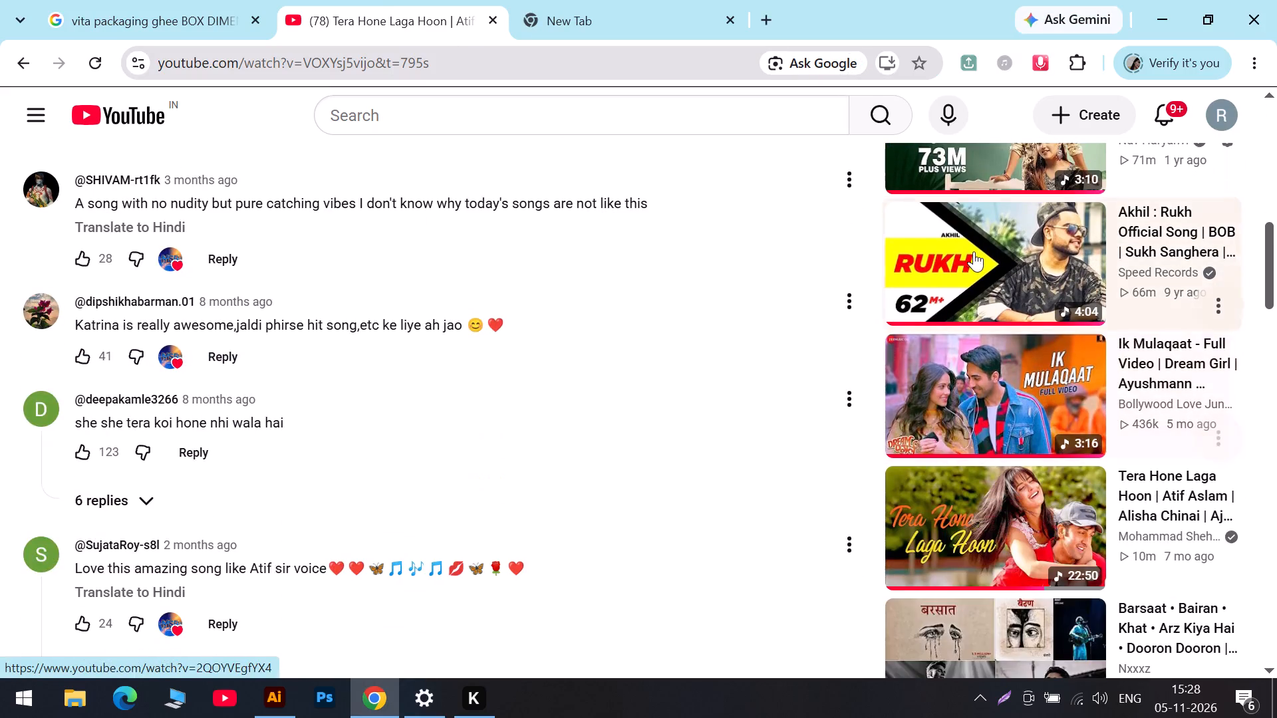
pyautogui.click(974, 252)
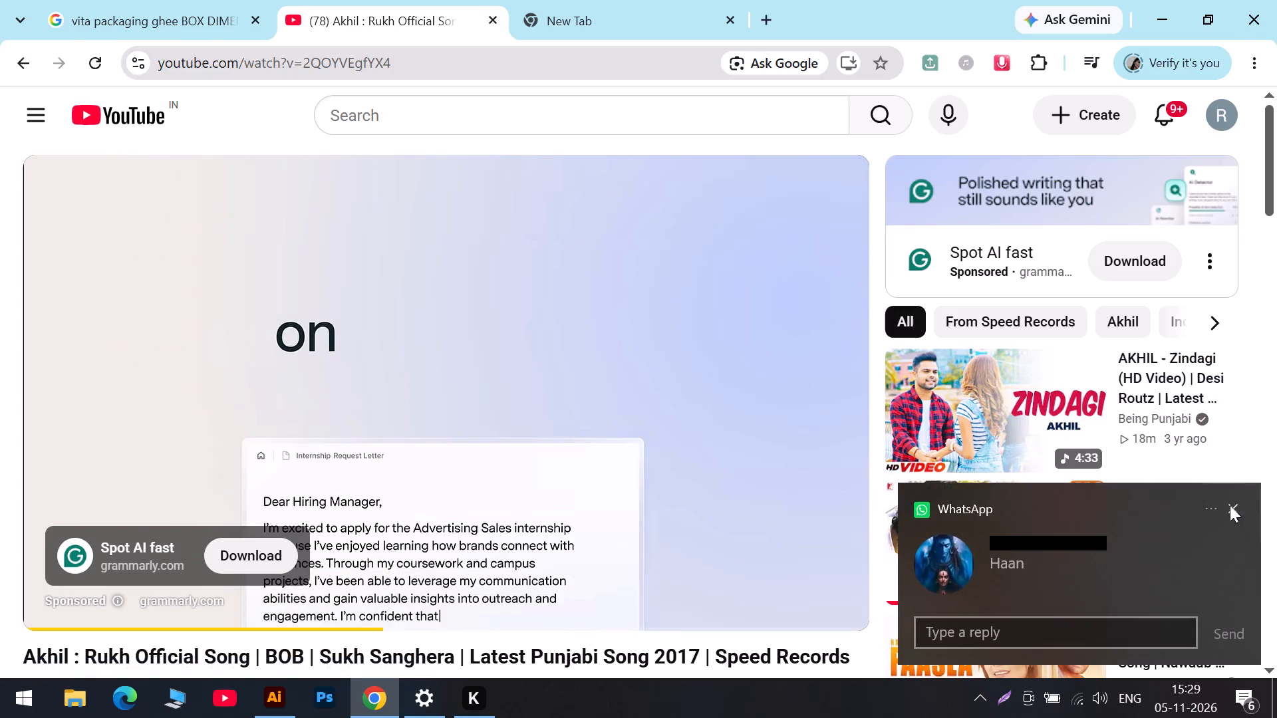
pyautogui.click(1230, 505)
pyautogui.click(484, 358)
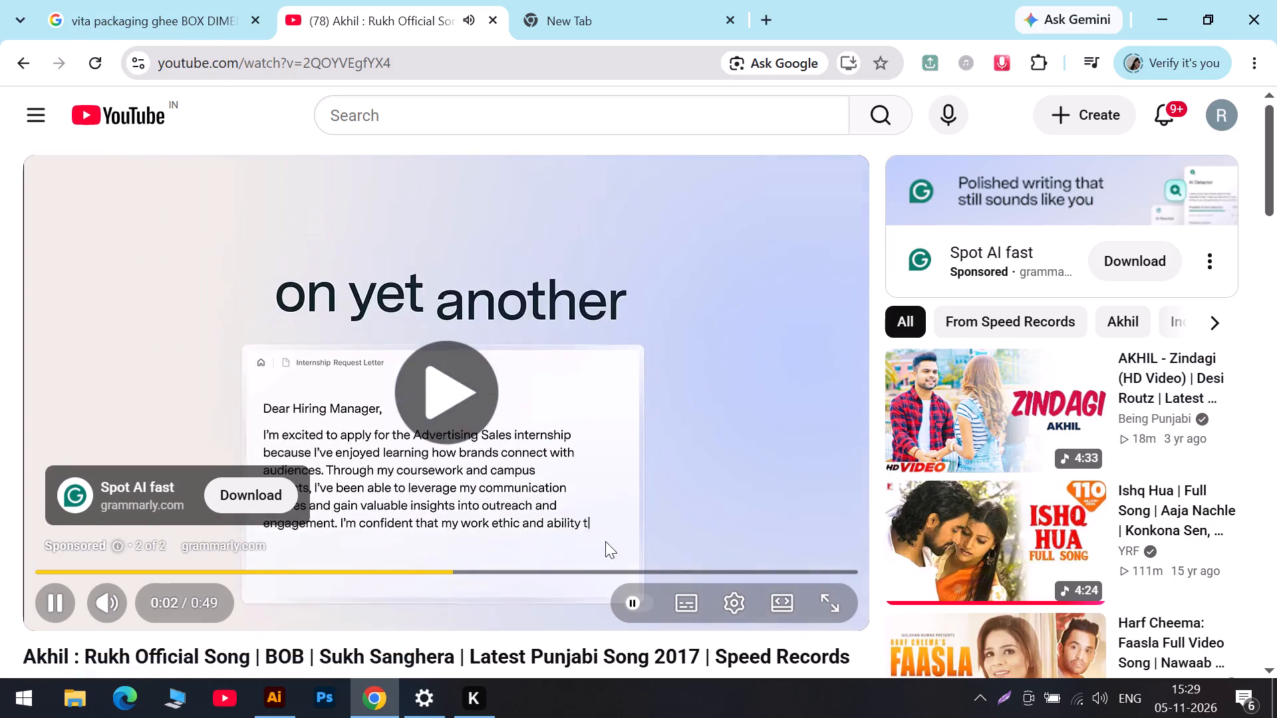
pyautogui.click(1099, 701)
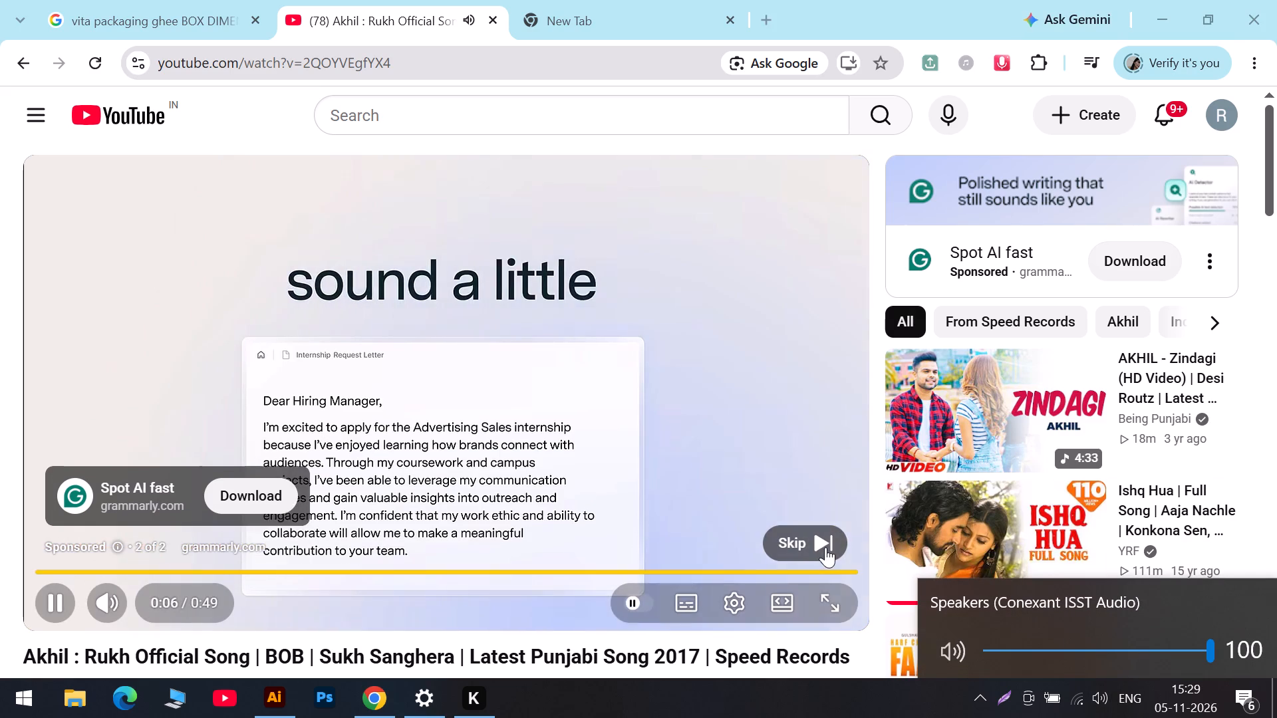
pyautogui.click(825, 547)
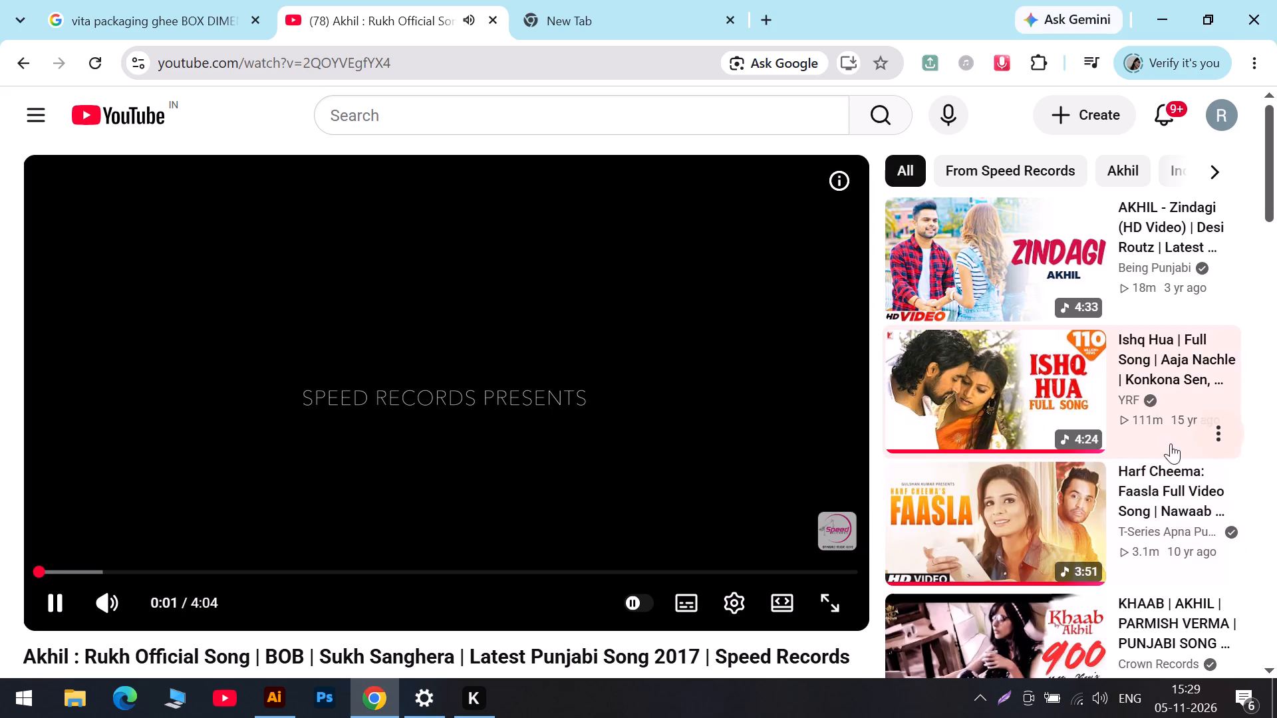
pyautogui.click(1000, 400)
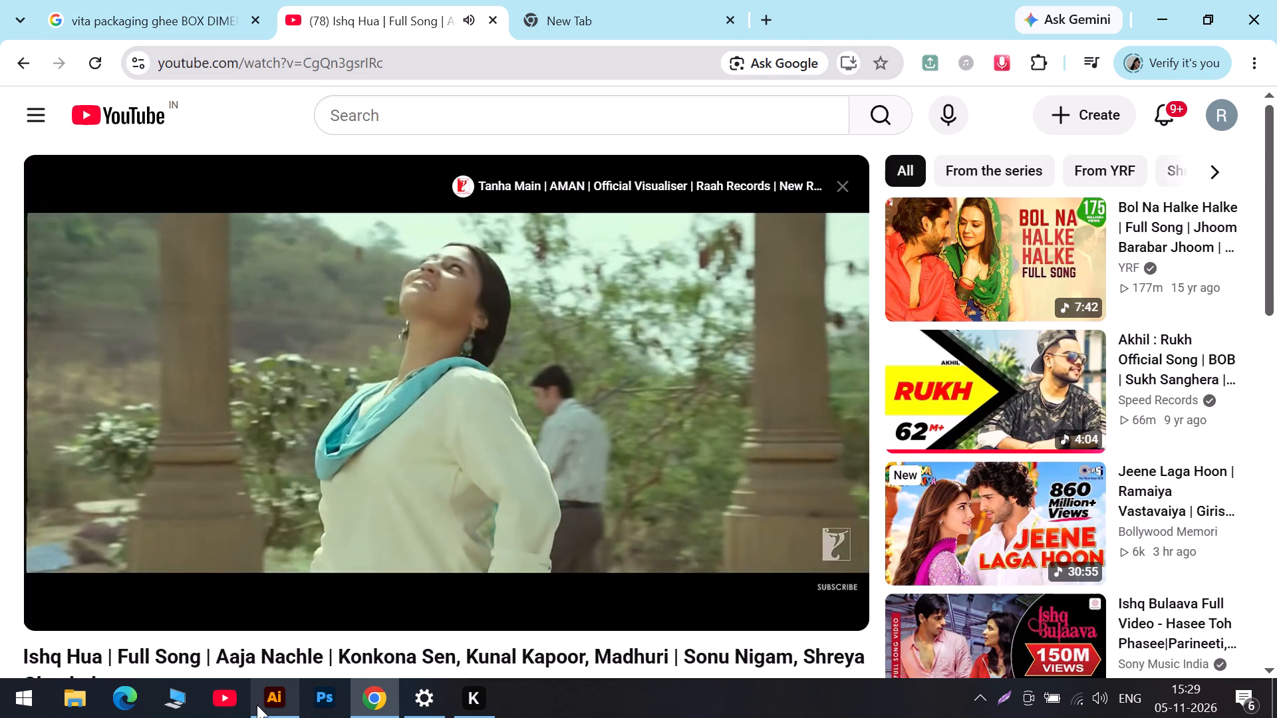
# Switch to Illustrator and deselect the traced path in the packaging document.
pyautogui.click(289, 713)
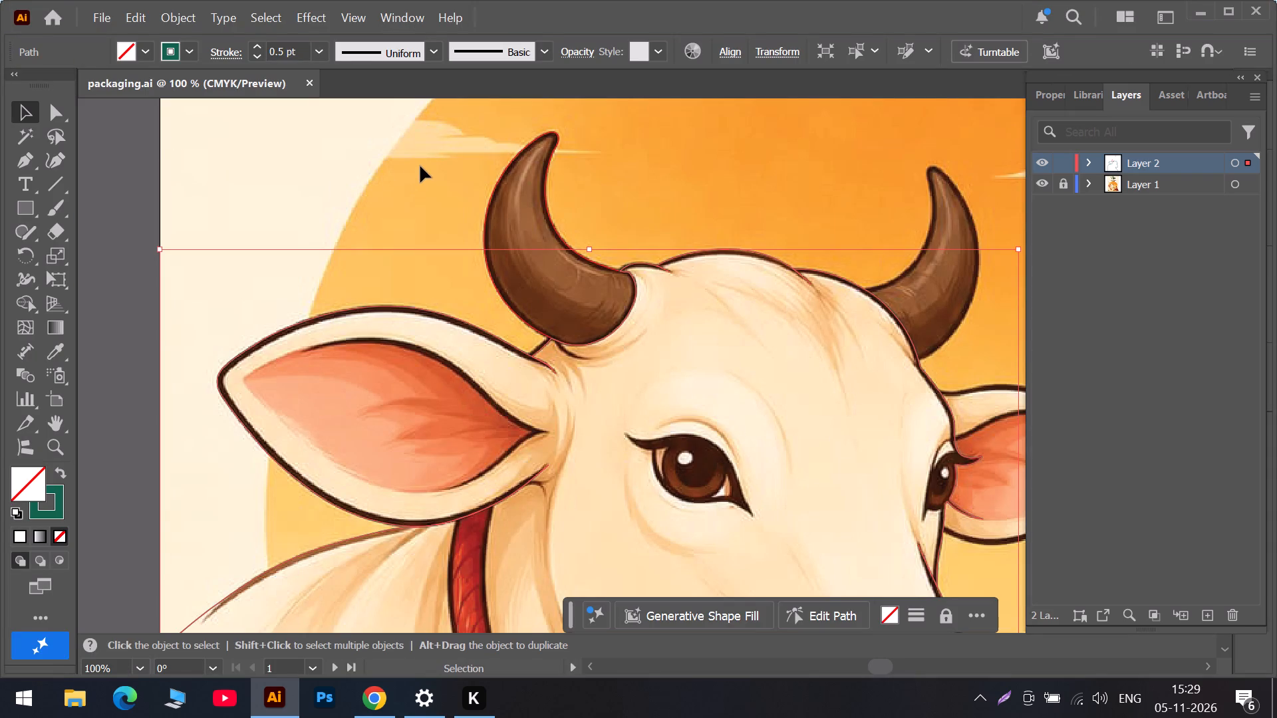
pyautogui.keyDown('alt'); pyautogui.scroll(-4, 420, 166); pyautogui.keyUp('alt')
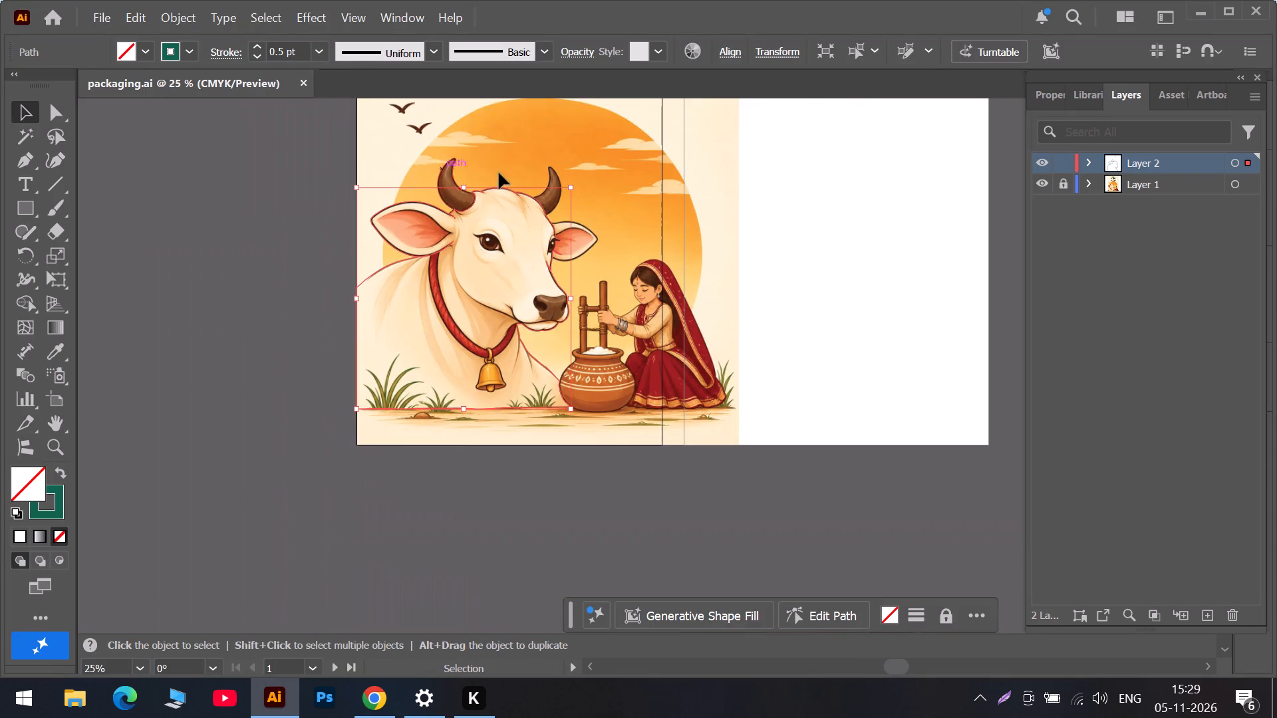
pyautogui.scroll(6, 538, 179)
pyautogui.moveTo(527, 198); pyautogui.dragTo(756, 243)
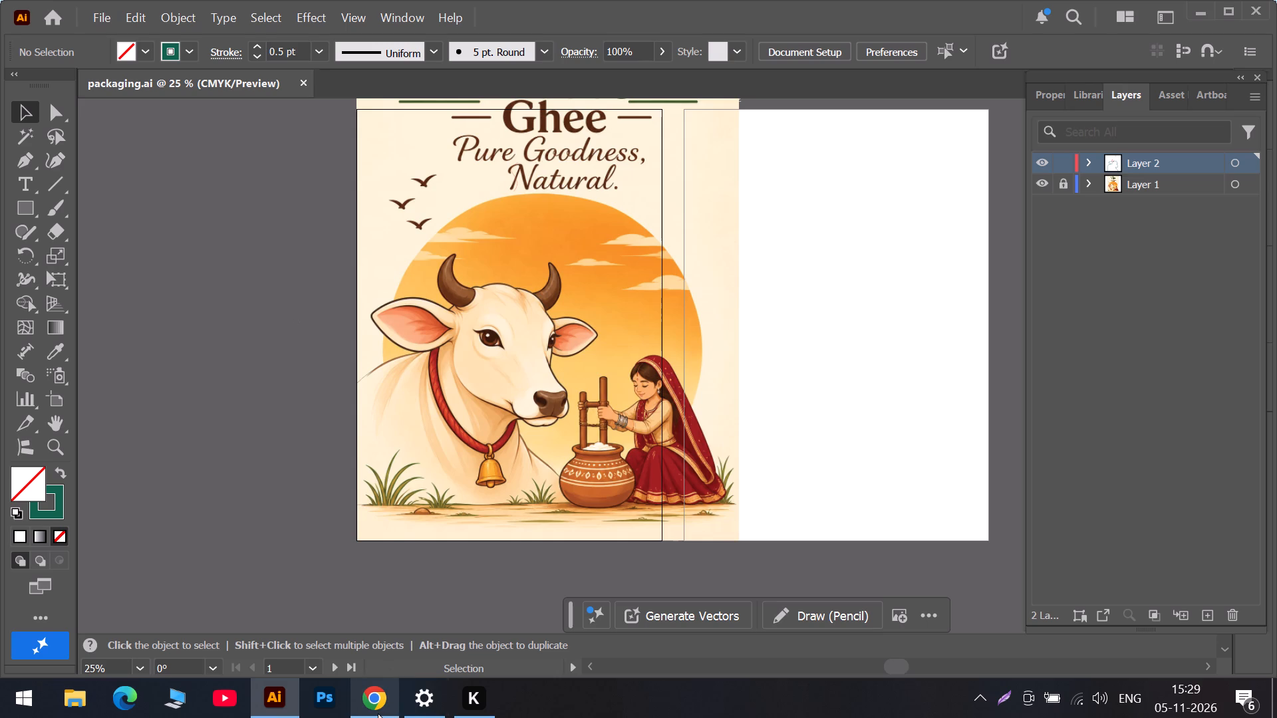
# Unlock Layer 1, which holds the reference image.
pyautogui.click(1064, 187)
# Show the hidden system tray icons.
pyautogui.click(970, 707)
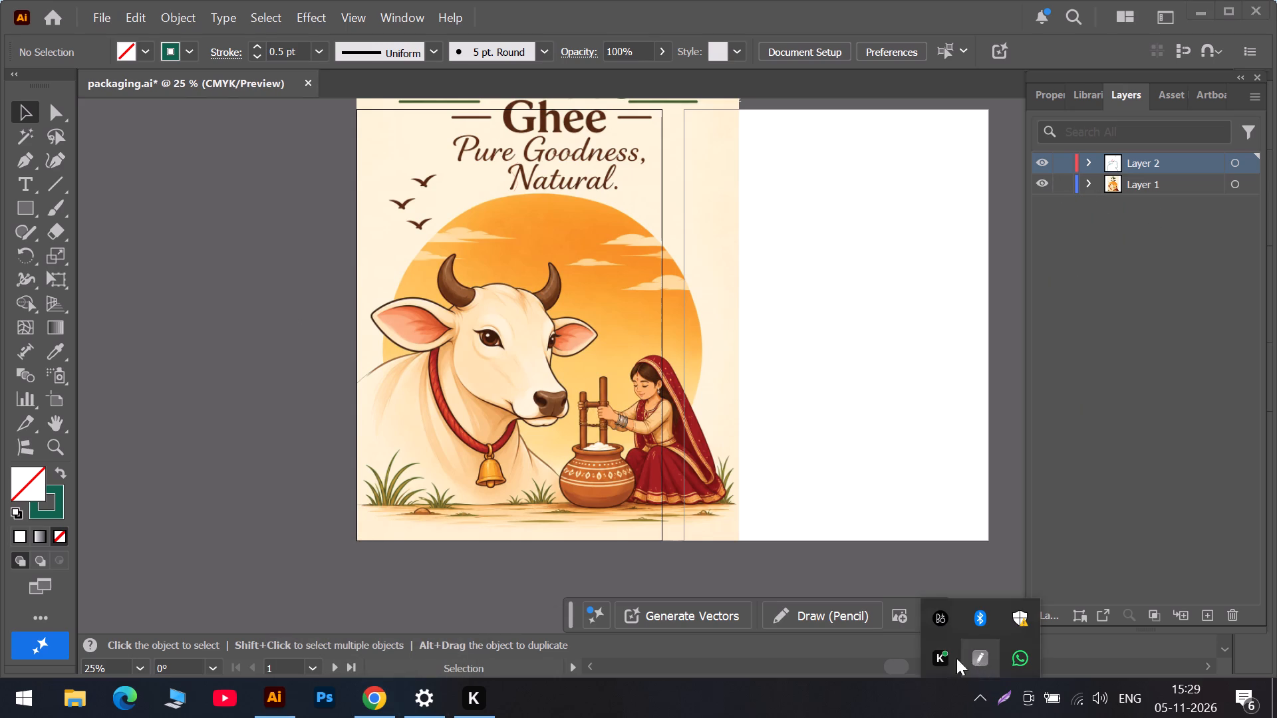